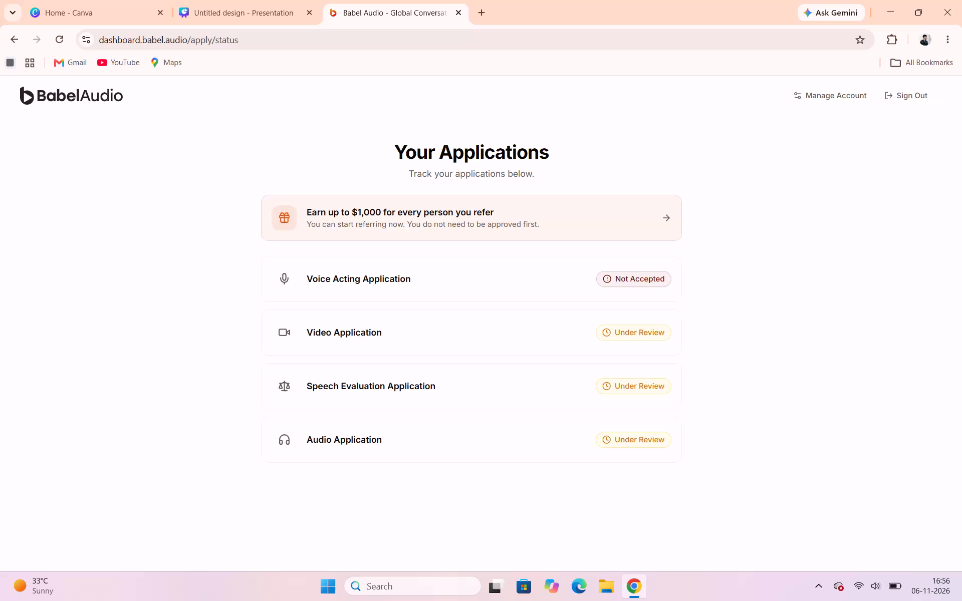
Close the Babel Audio tab and the blank new tab, leaving the untitled Canva presentation open.
click(476, 12)
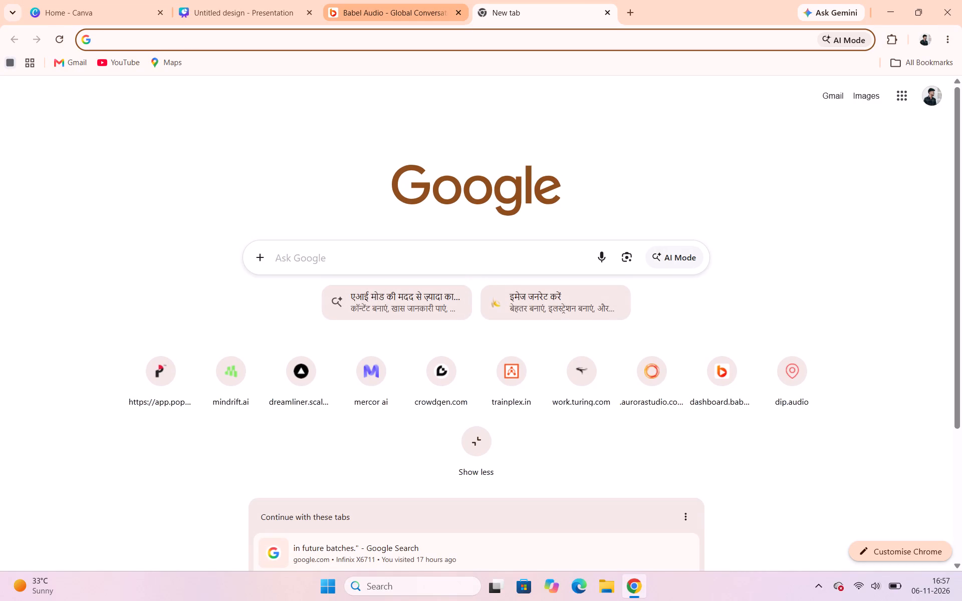
click(458, 14)
click(458, 14)
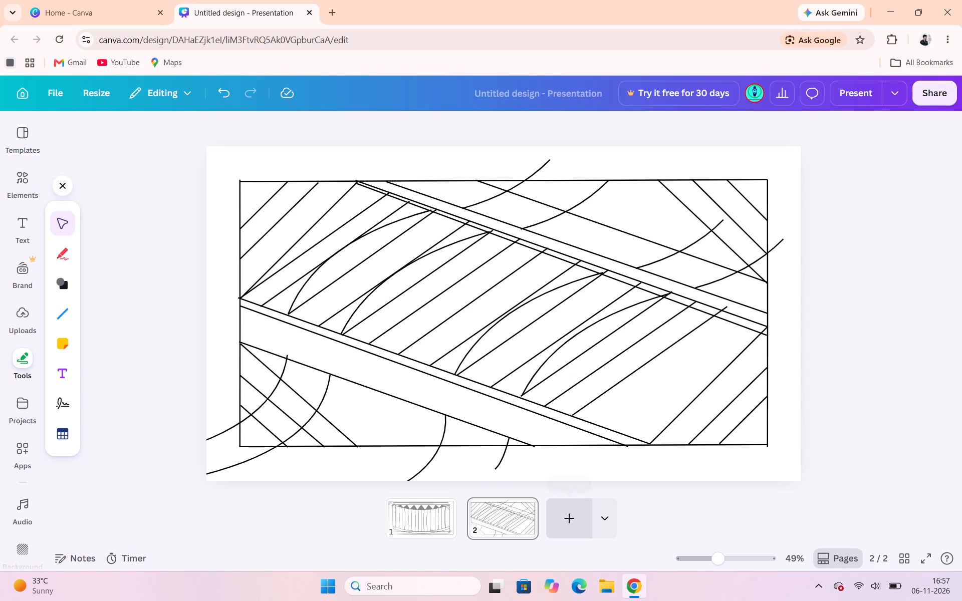
Minimize the browser window containing the Canva presentation to get to the desktop.
click(418, 574)
click(402, 578)
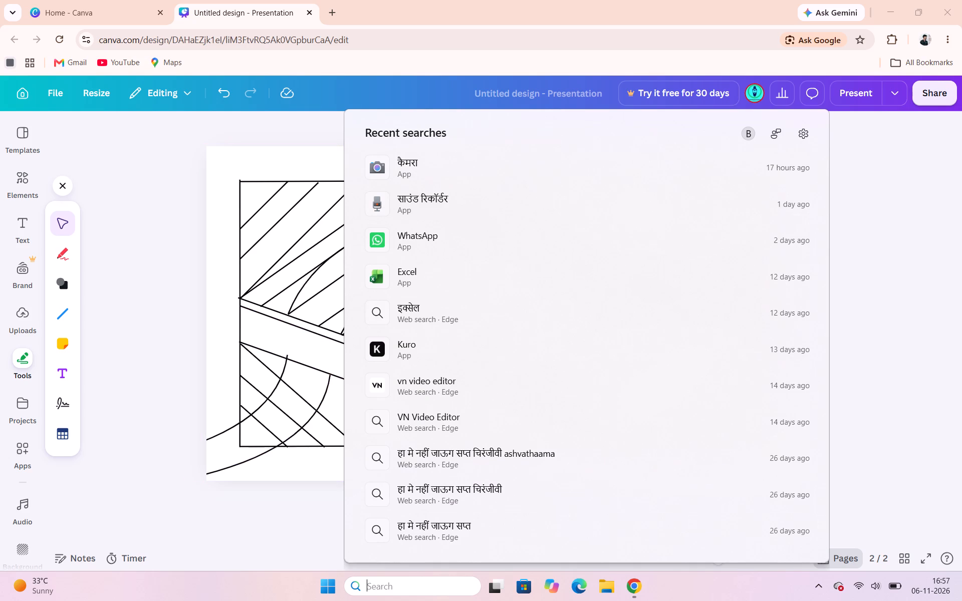
click(888, 5)
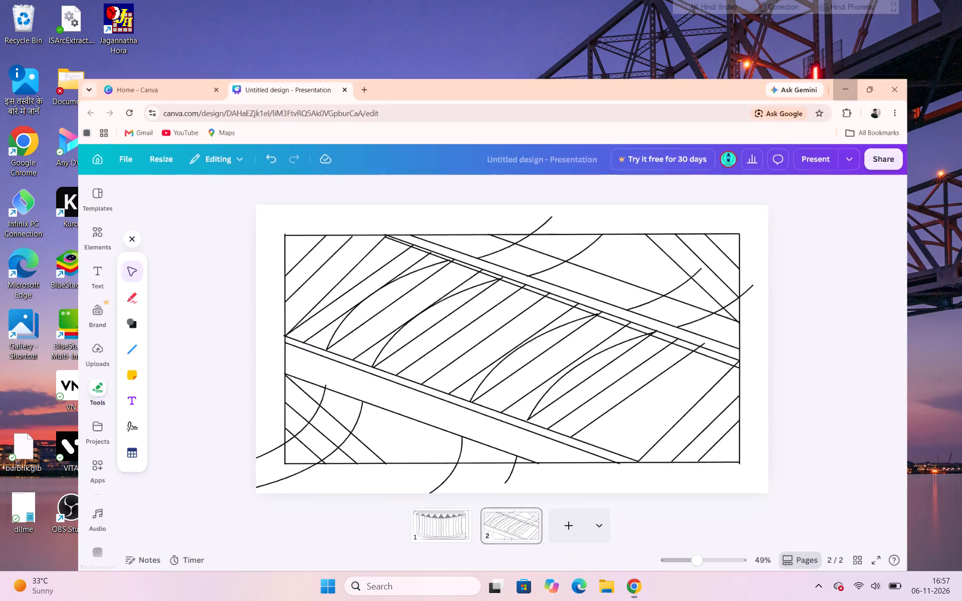
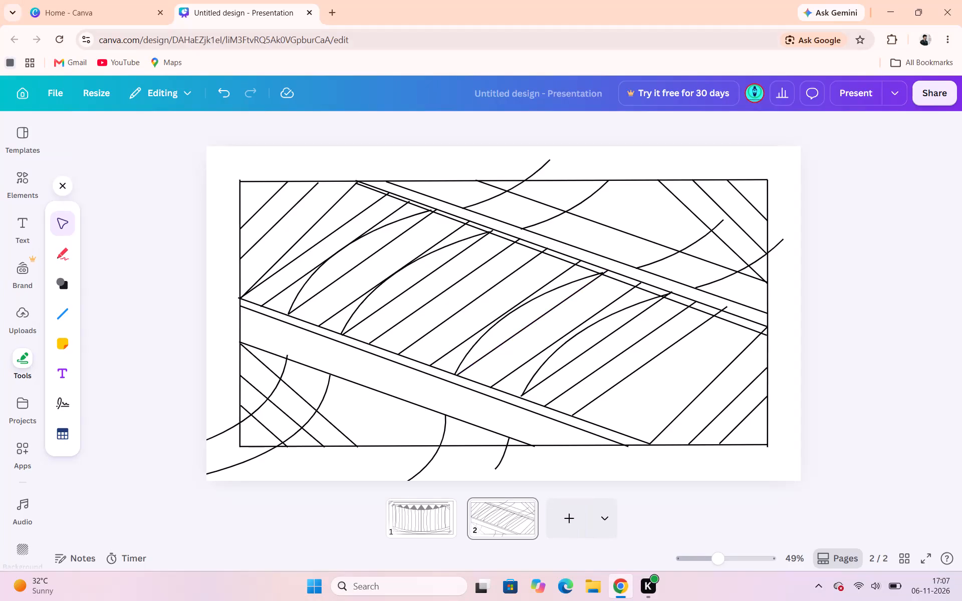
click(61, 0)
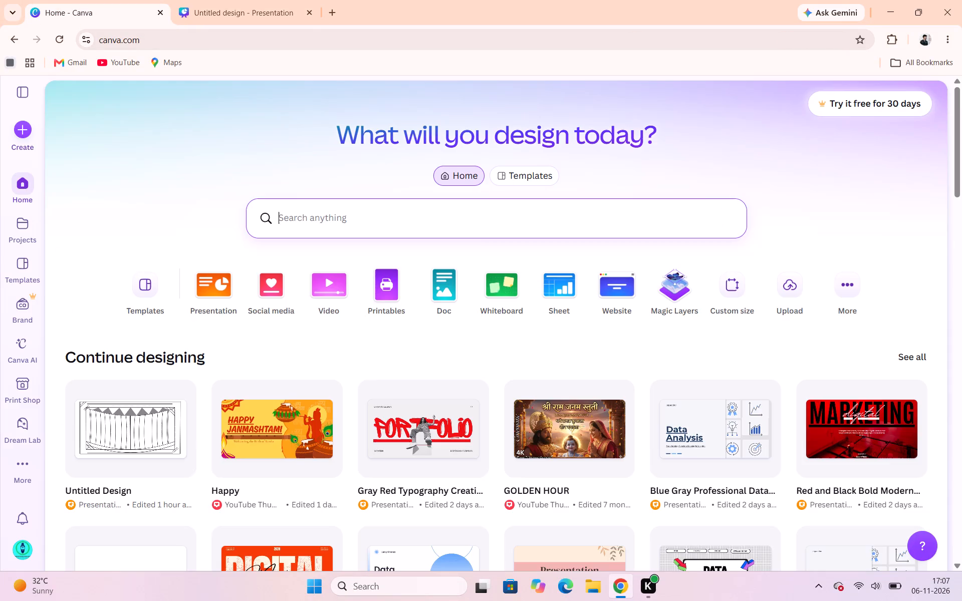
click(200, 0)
Add a new blank page after page 2 of the untitled presentation.
click(576, 520)
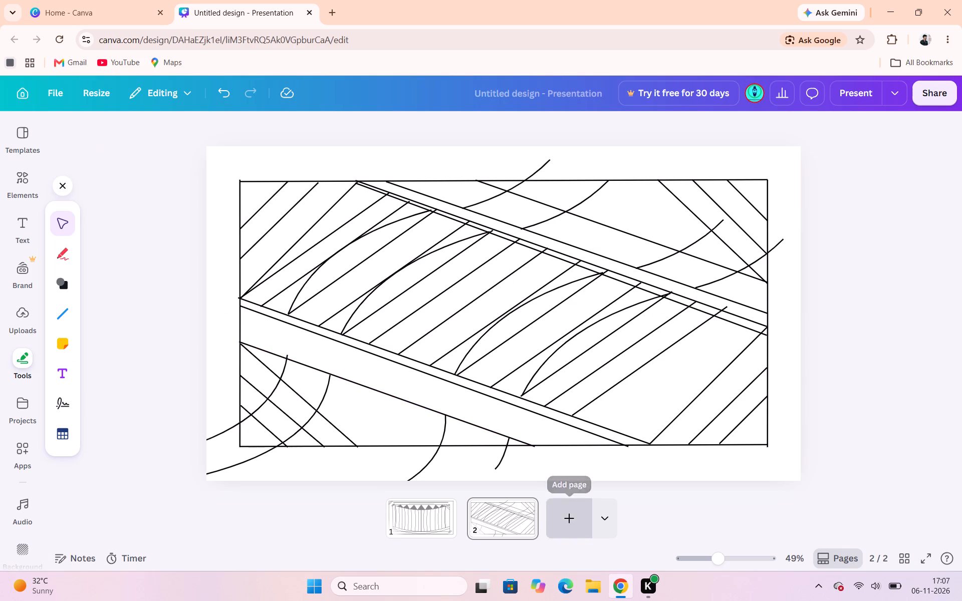
Activate the Line tool and show its line types for drawing on the blank page 3.
click(72, 320)
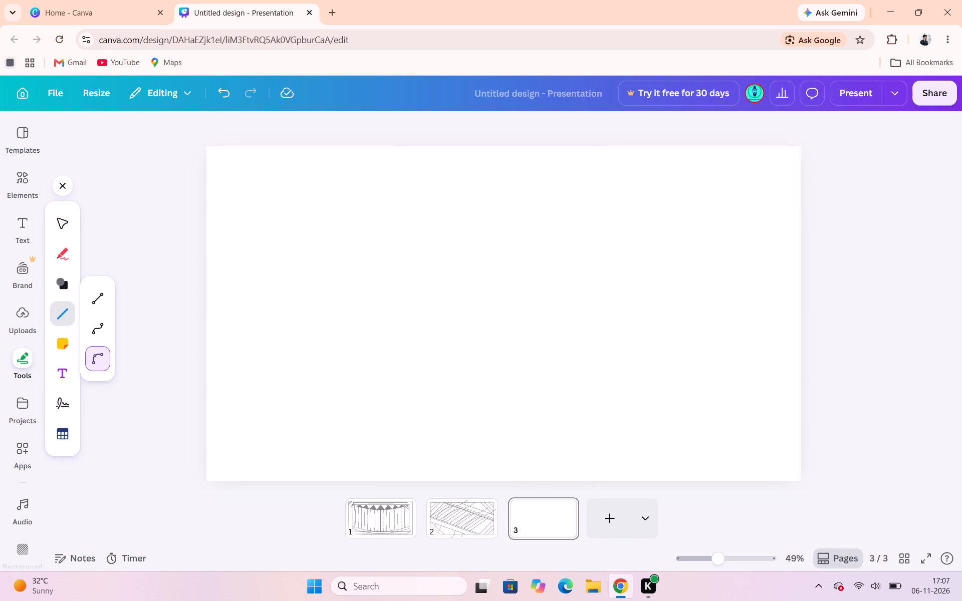
Draw a stepped elbow line in the top-left corner of page 3, ending near the page's top edge.
click(91, 329)
drag(208, 219, 320, 152)
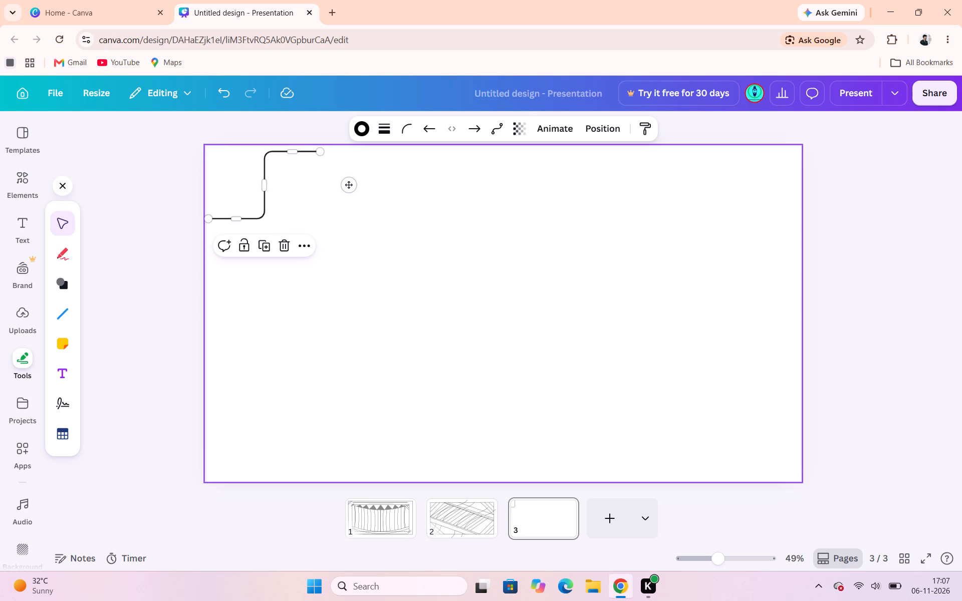
click(265, 285)
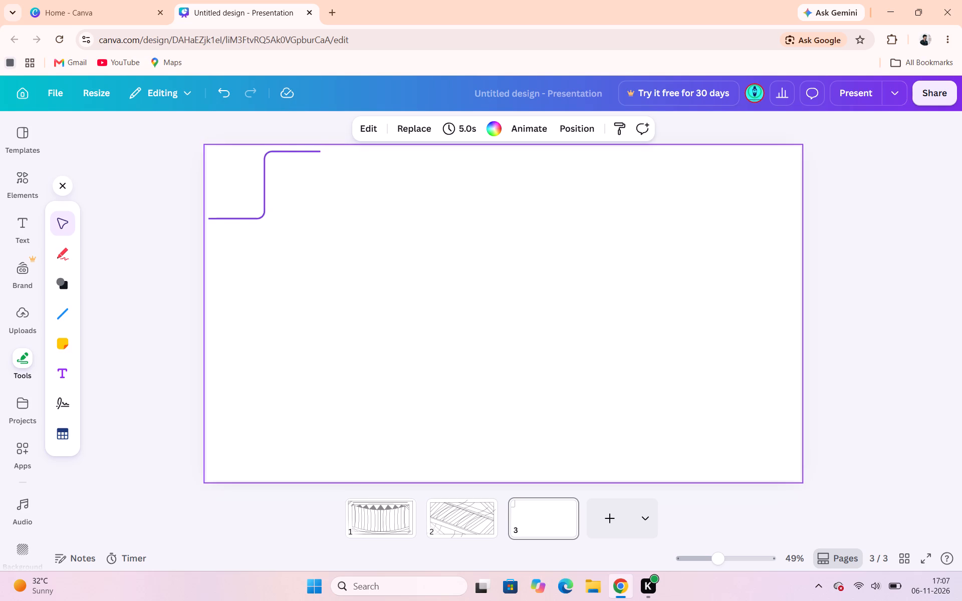
Duplicate the top-left elbow line four times to form five parallel lines, each offset diagonally down and to the right.
click(249, 220)
click(266, 243)
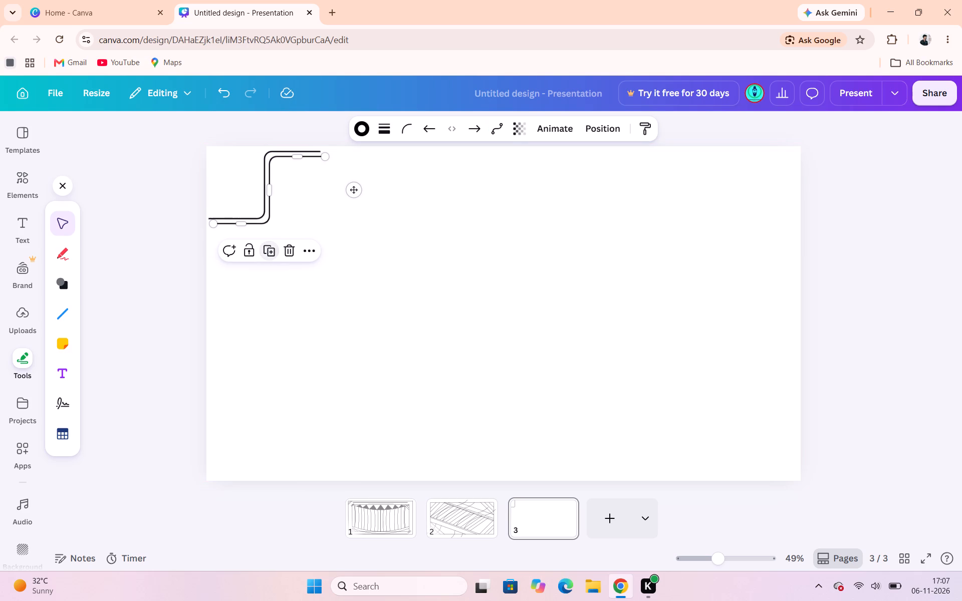
click(266, 243)
click(266, 243)
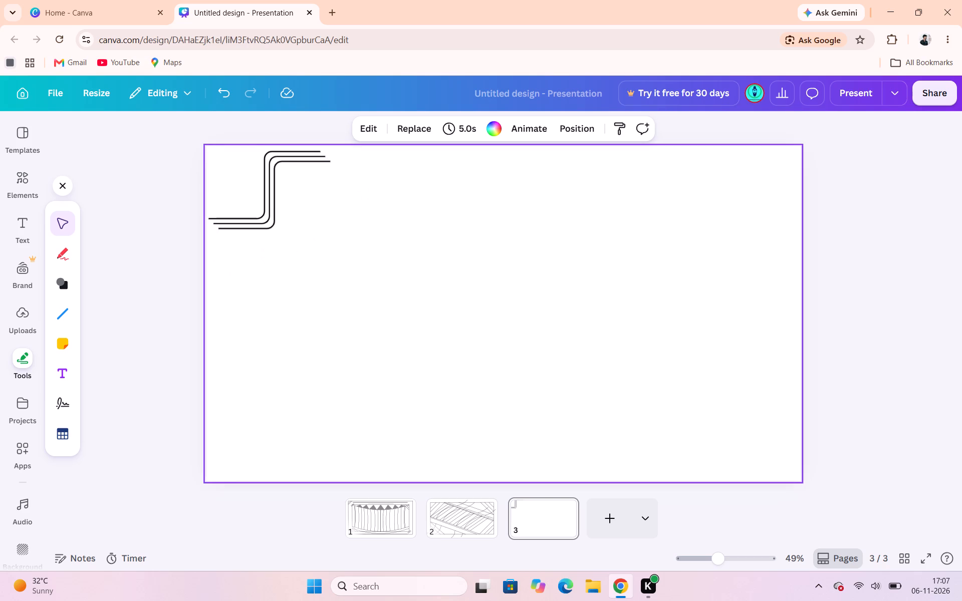
click(281, 229)
click(274, 250)
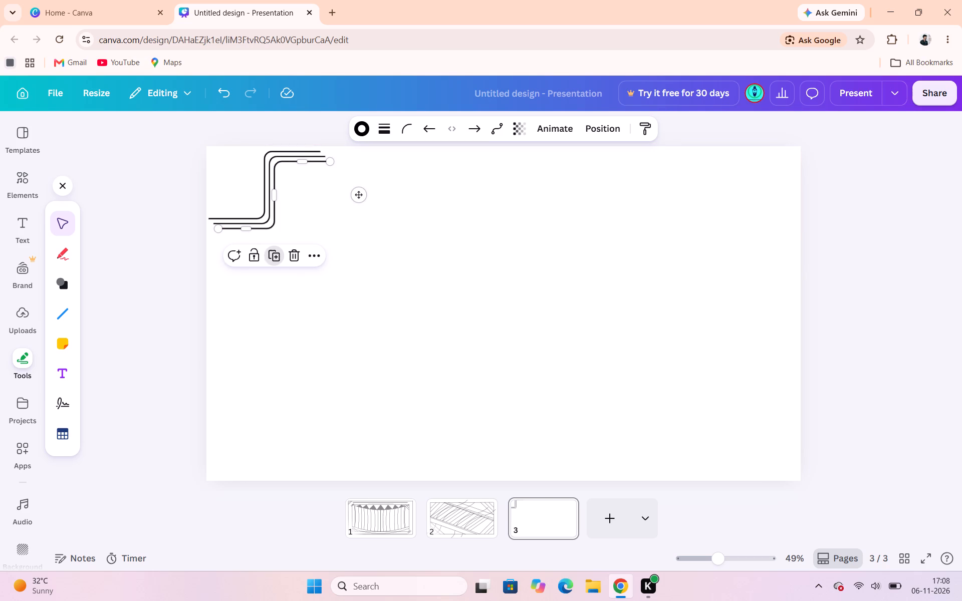
click(274, 250)
click(276, 264)
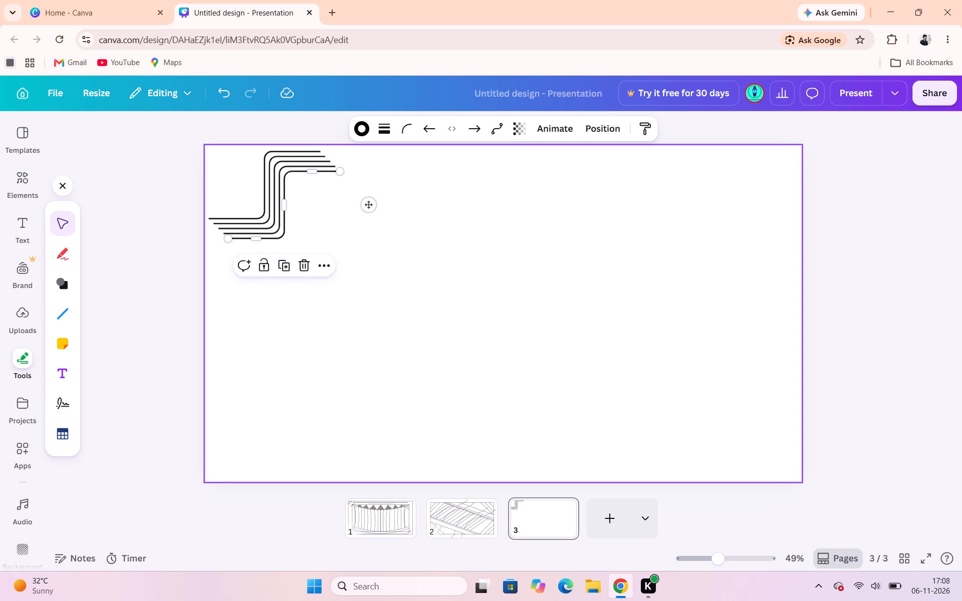
click(297, 364)
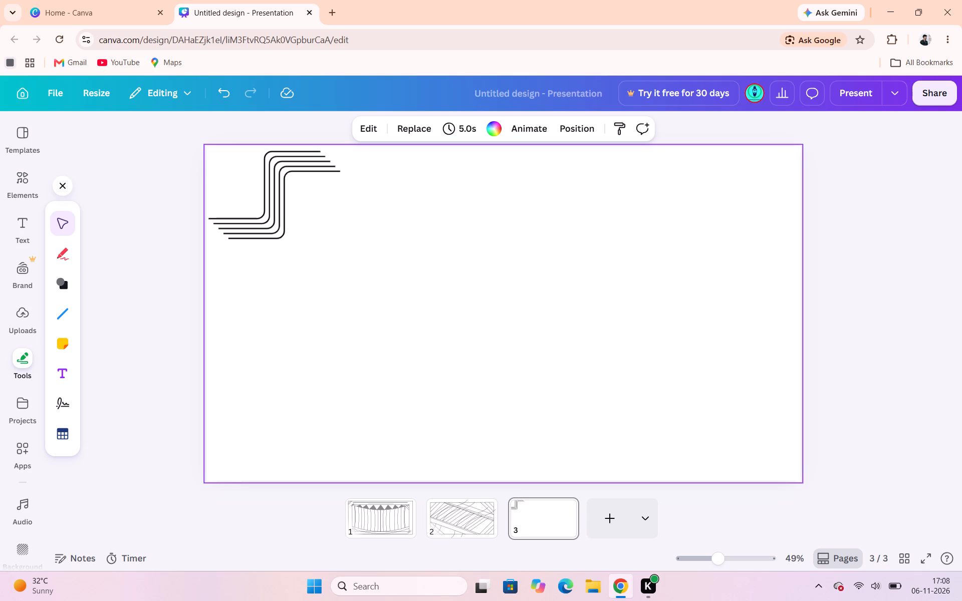
Draw a second elbow line near the page's bottom-right corner, stepping down to the right past the page edge.
click(56, 321)
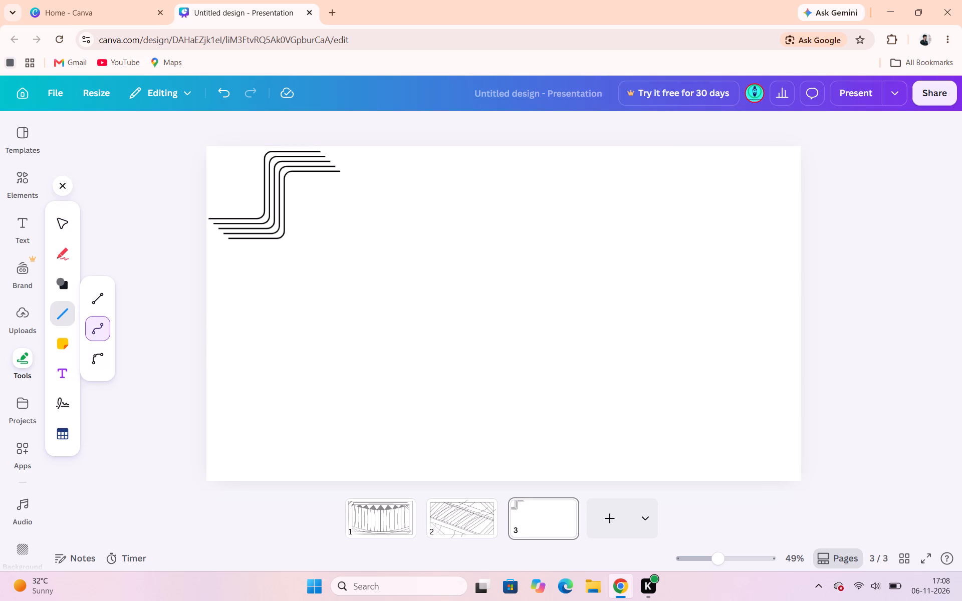
click(101, 337)
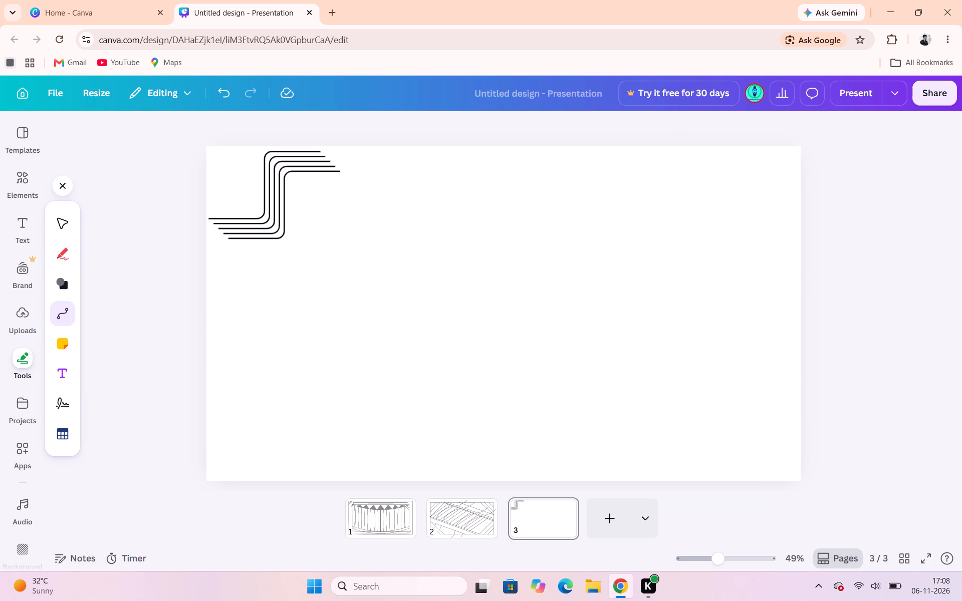
drag(731, 395, 799, 477)
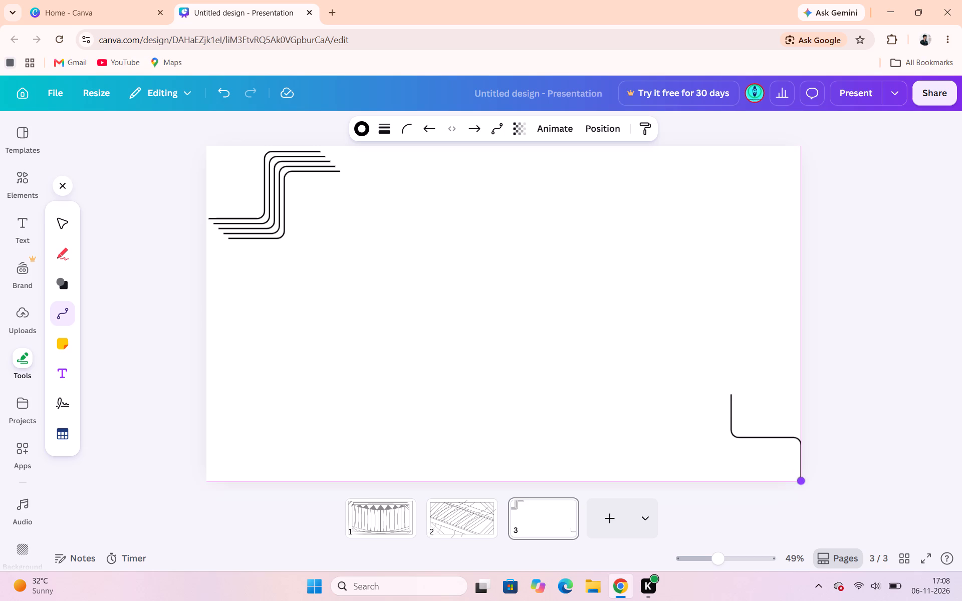
drag(799, 477, 738, 485)
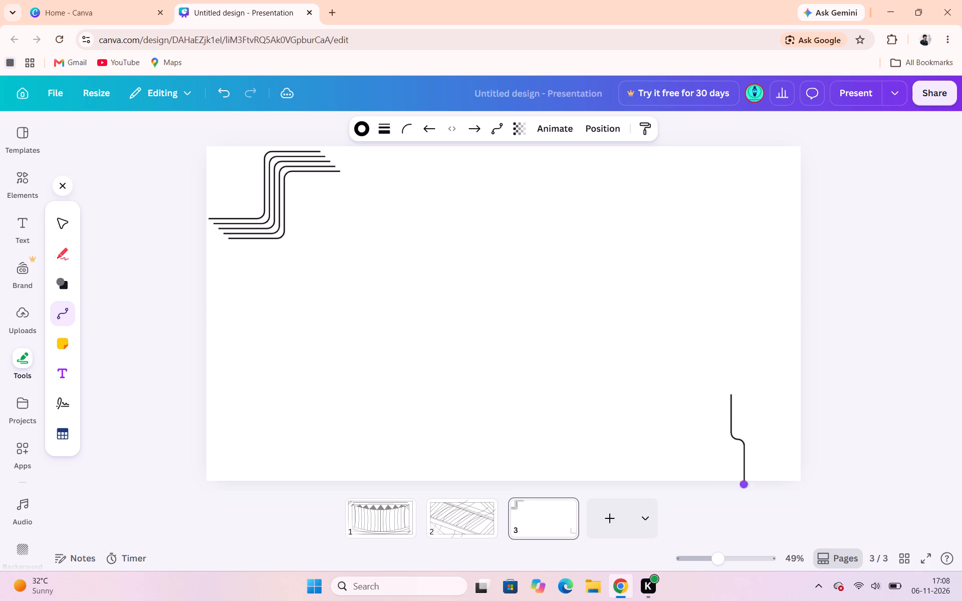
drag(738, 485, 677, 474)
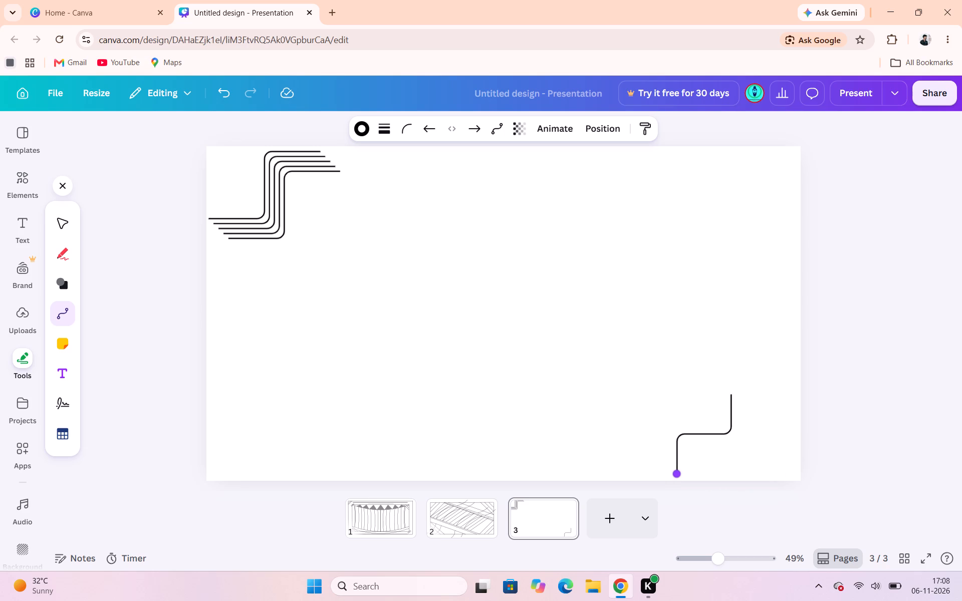
drag(677, 474, 819, 440)
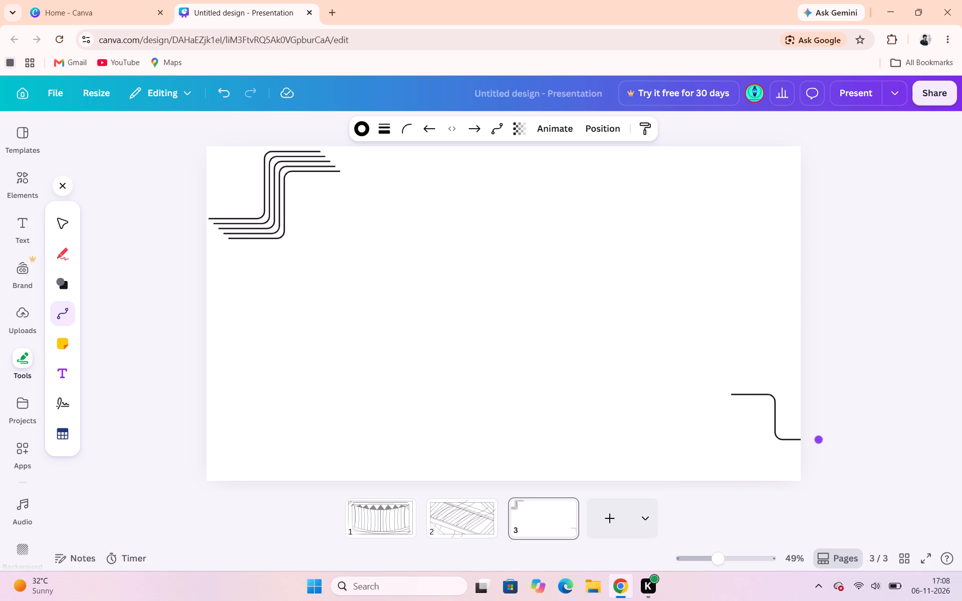
drag(819, 440, 826, 453)
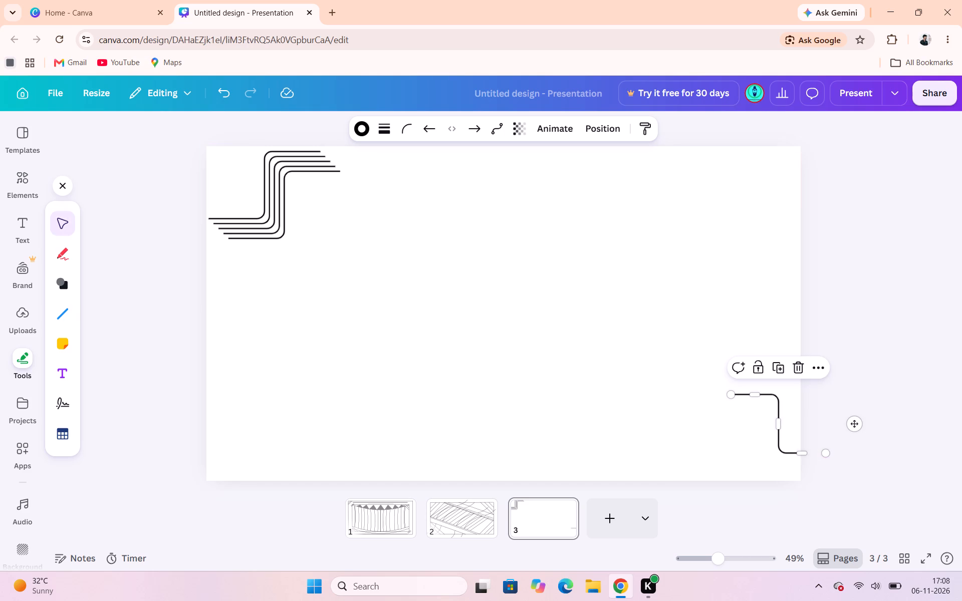
Move the new elbow line fully onto the page, placing it just inside the bottom-right corner.
drag(862, 419, 853, 423)
drag(853, 423, 923, 379)
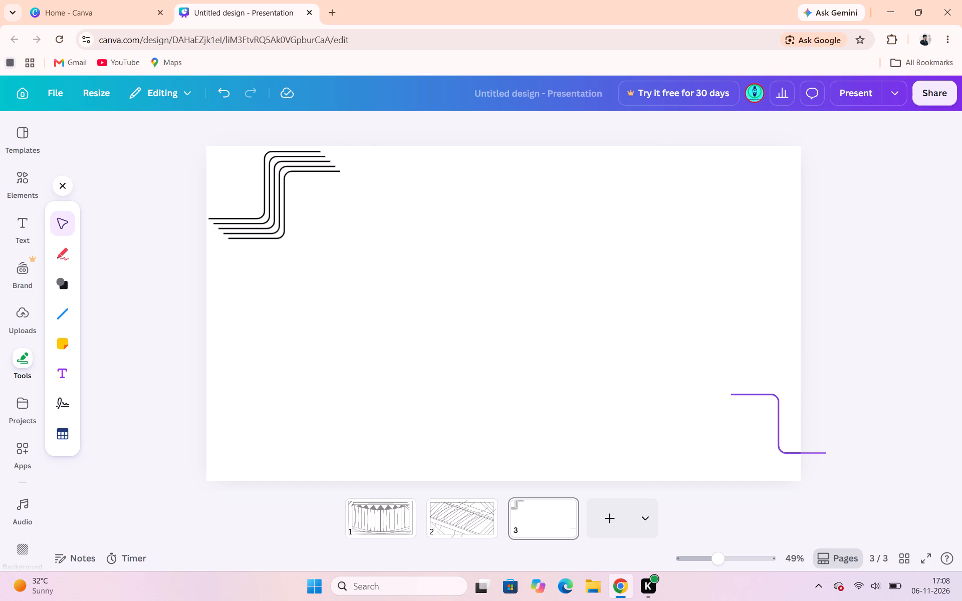
click(783, 456)
drag(858, 420, 794, 443)
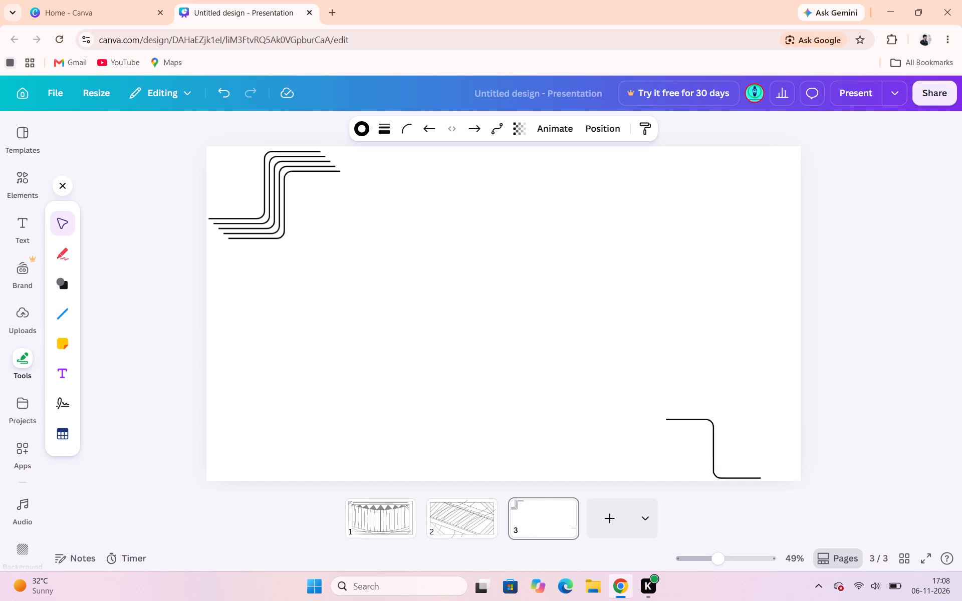
drag(794, 443, 827, 428)
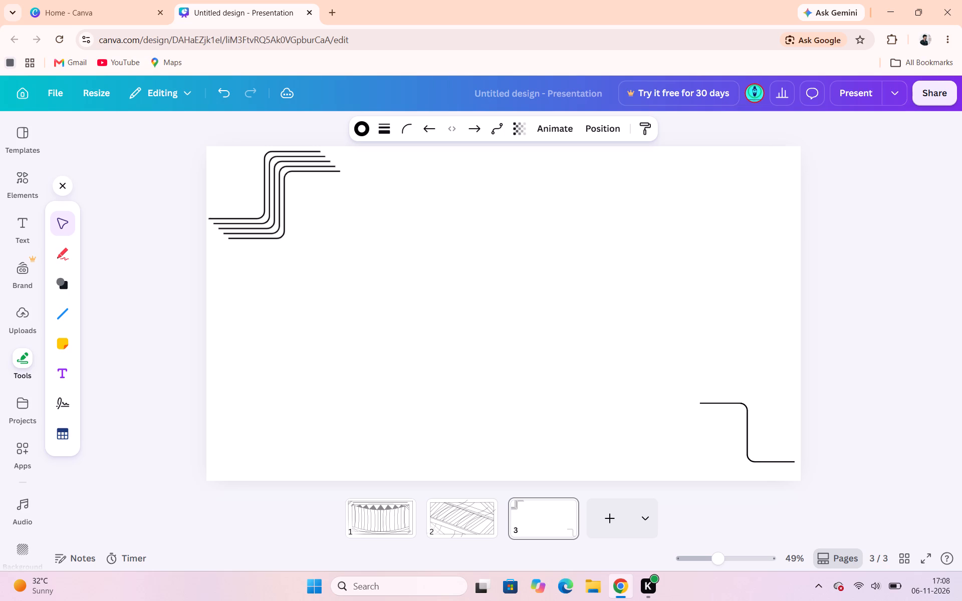
drag(827, 428, 824, 438)
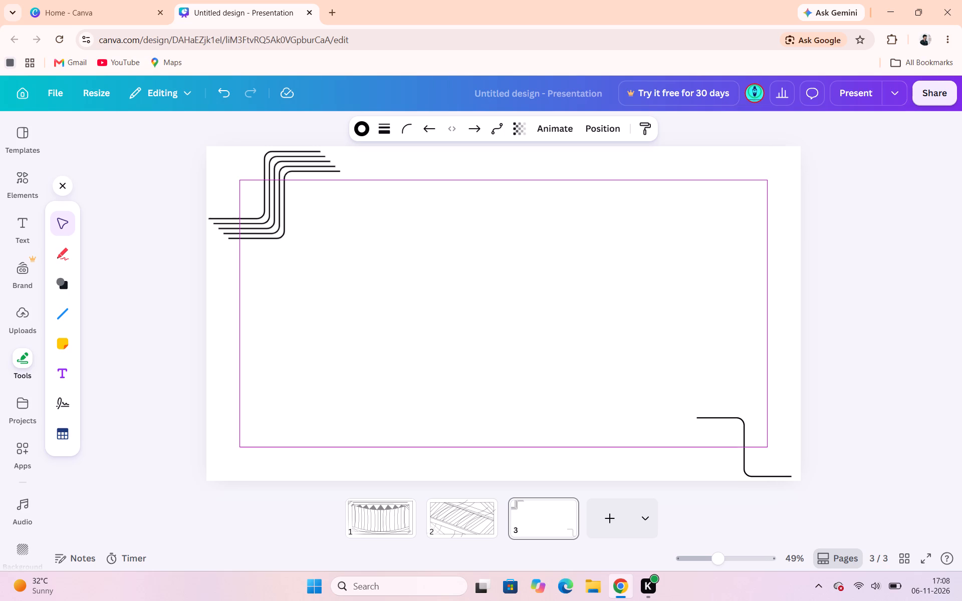
drag(824, 438, 824, 439)
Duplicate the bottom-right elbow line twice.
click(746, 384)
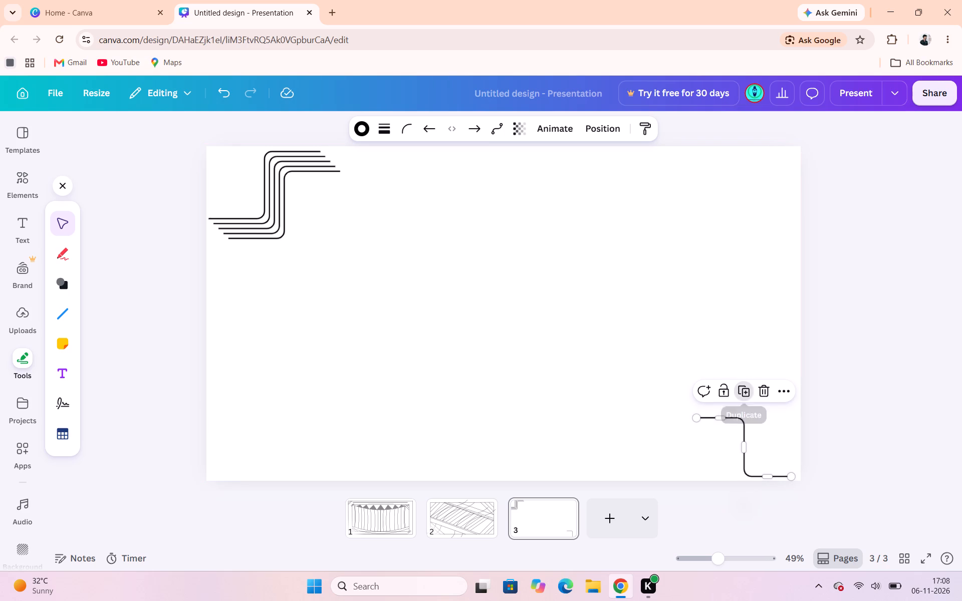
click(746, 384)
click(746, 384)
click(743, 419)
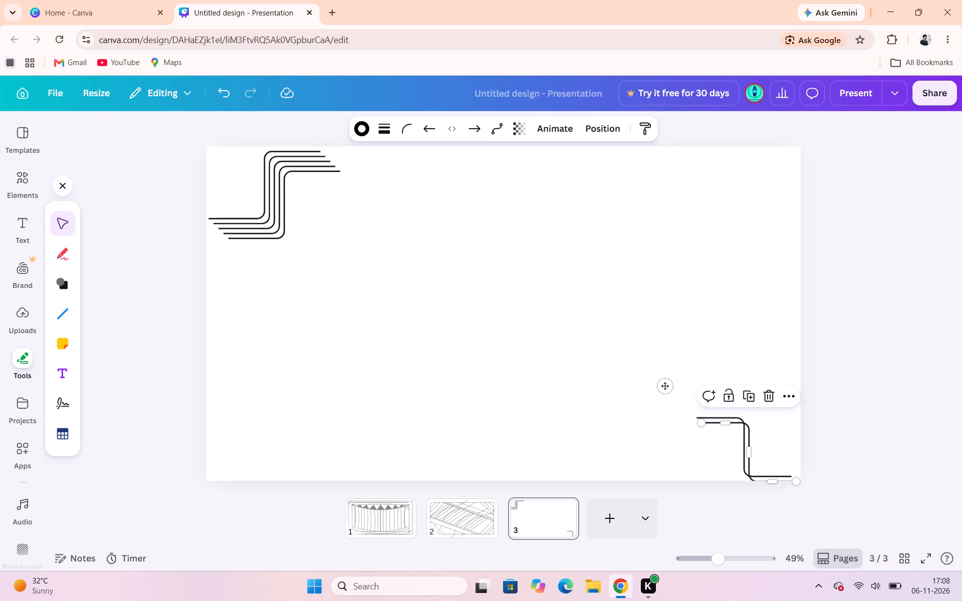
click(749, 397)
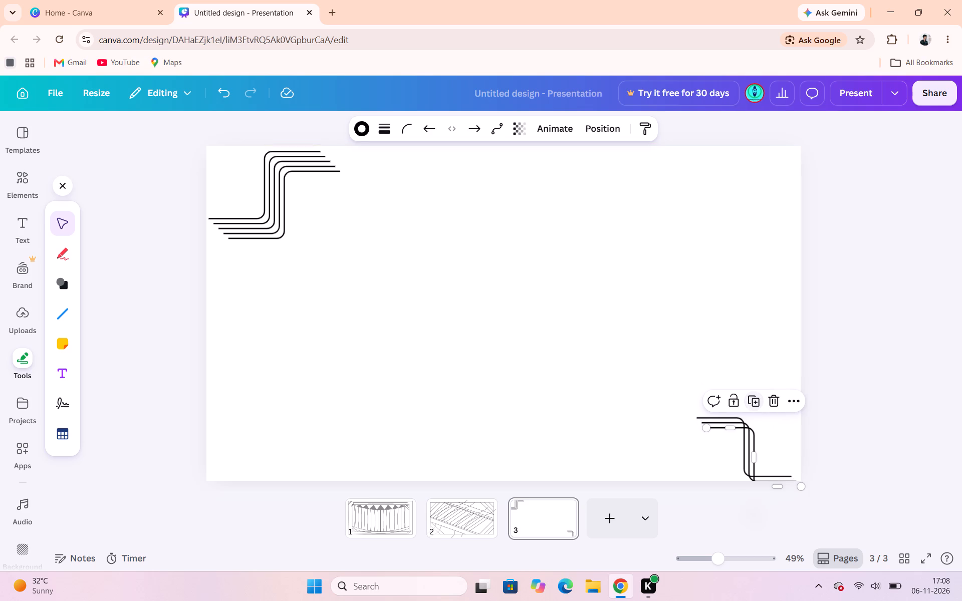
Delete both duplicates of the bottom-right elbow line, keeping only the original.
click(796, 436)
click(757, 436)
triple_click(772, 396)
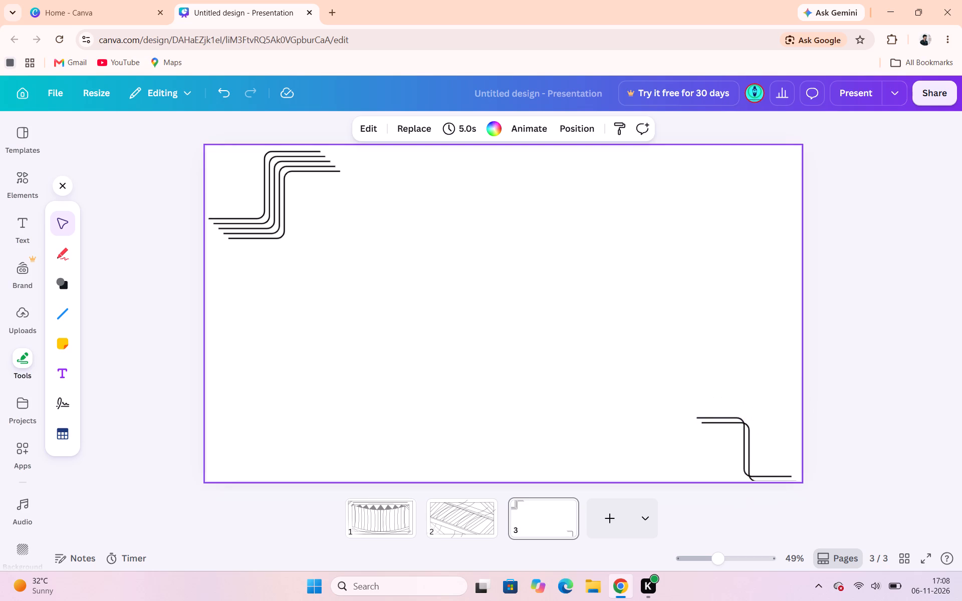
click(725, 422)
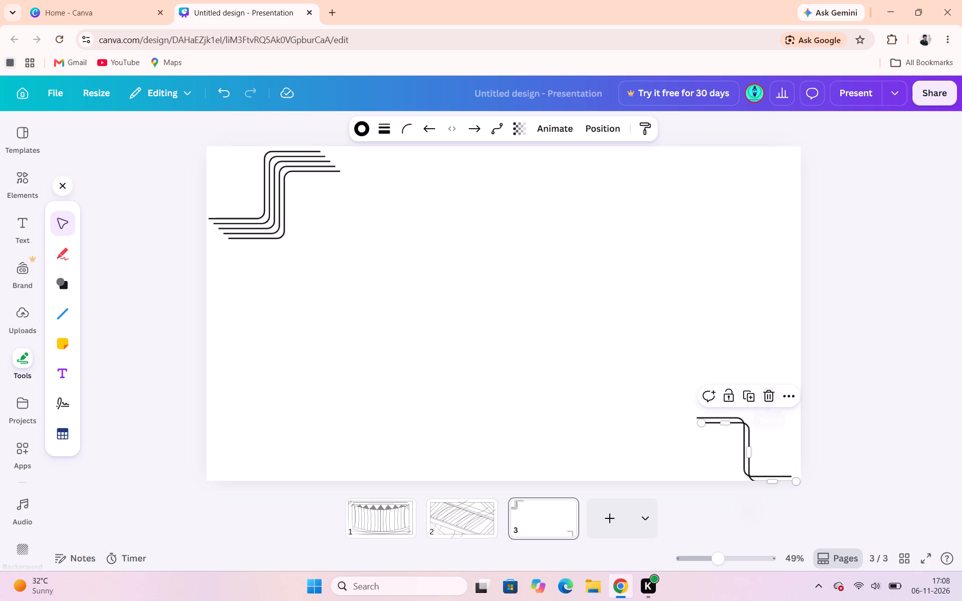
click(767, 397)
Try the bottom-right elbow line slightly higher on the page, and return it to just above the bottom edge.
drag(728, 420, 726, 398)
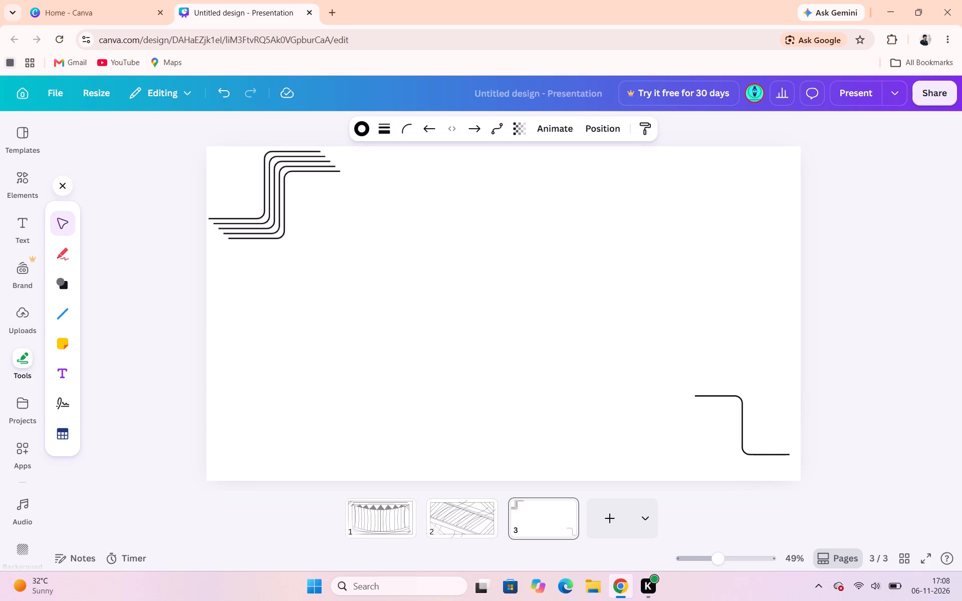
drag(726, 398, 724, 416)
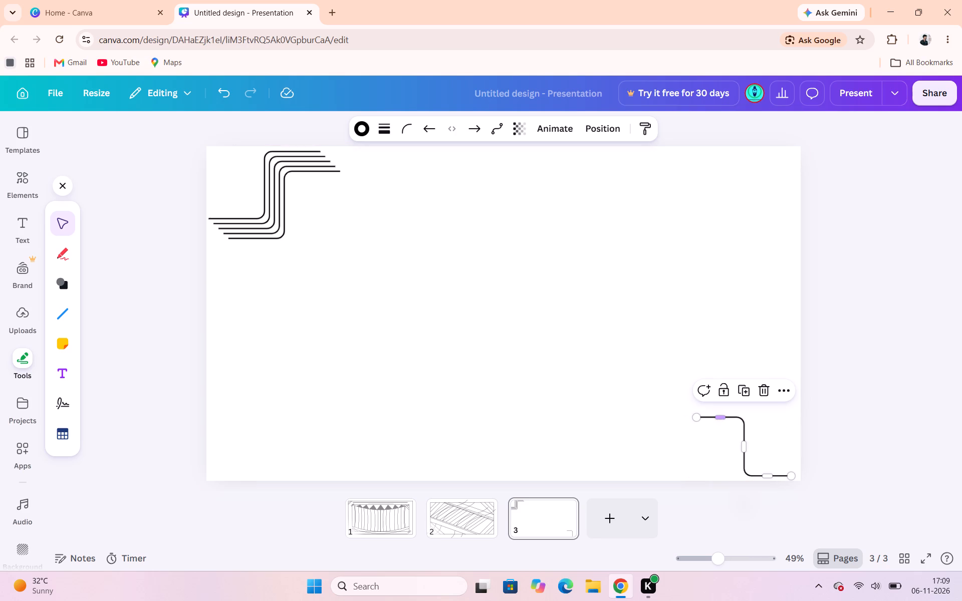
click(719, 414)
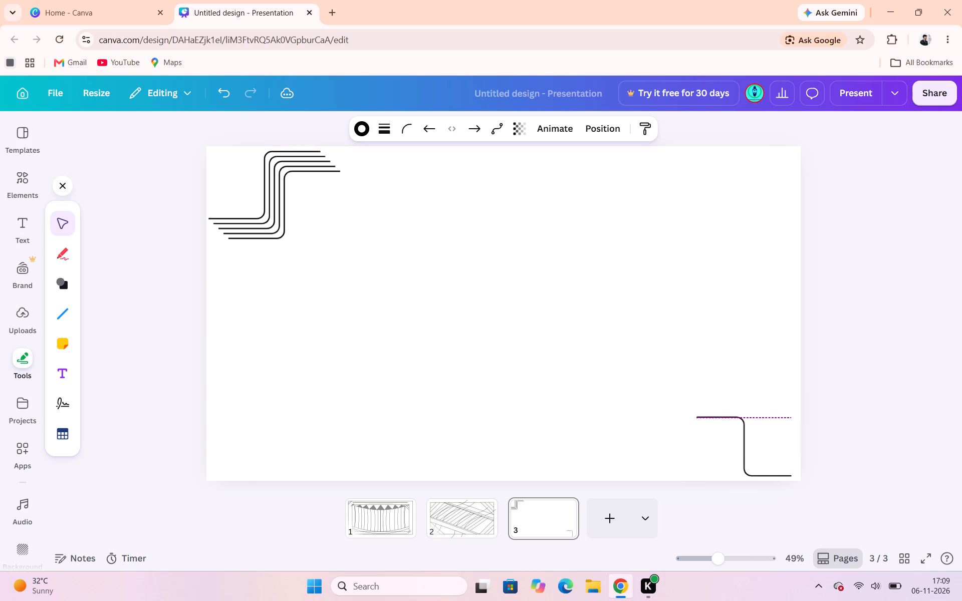
Duplicate the bottom-right elbow line once and place the copy parallel to it, offset slightly up and to the right.
click(745, 442)
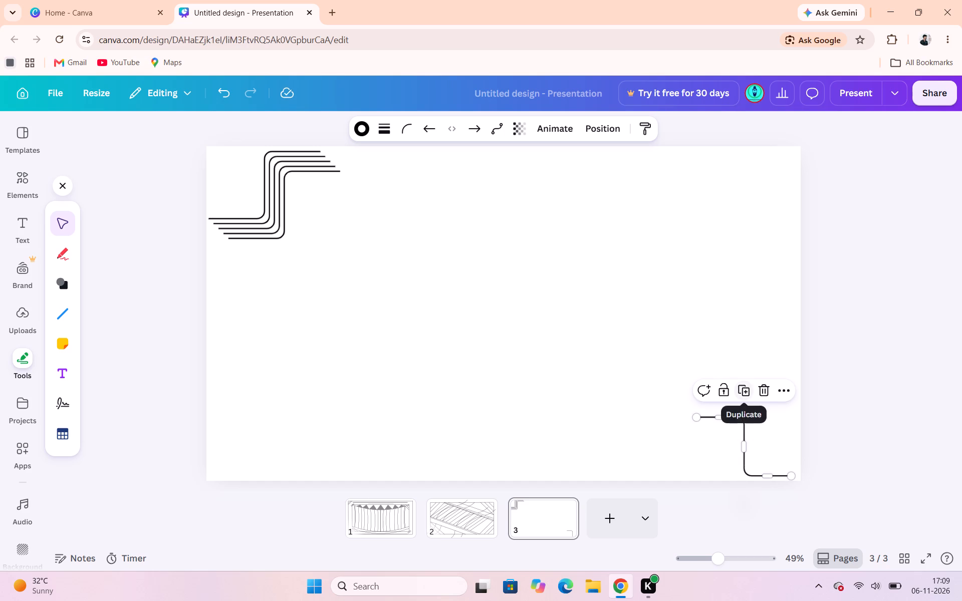
click(752, 388)
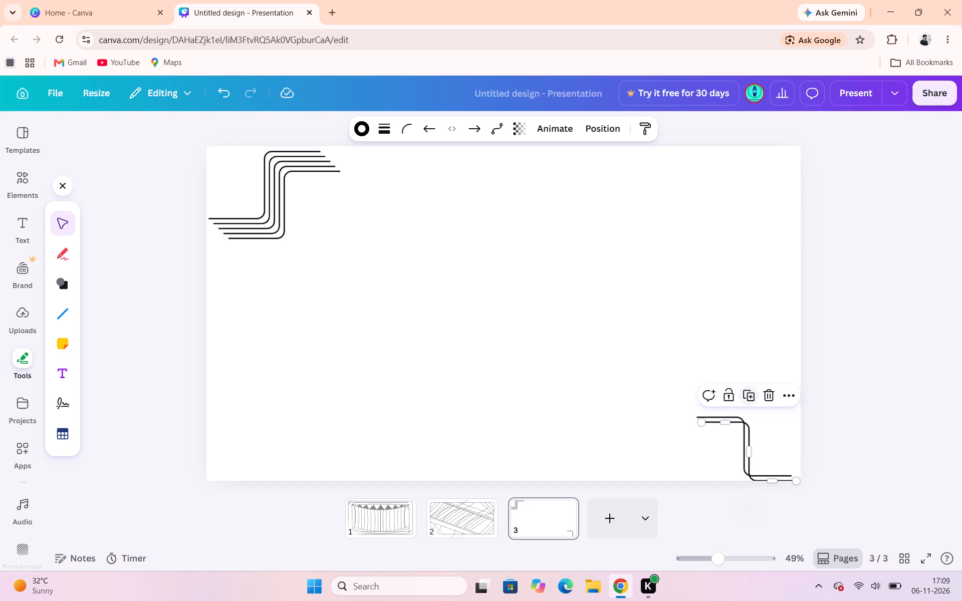
click(748, 457)
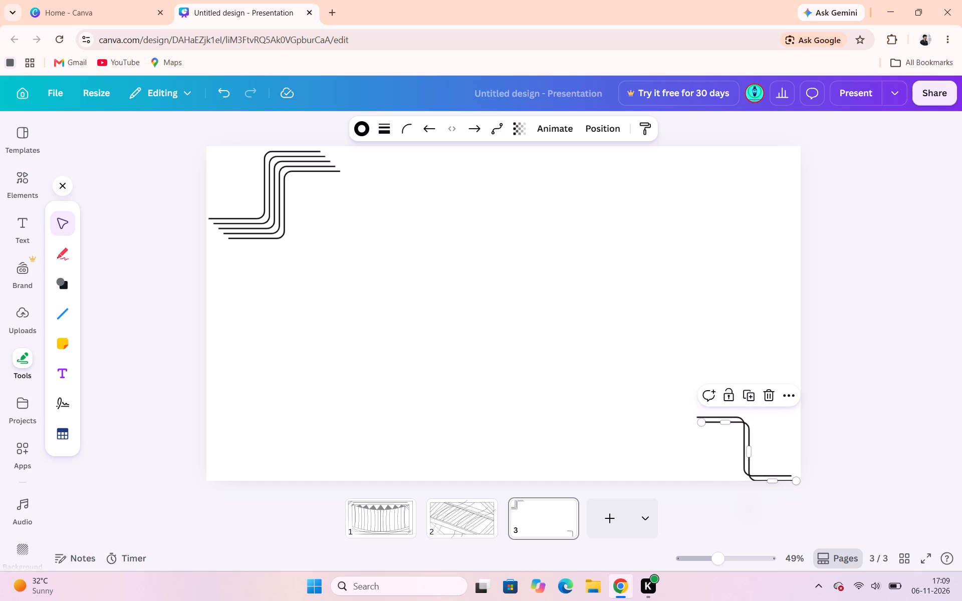
click(751, 447)
drag(751, 447, 754, 428)
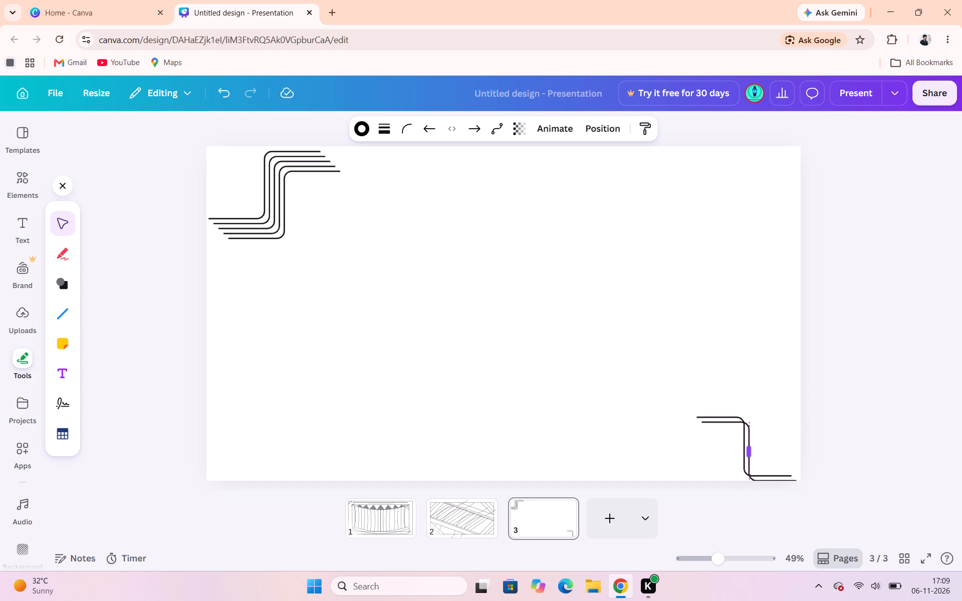
drag(754, 428, 750, 418)
click(730, 422)
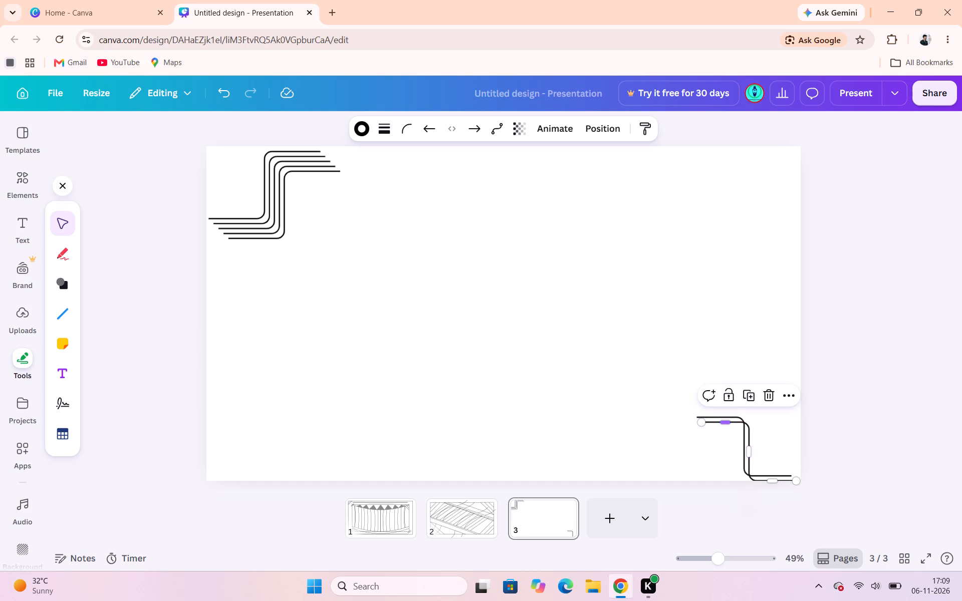
drag(732, 460, 738, 447)
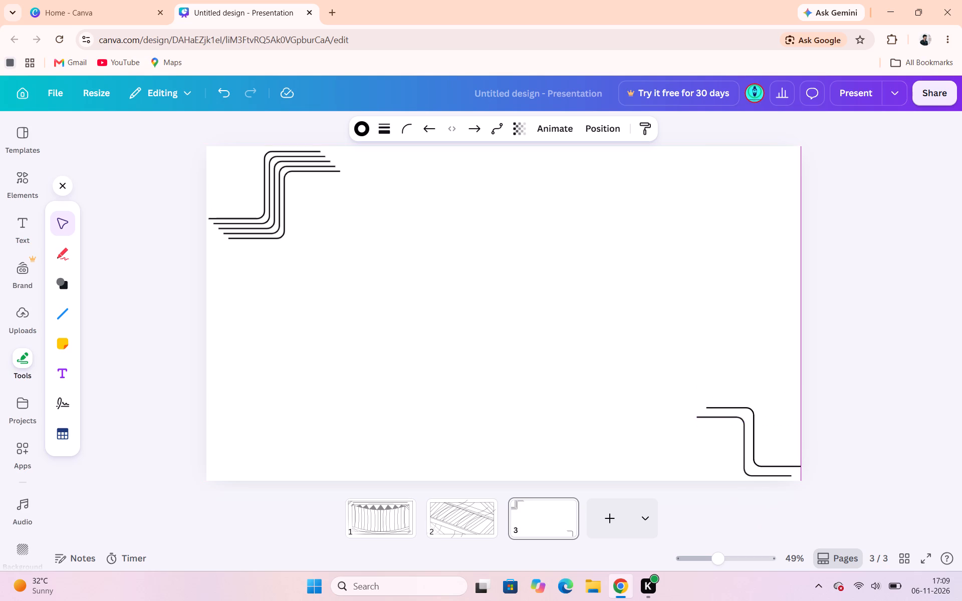
drag(738, 447, 732, 450)
click(582, 419)
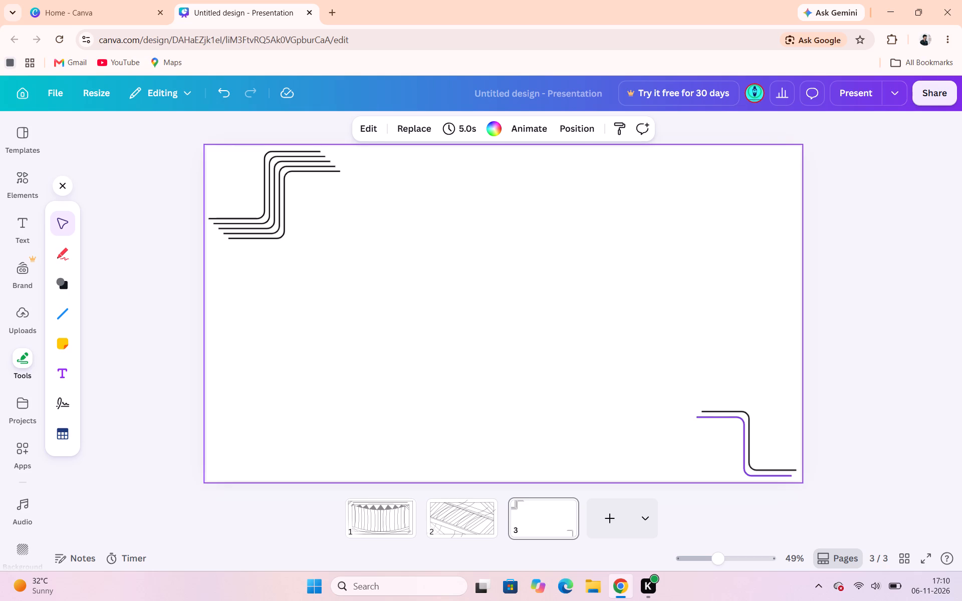
Duplicate the upper bottom-right elbow line twice, making a set of four parallel lines stepped up and to the right.
click(751, 419)
click(750, 383)
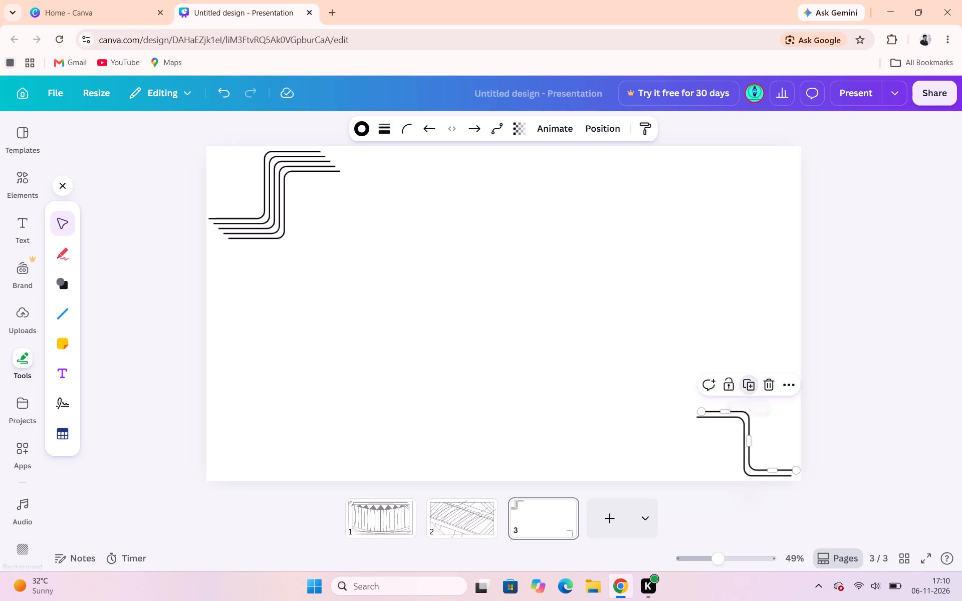
click(750, 383)
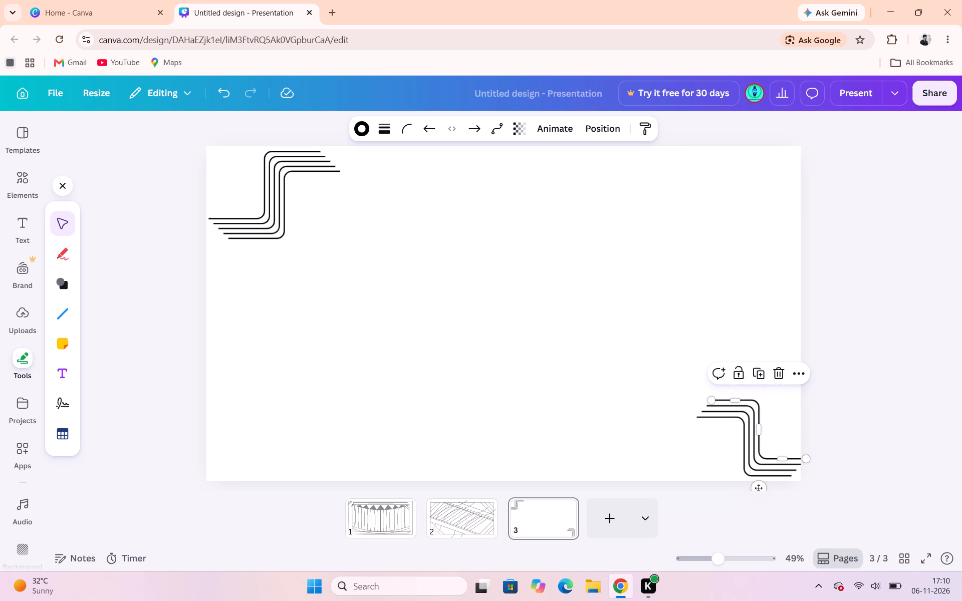
click(898, 292)
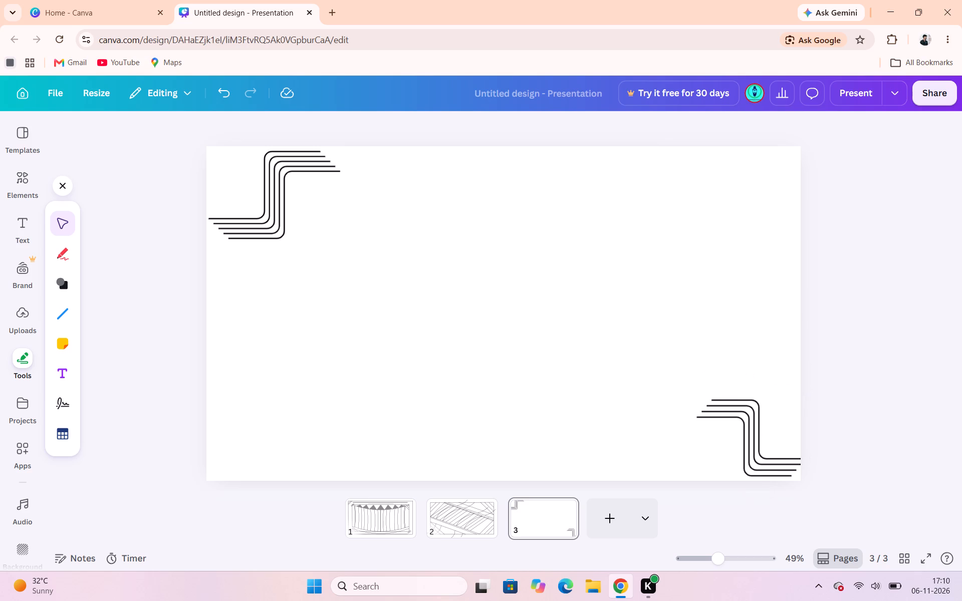
click(627, 308)
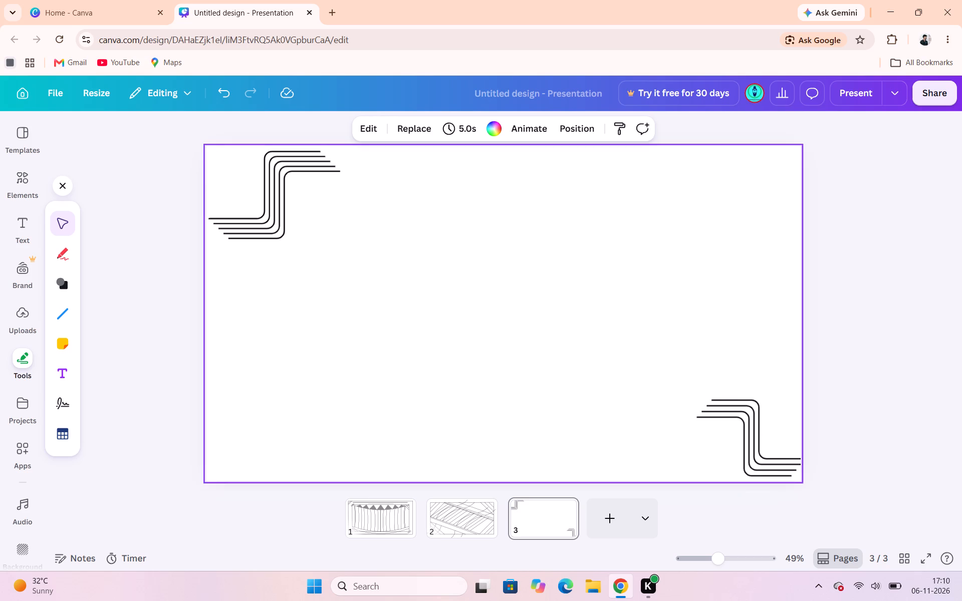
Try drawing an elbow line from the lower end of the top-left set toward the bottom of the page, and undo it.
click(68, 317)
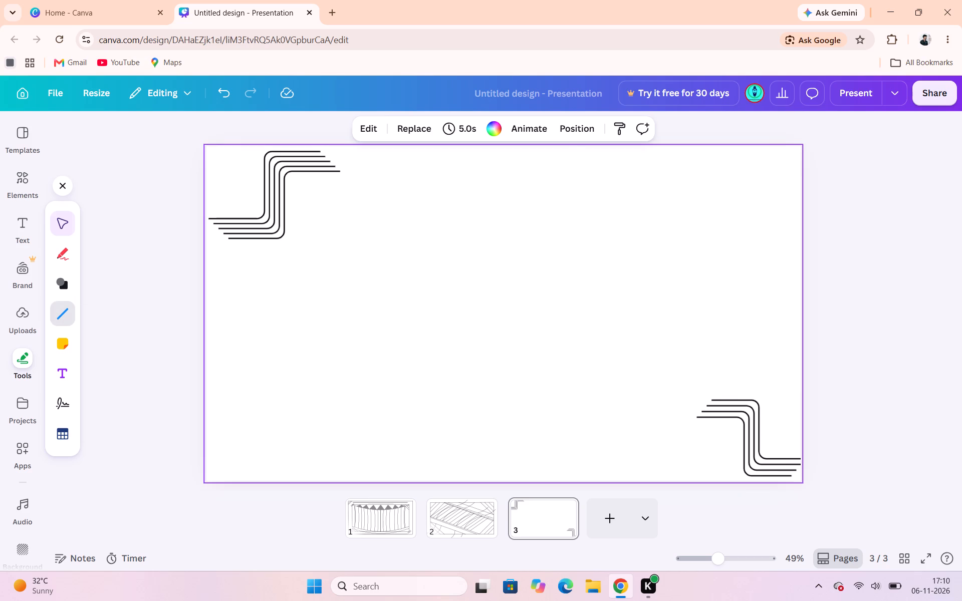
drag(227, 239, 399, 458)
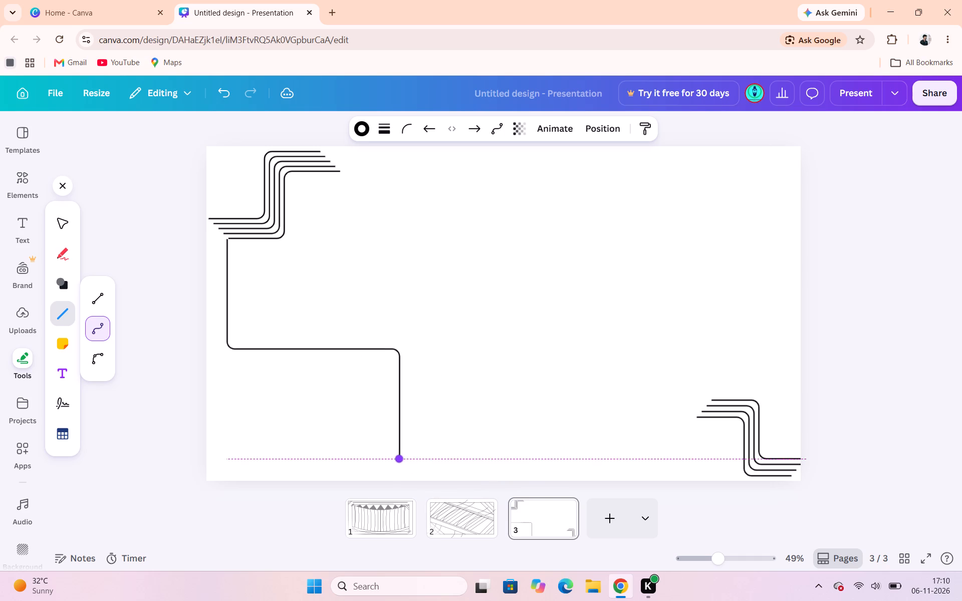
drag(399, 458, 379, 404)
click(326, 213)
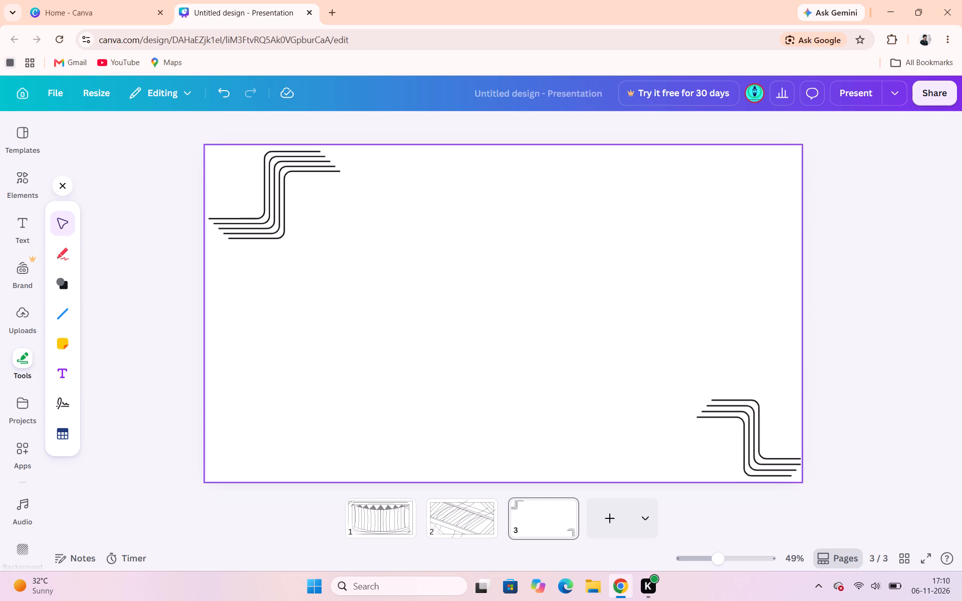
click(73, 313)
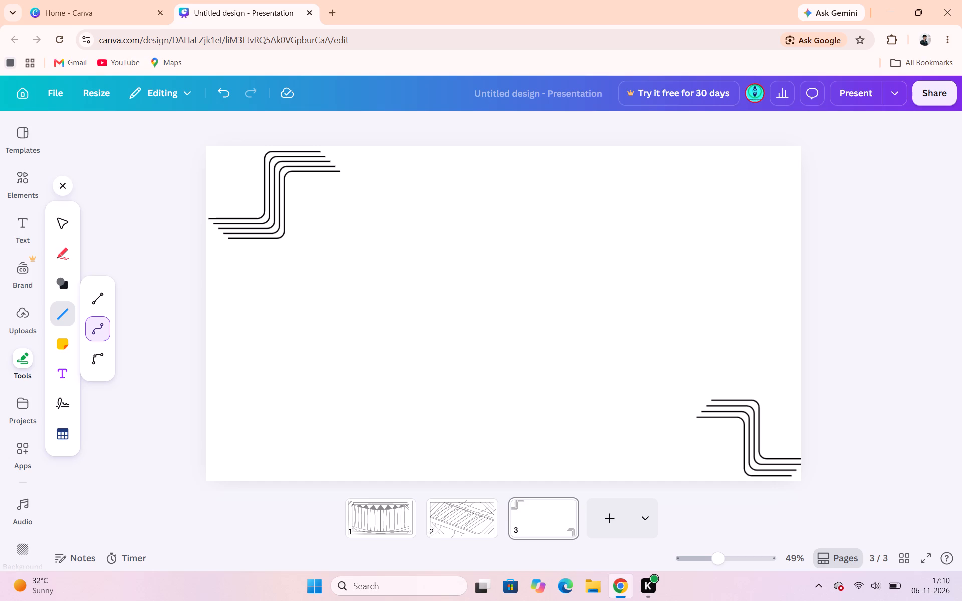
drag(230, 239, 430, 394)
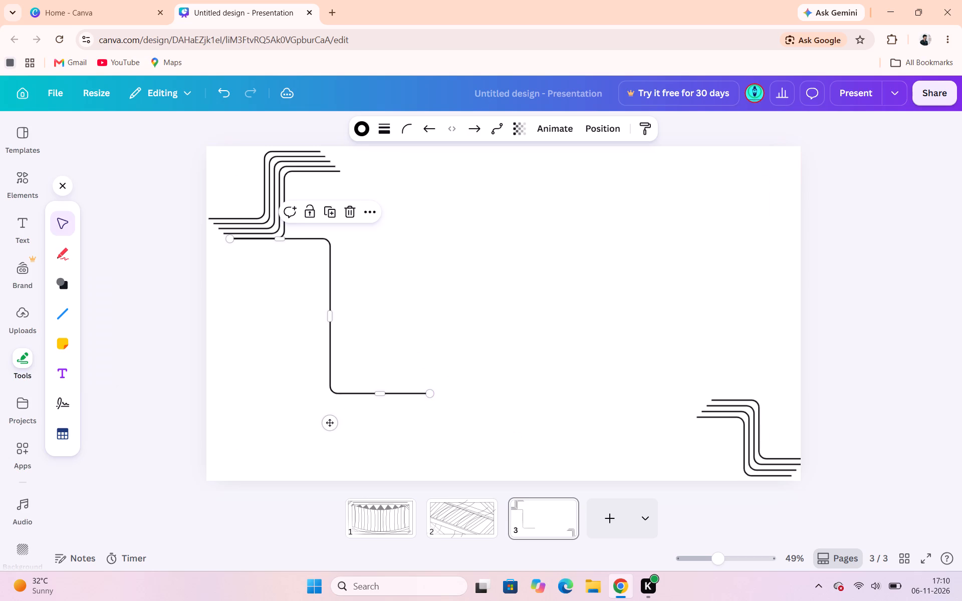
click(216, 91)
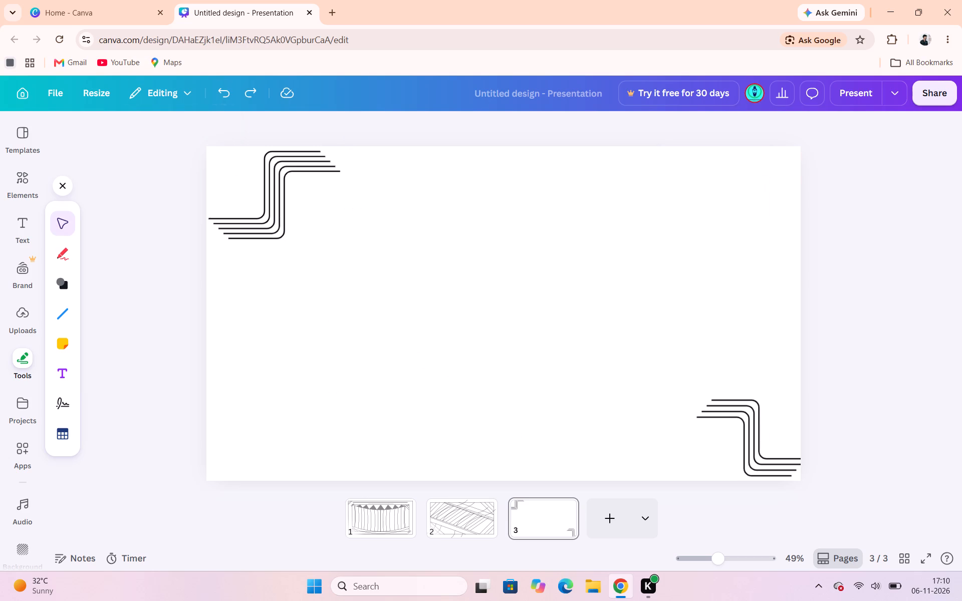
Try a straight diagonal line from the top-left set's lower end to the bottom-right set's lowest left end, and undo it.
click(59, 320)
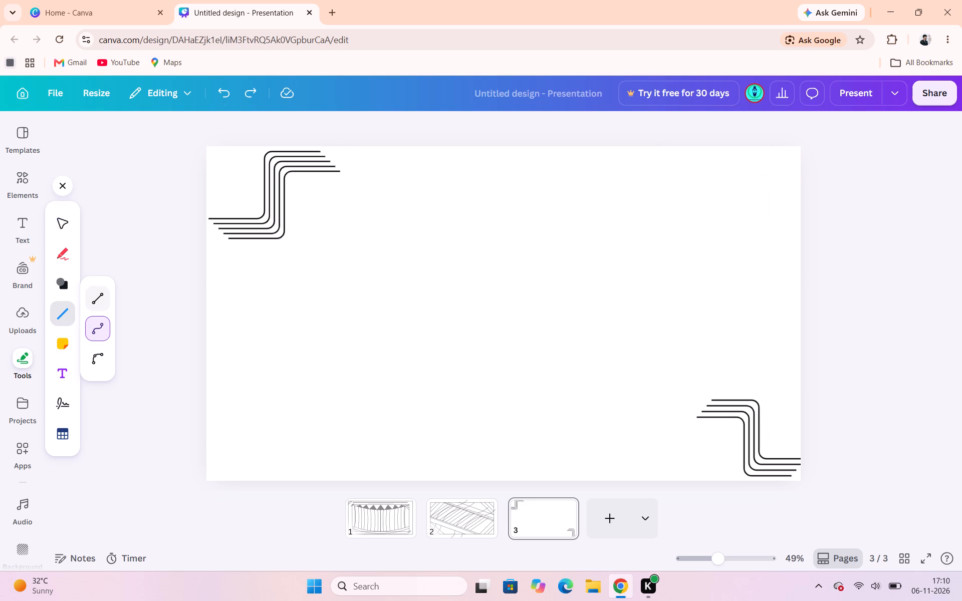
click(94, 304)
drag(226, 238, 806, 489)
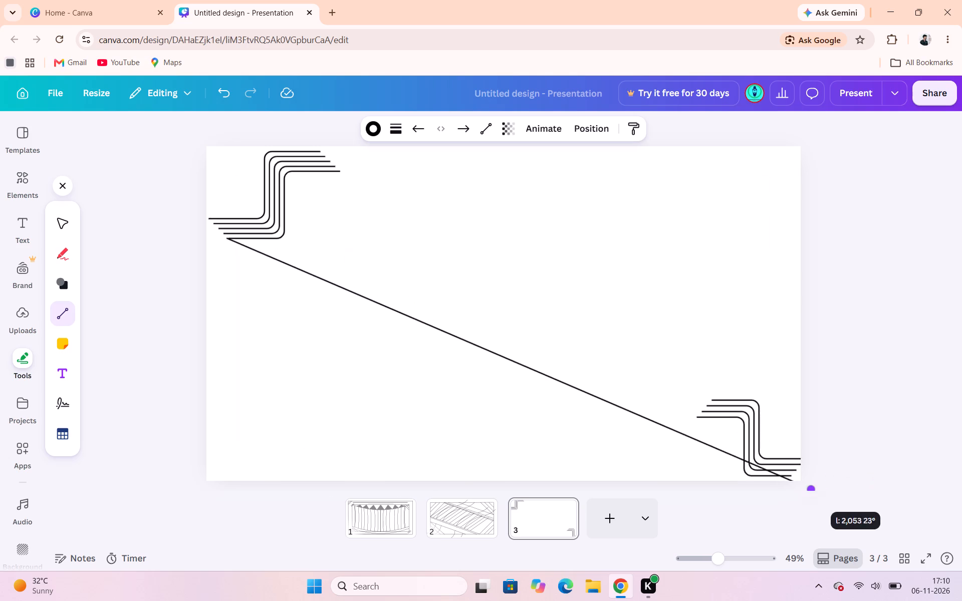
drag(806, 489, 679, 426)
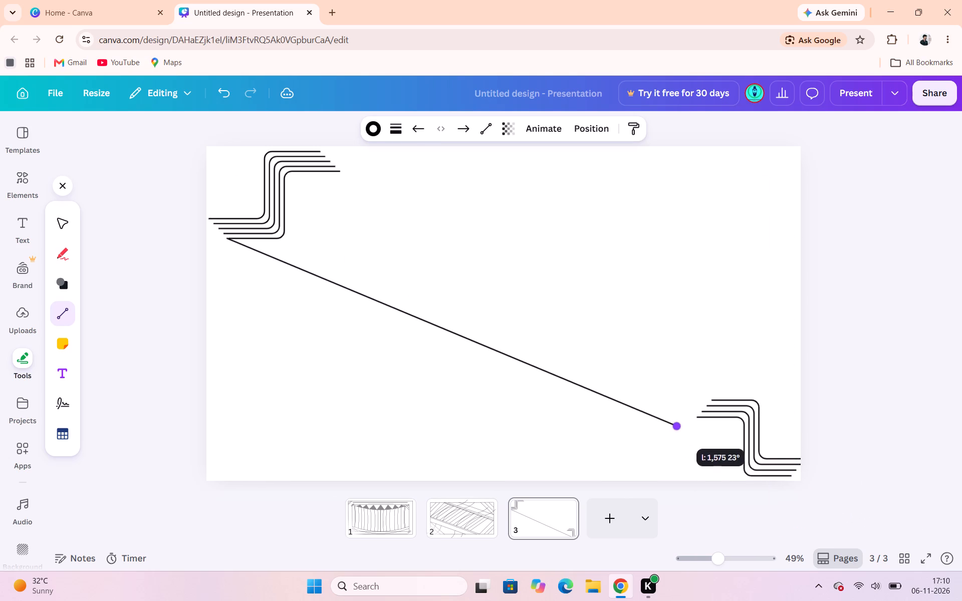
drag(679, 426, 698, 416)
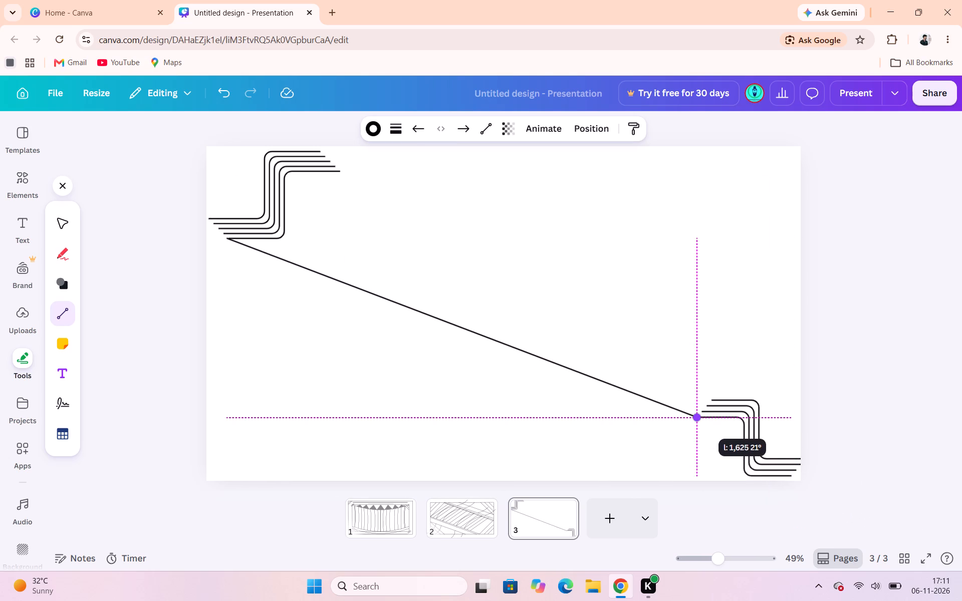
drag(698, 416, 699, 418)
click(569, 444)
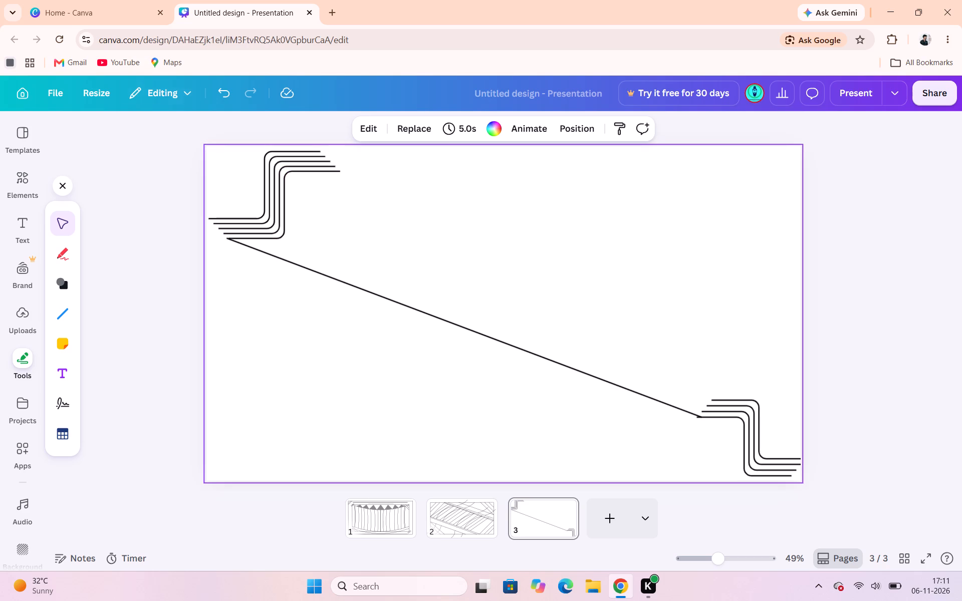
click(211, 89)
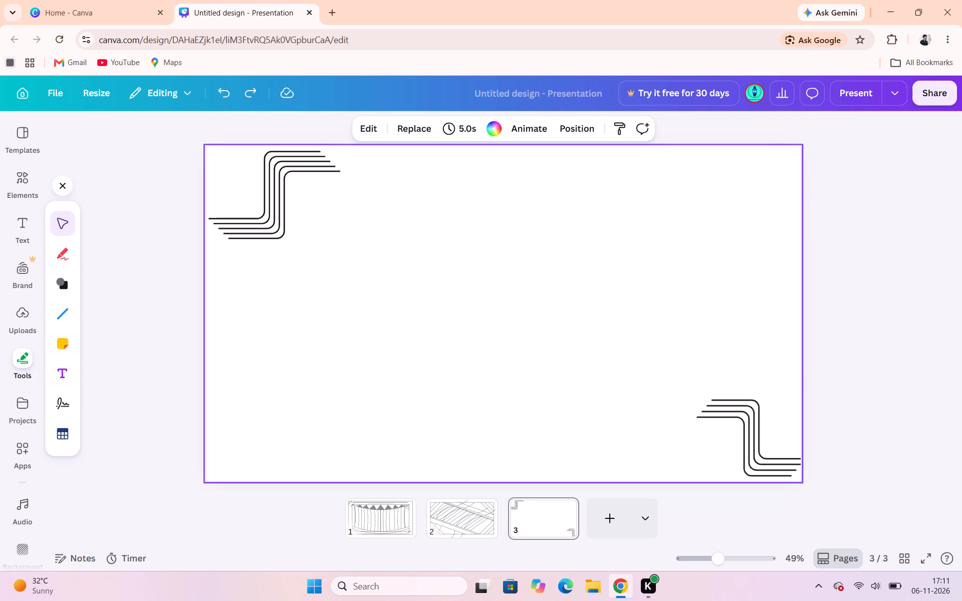
Draw a straight vertical line about 580 long down from the top-left set's lower end, level with the bottom-right set's lowest left end.
click(68, 315)
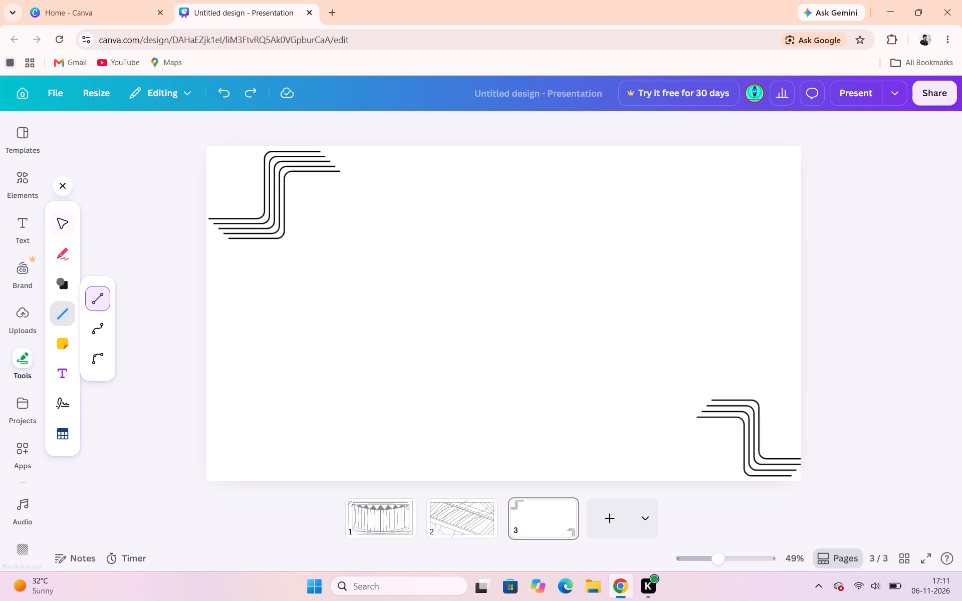
drag(228, 238, 244, 459)
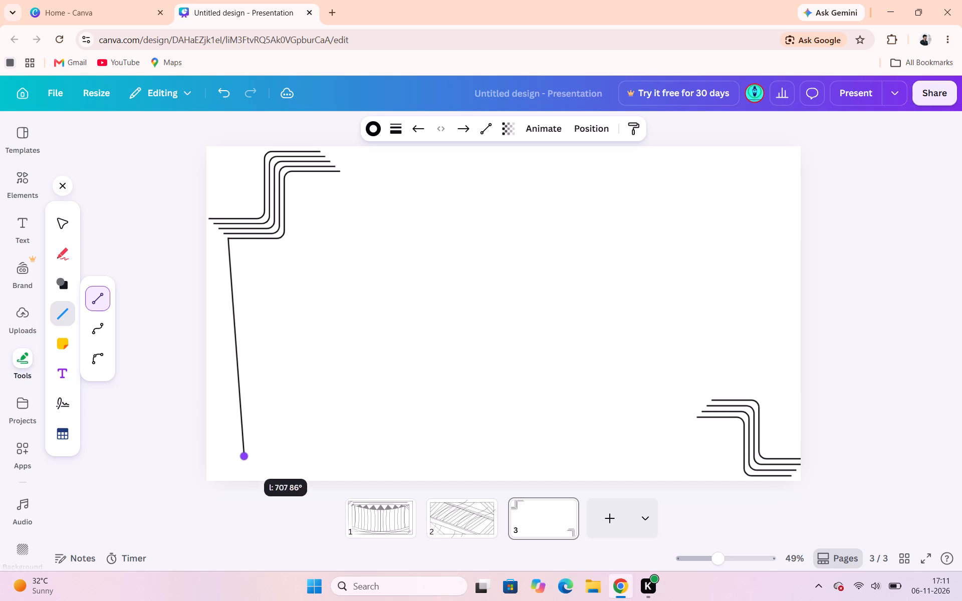
drag(244, 459, 225, 439)
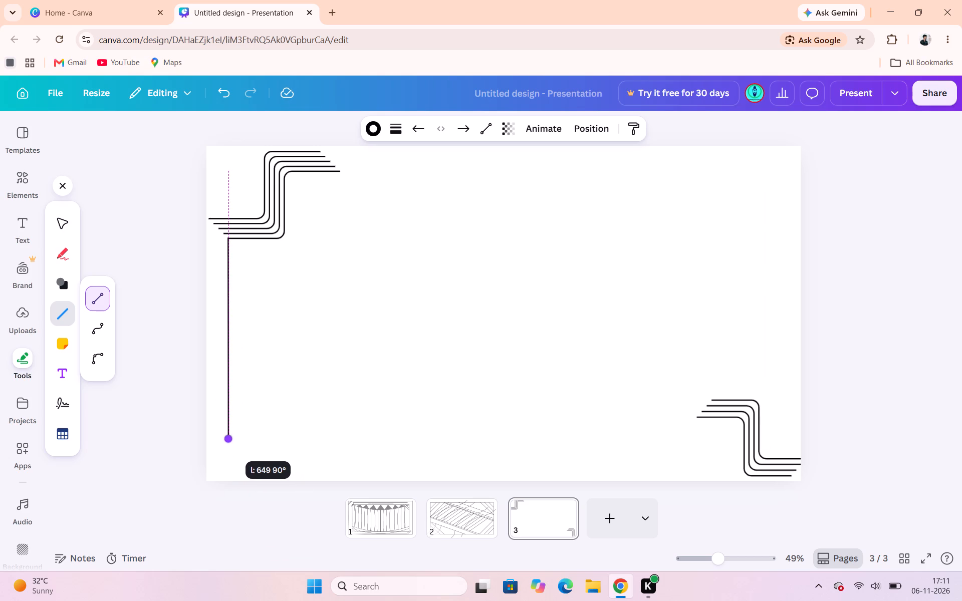
drag(225, 439, 235, 423)
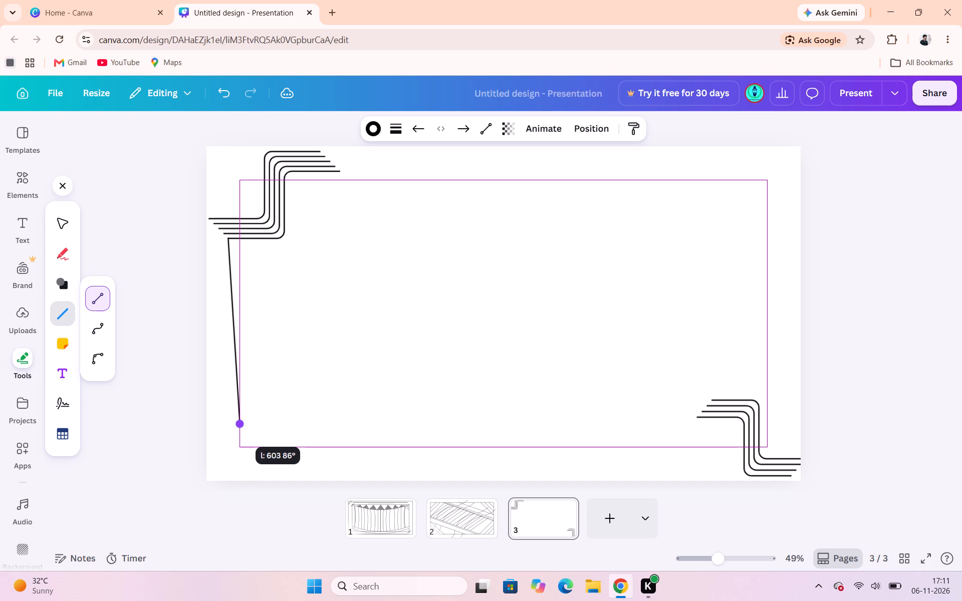
drag(235, 423, 229, 416)
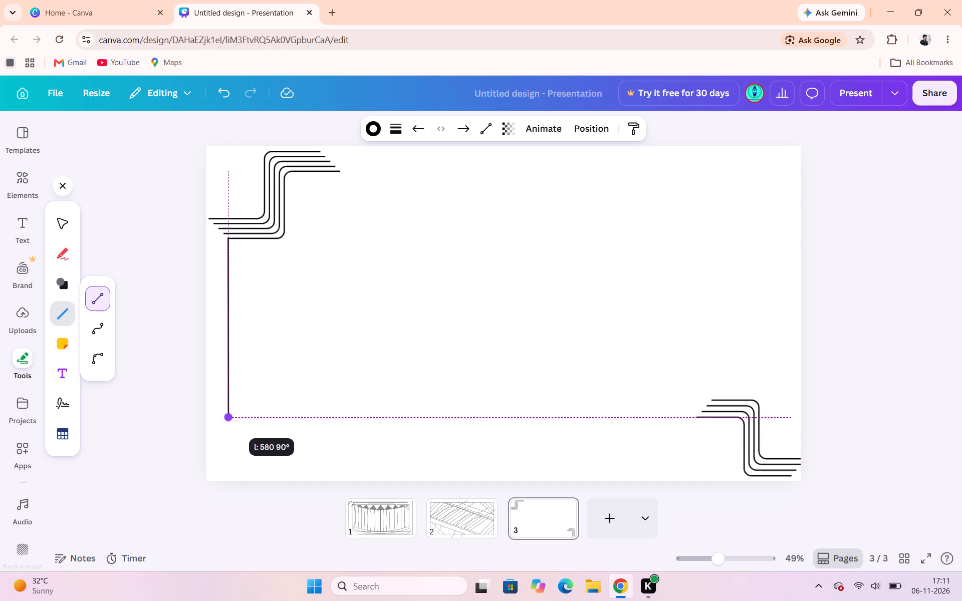
drag(229, 416, 229, 415)
click(236, 432)
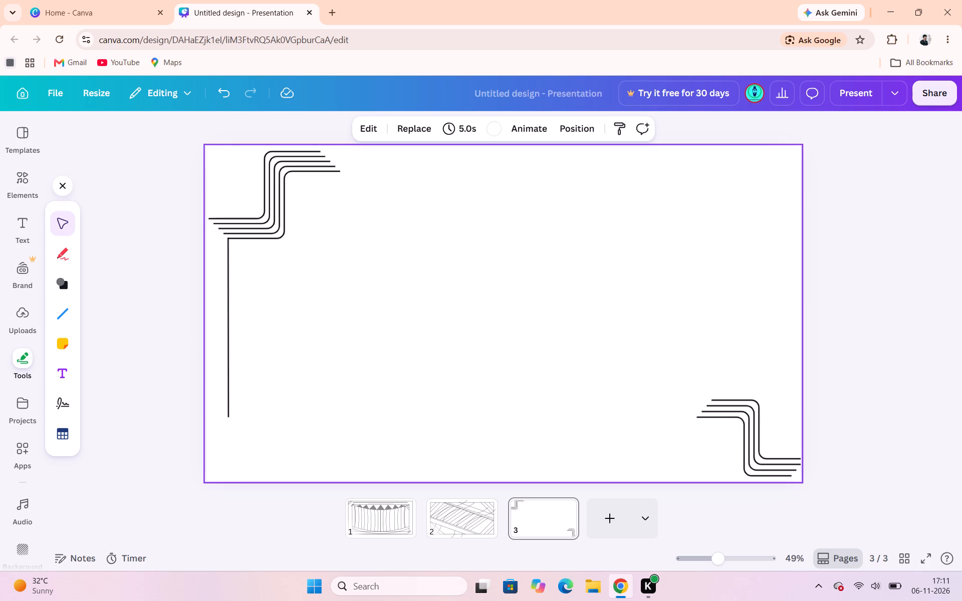
Draw a straight horizontal line about 1,529 long from near the vertical line's foot to just below the bottom-right set's left end.
click(64, 318)
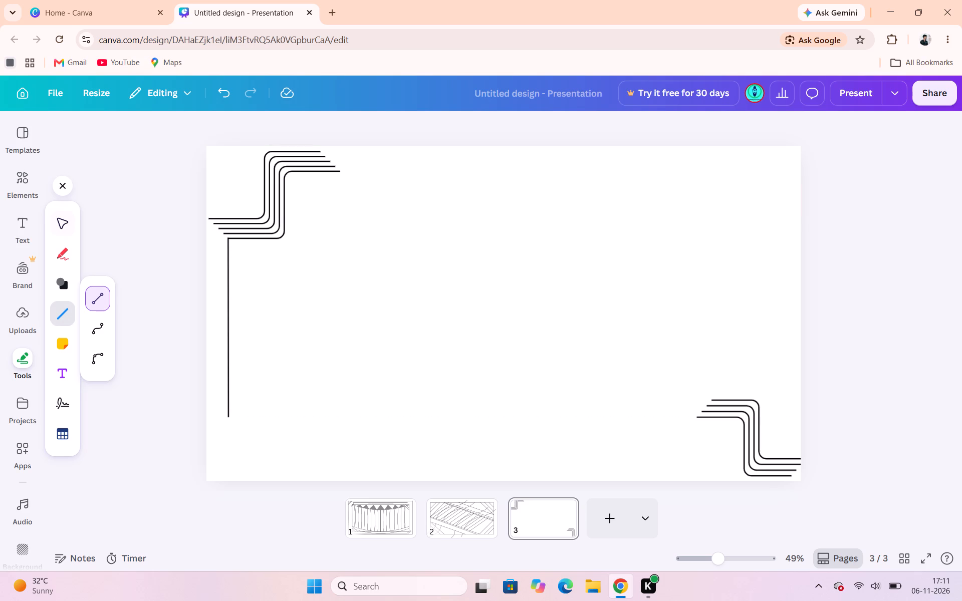
drag(227, 415, 504, 417)
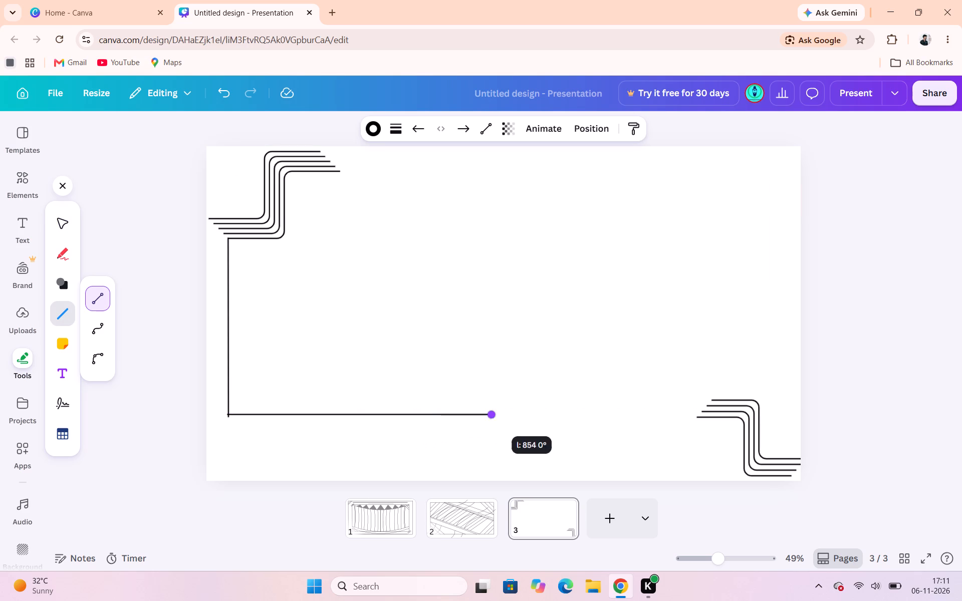
drag(504, 417, 720, 427)
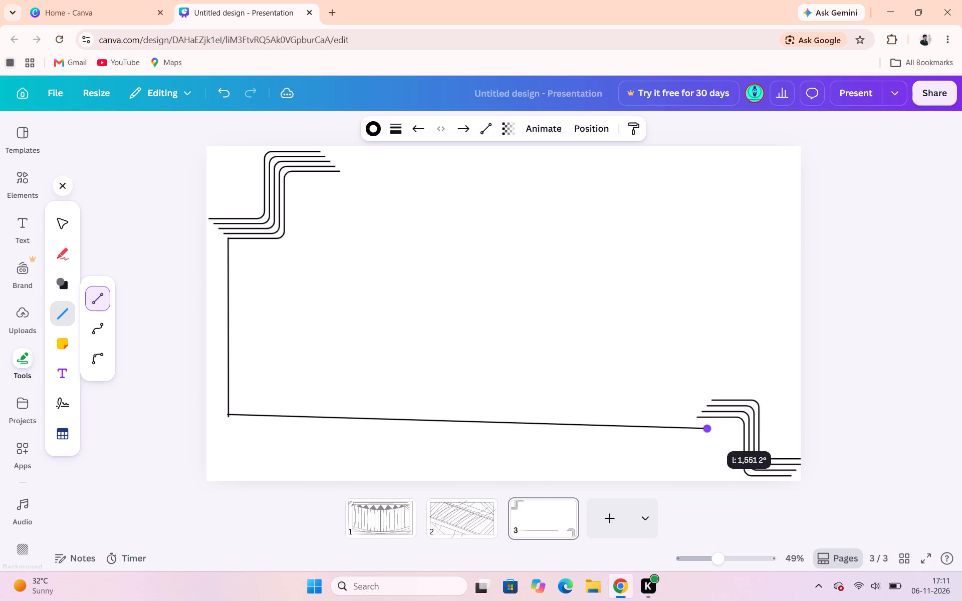
drag(720, 427, 694, 423)
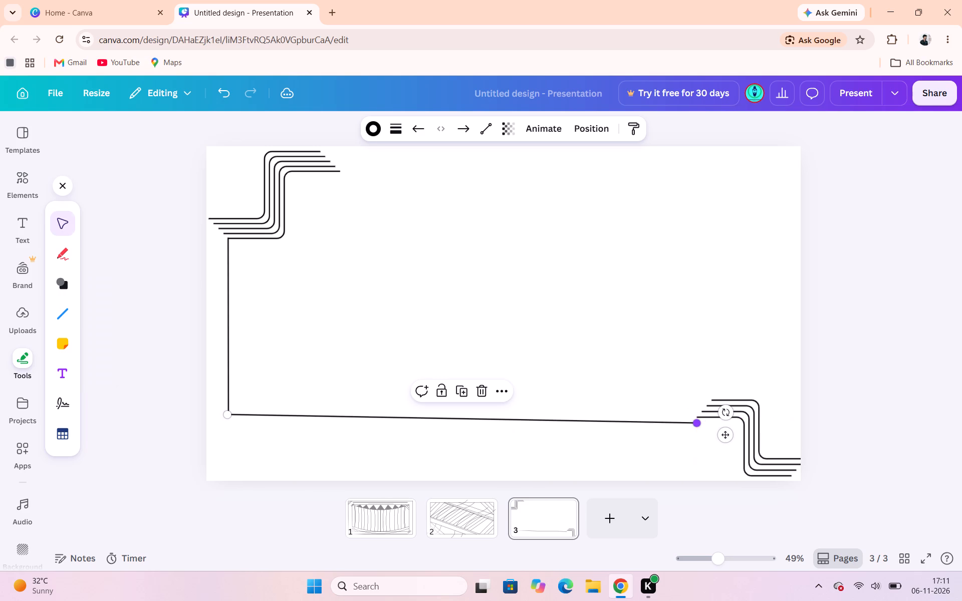
click(228, 416)
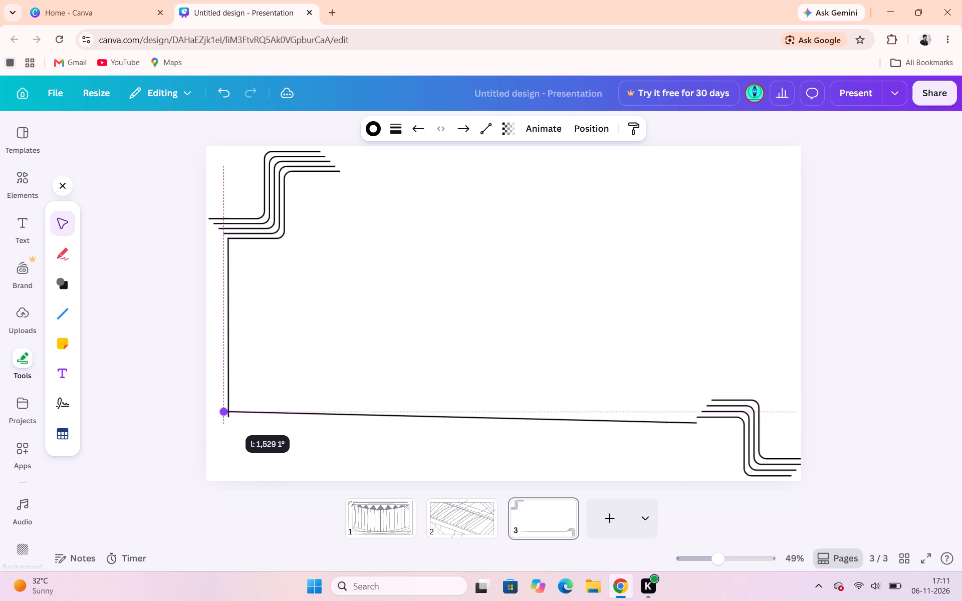
click(356, 339)
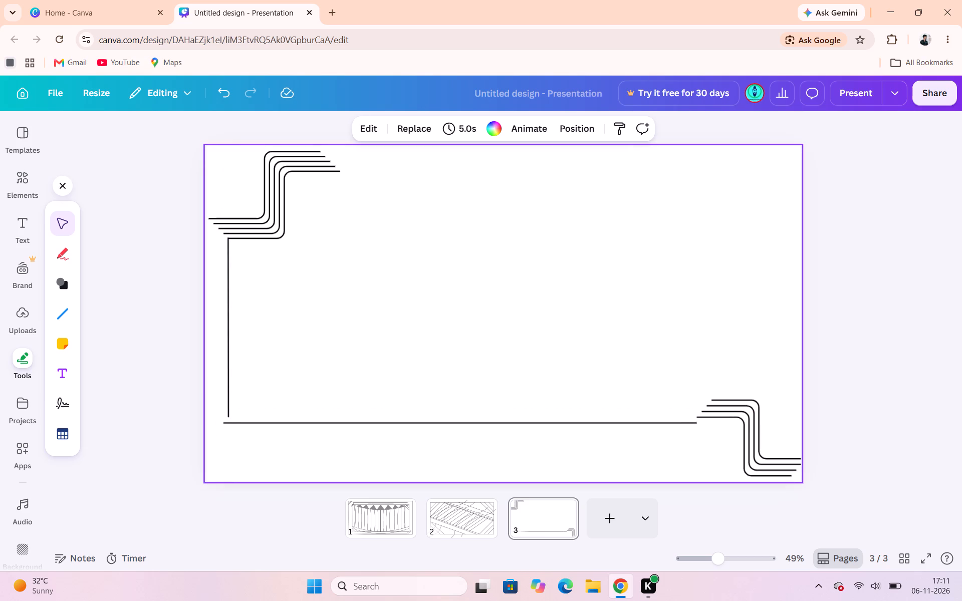
Move the long horizontal line up so it meets the vertical line's foot and the bottom-right set's lowest left end.
drag(419, 436, 424, 399)
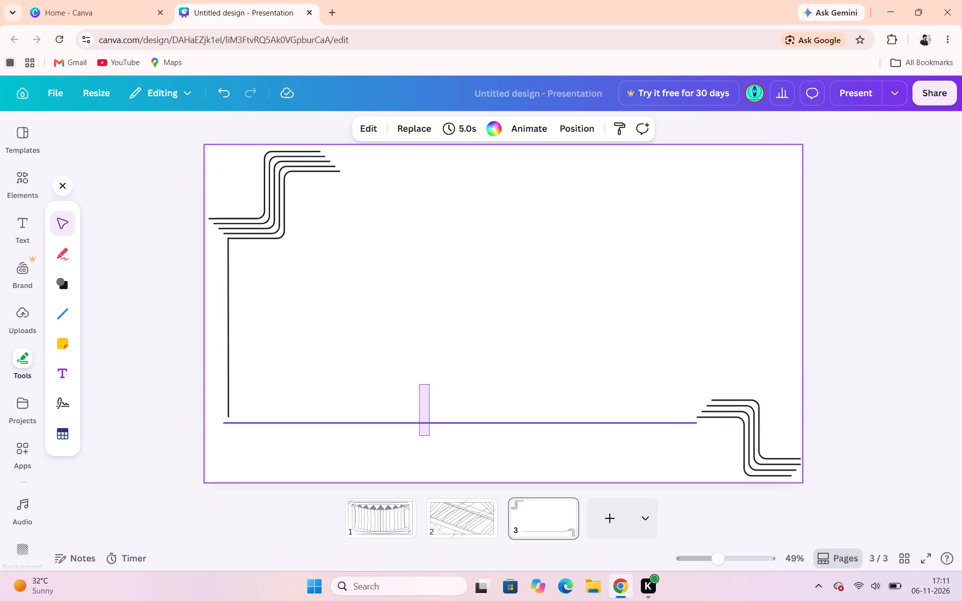
drag(424, 399, 423, 417)
double_click(437, 419)
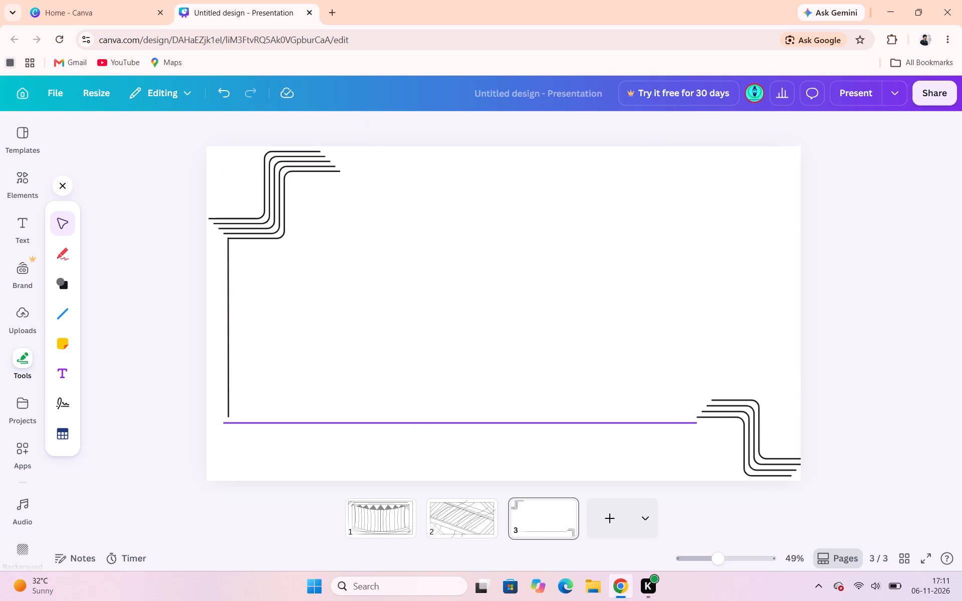
click(434, 420)
drag(434, 420, 458, 379)
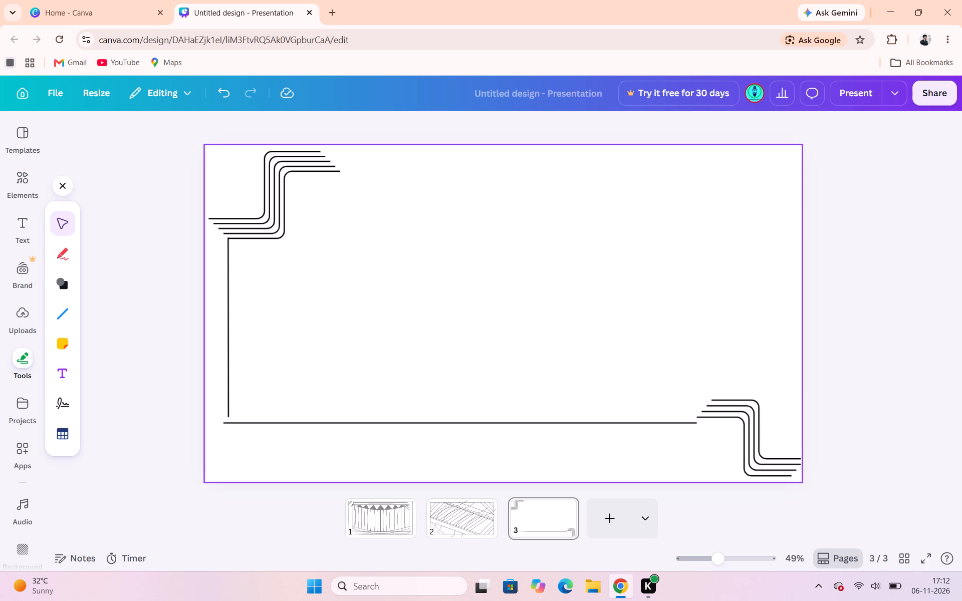
drag(458, 379, 442, 426)
click(442, 426)
drag(442, 426, 452, 394)
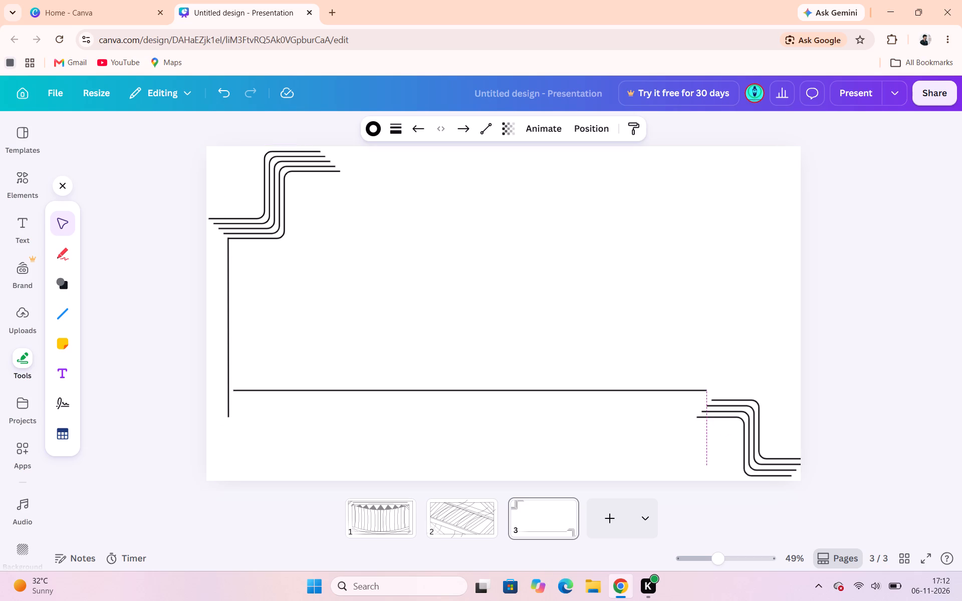
drag(452, 394, 446, 421)
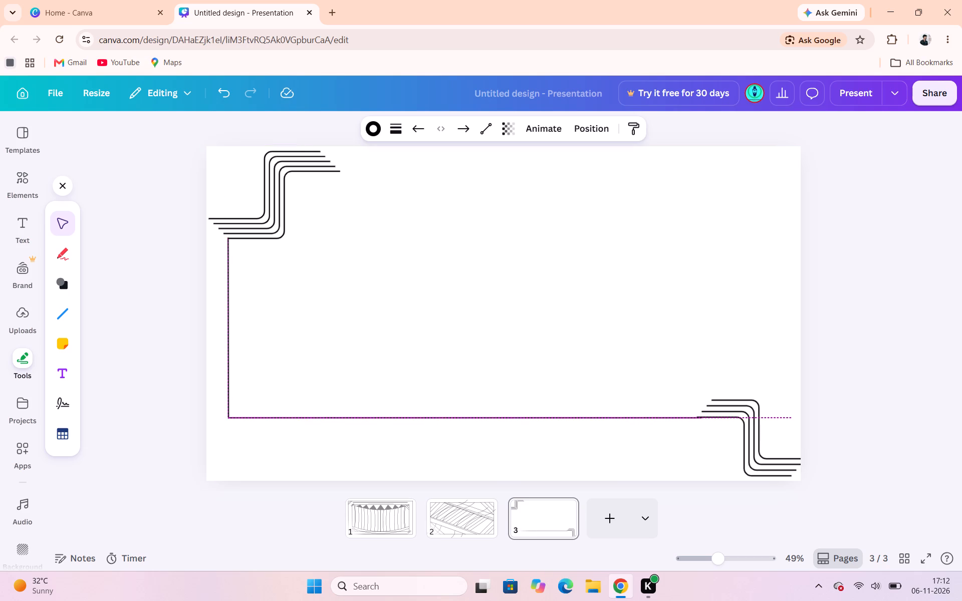
drag(446, 421, 448, 419)
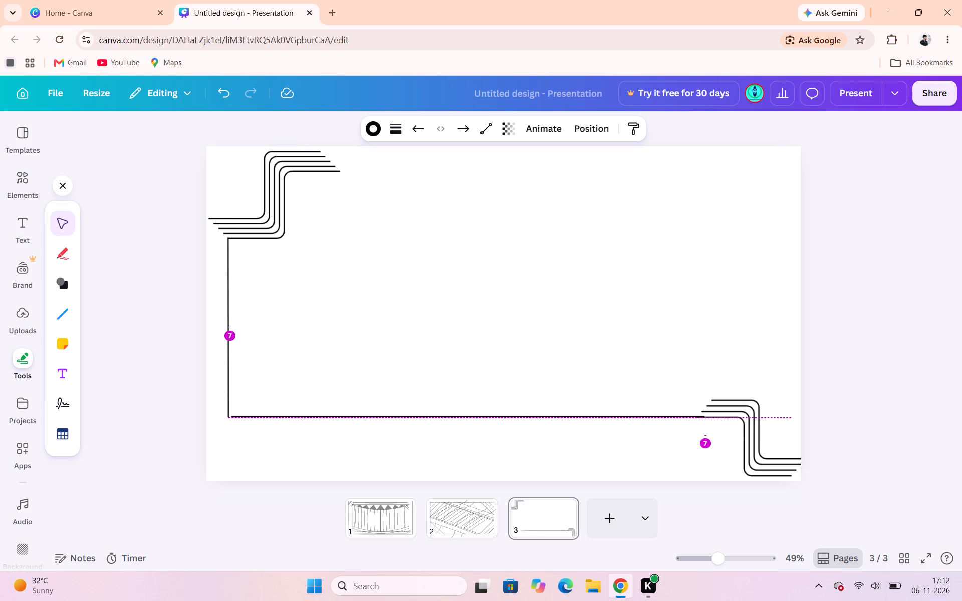
drag(448, 419, 445, 420)
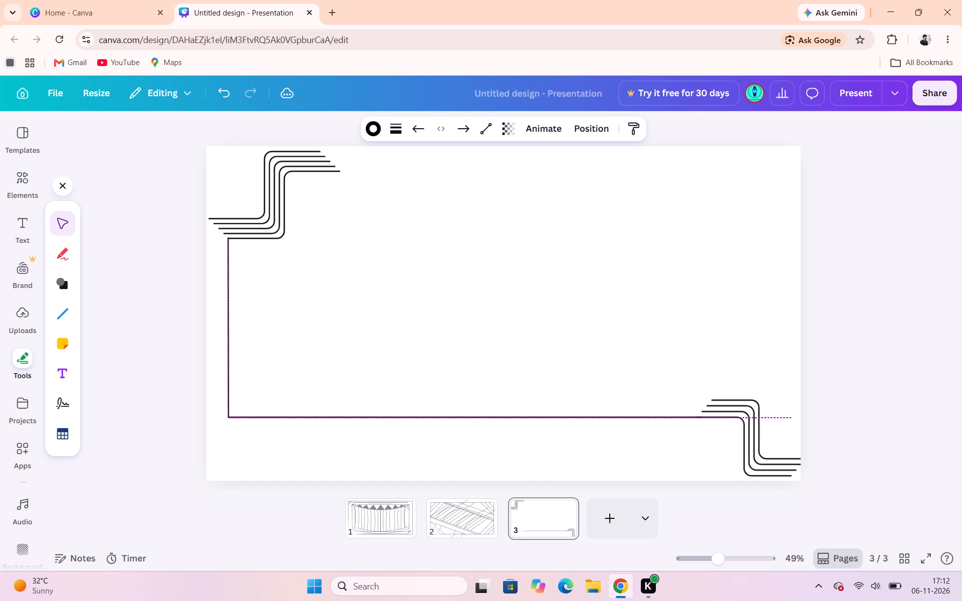
drag(445, 420, 446, 417)
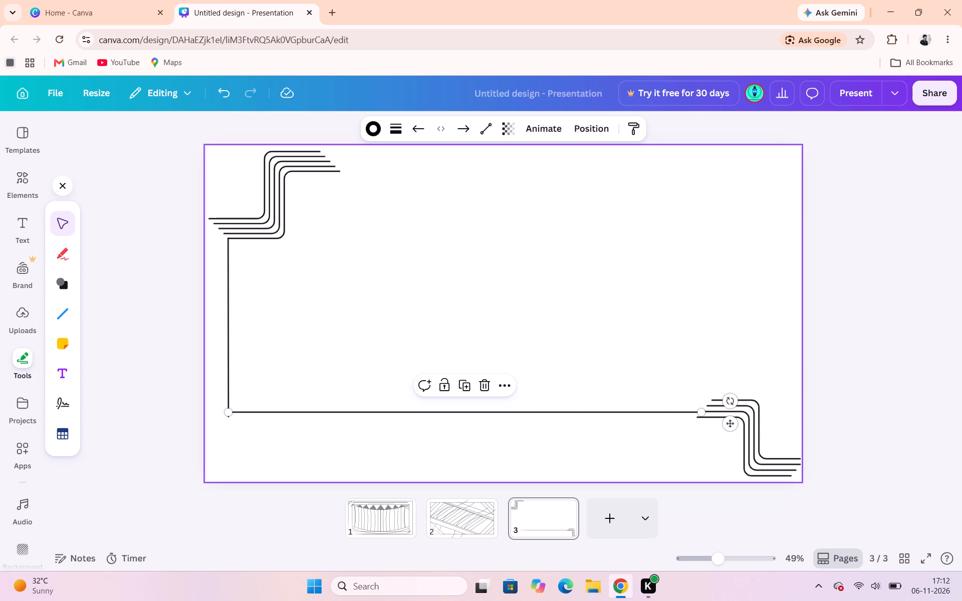
click(449, 441)
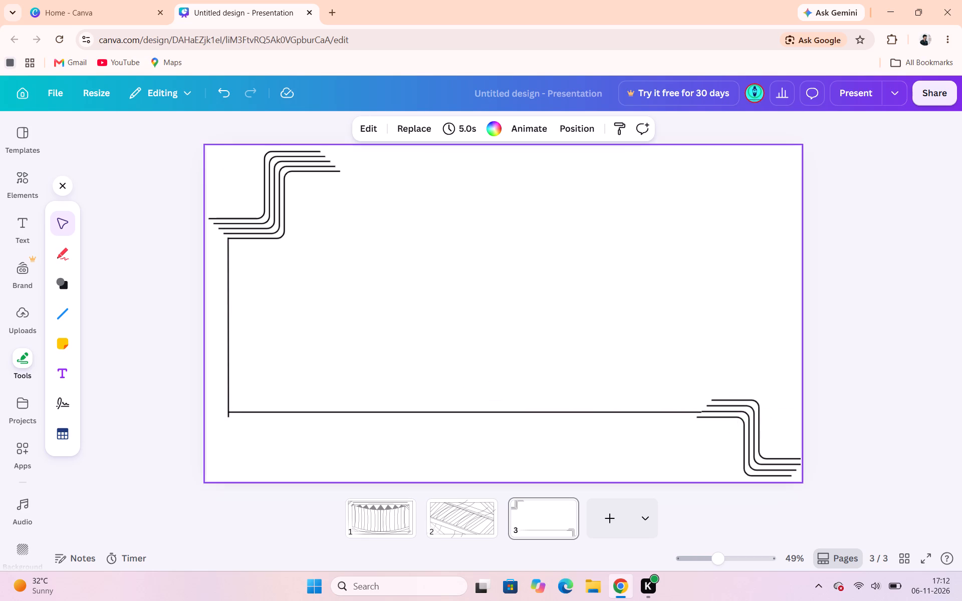
drag(449, 411, 441, 436)
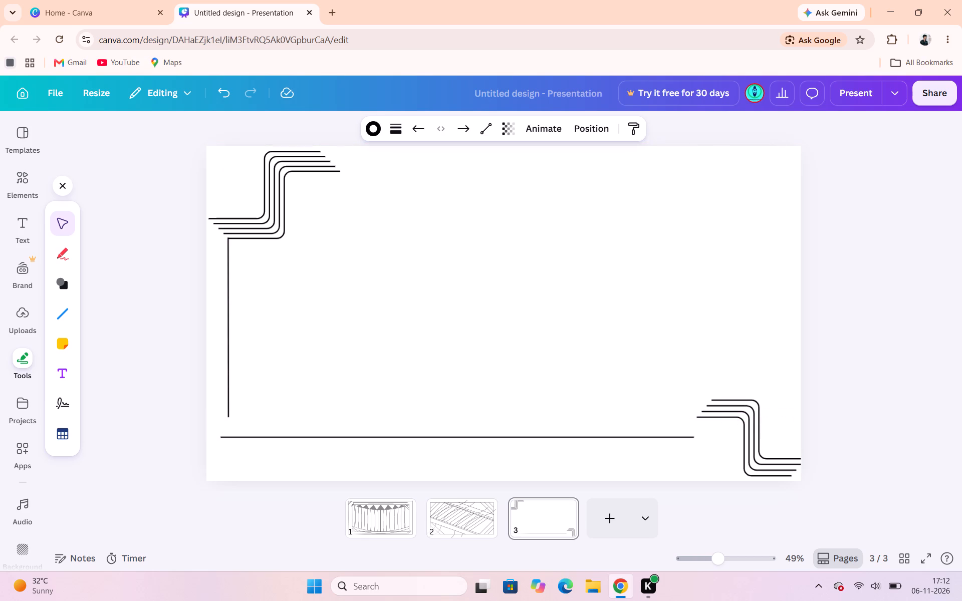
drag(441, 436, 448, 418)
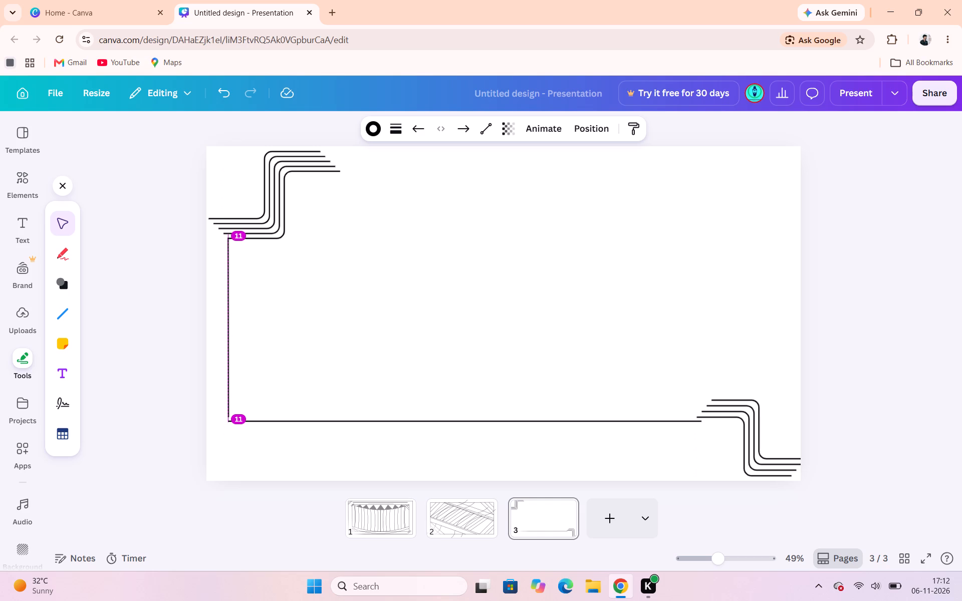
drag(448, 418, 448, 415)
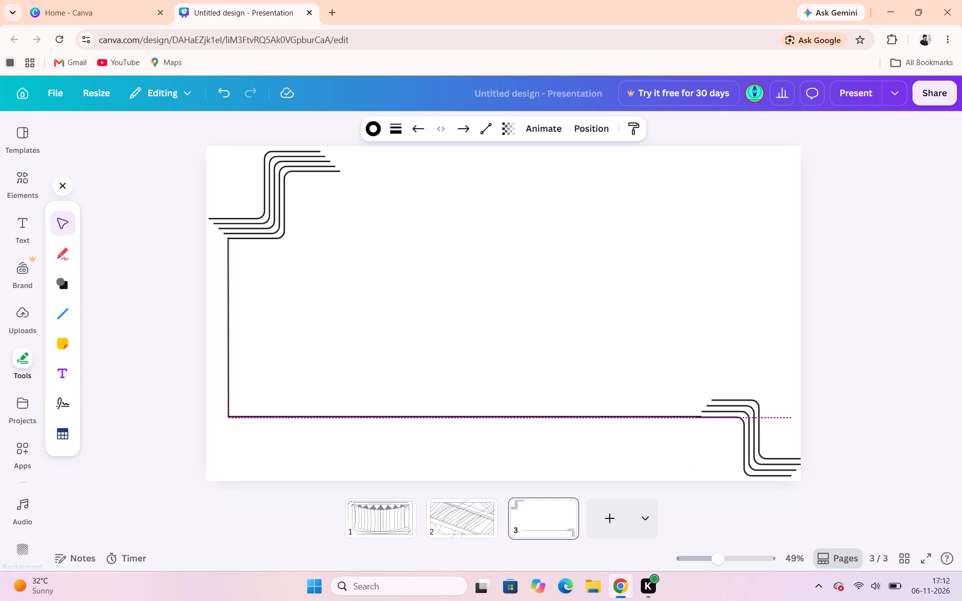
drag(448, 415, 448, 416)
click(468, 431)
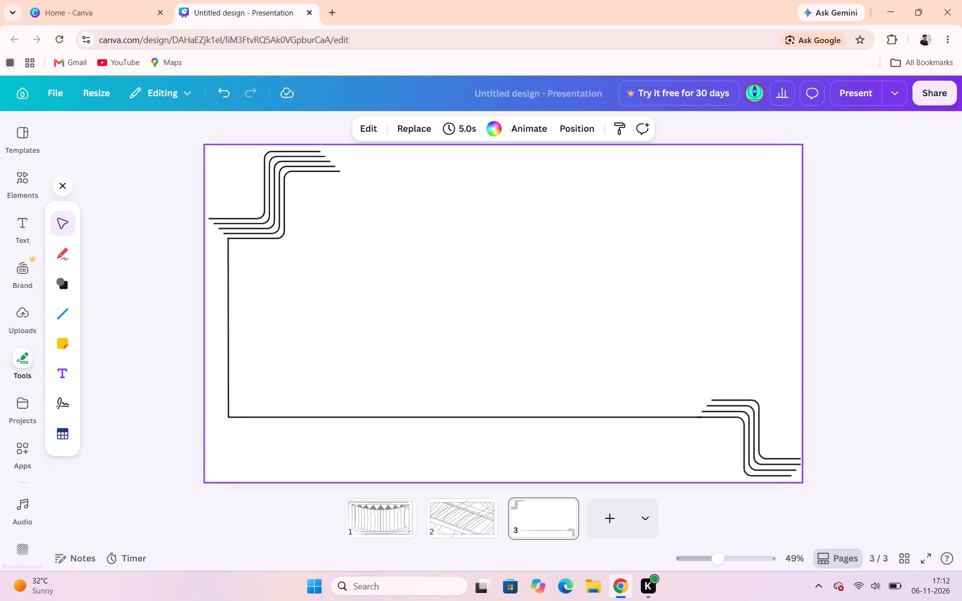
click(395, 372)
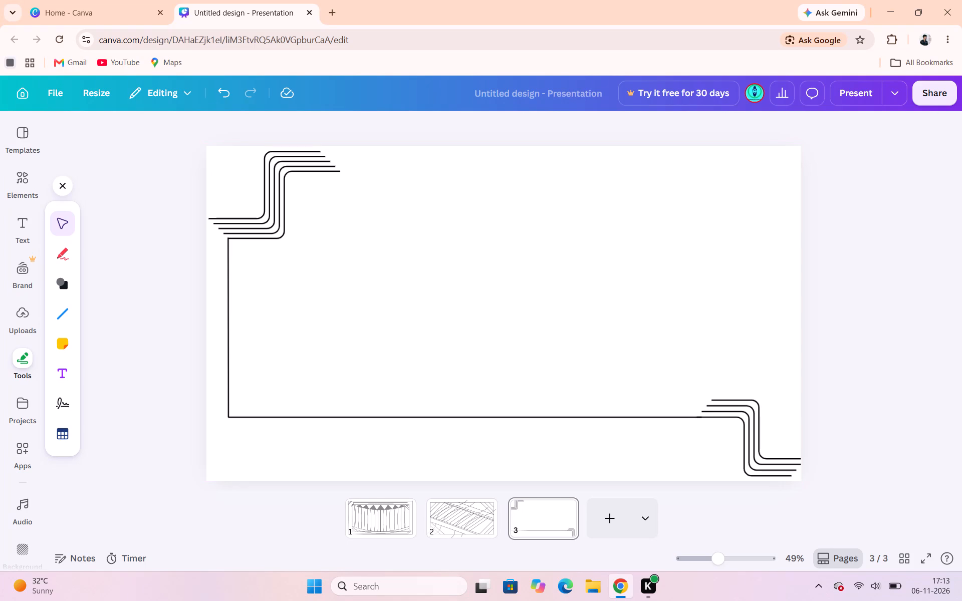
Draw a second straight vertical line down from the top-left set's second-lowest left end, level with the bottom-right set's second-lowest left end.
click(57, 312)
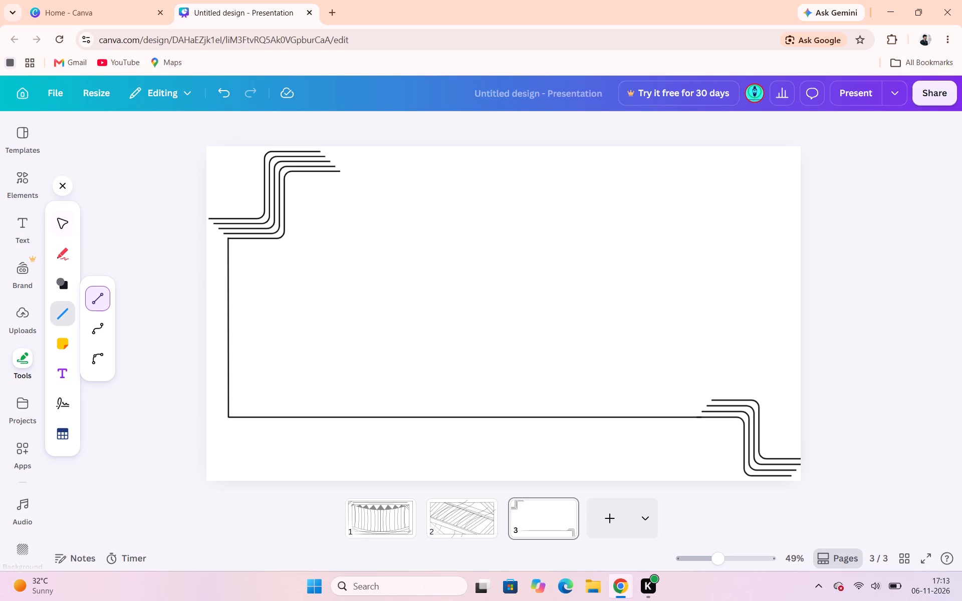
drag(223, 234, 222, 360)
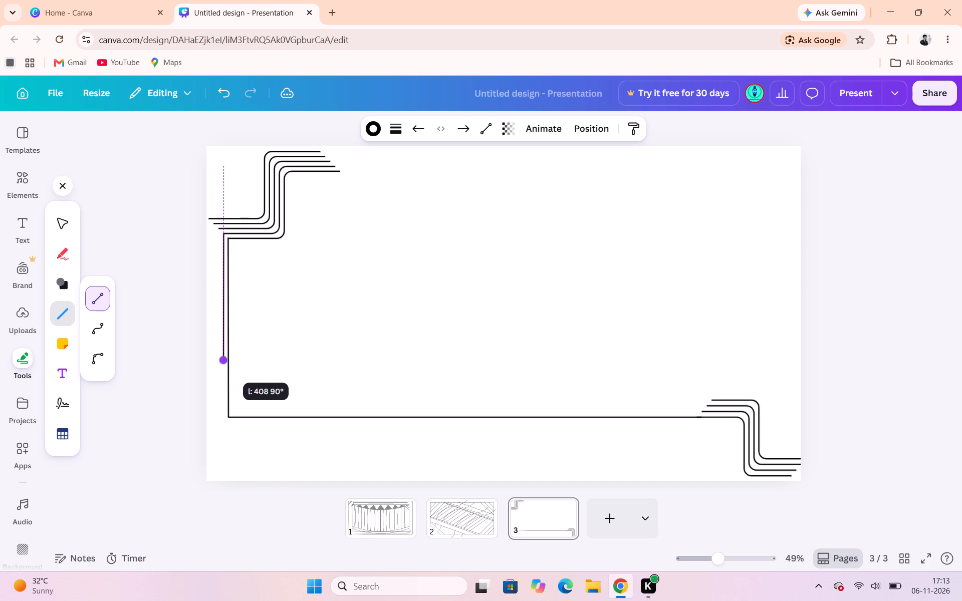
drag(222, 360, 226, 387)
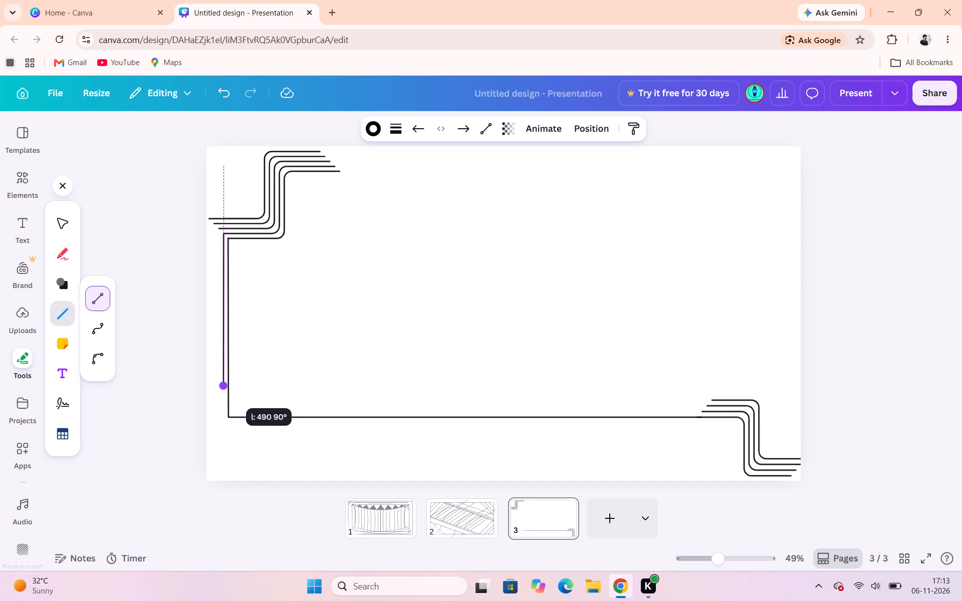
drag(226, 387, 223, 393)
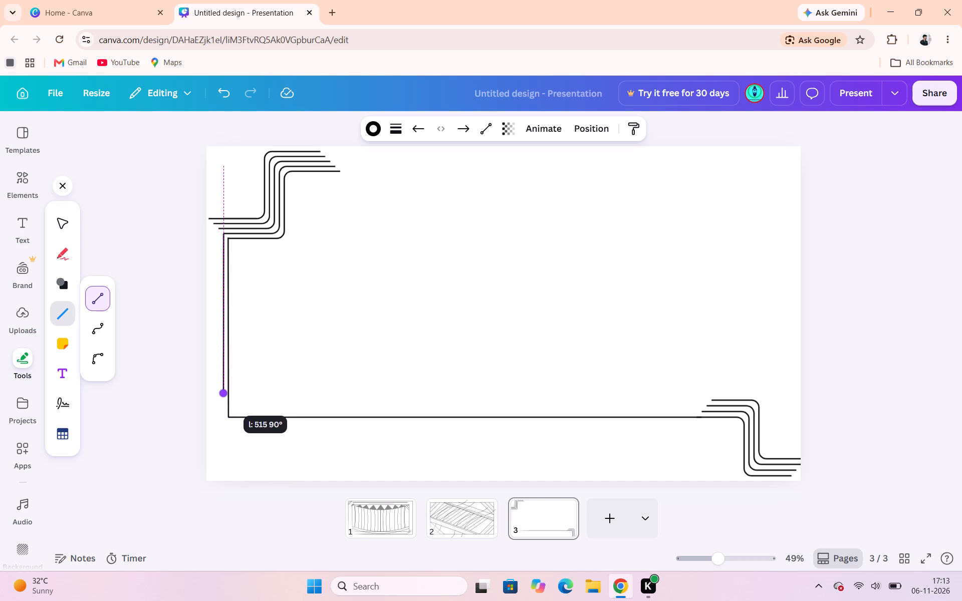
drag(223, 393, 224, 404)
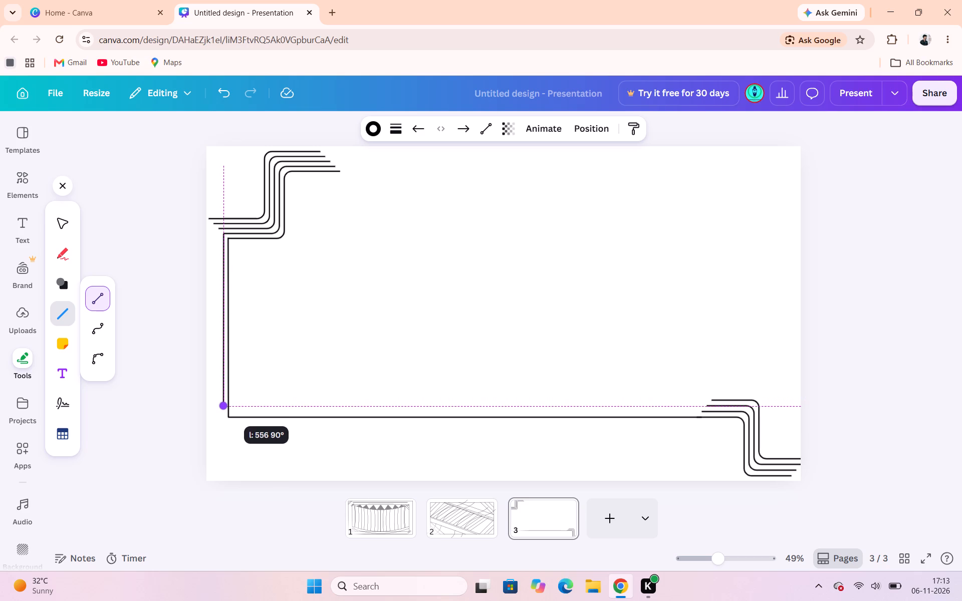
drag(224, 404, 221, 410)
click(276, 450)
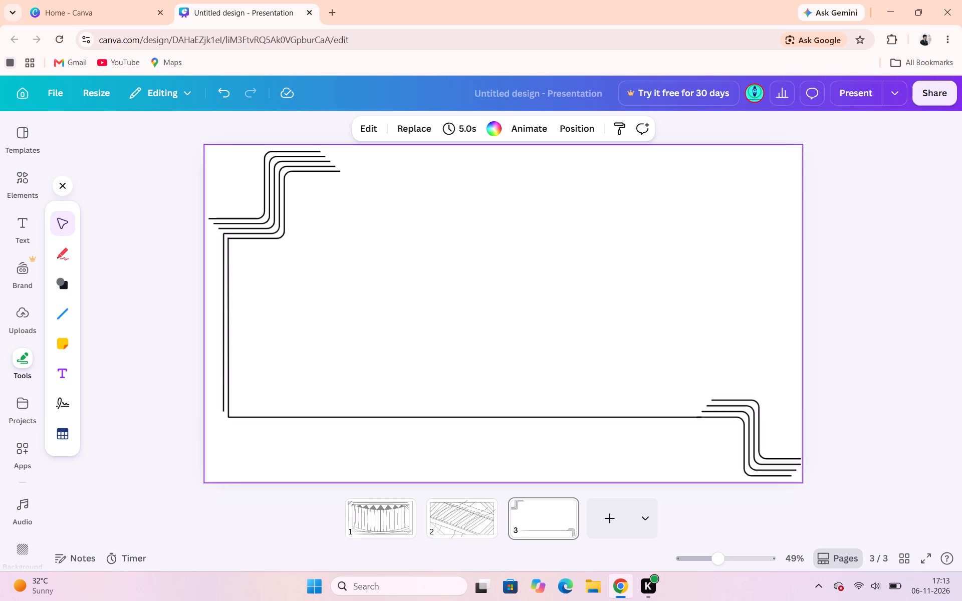
Draw a straight line about 1,546 long from the second vertical line's foot to the bottom-right set's second-lowest left end.
click(60, 312)
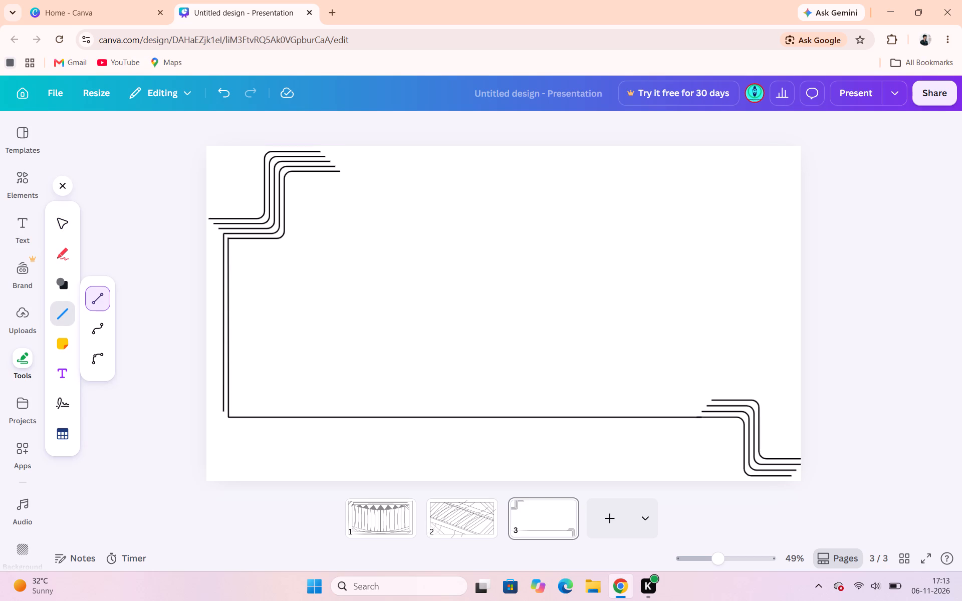
drag(222, 410, 545, 405)
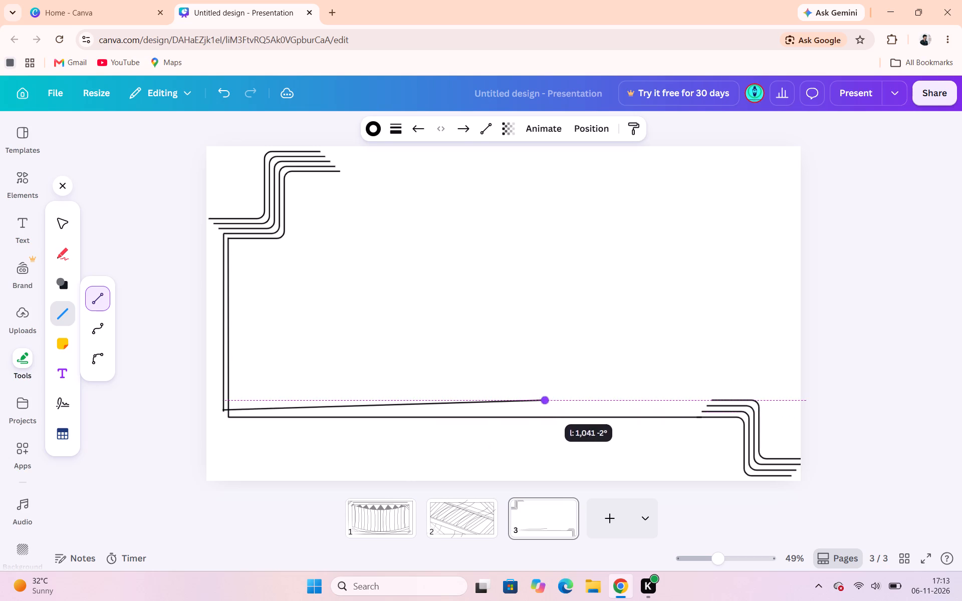
drag(545, 405, 701, 413)
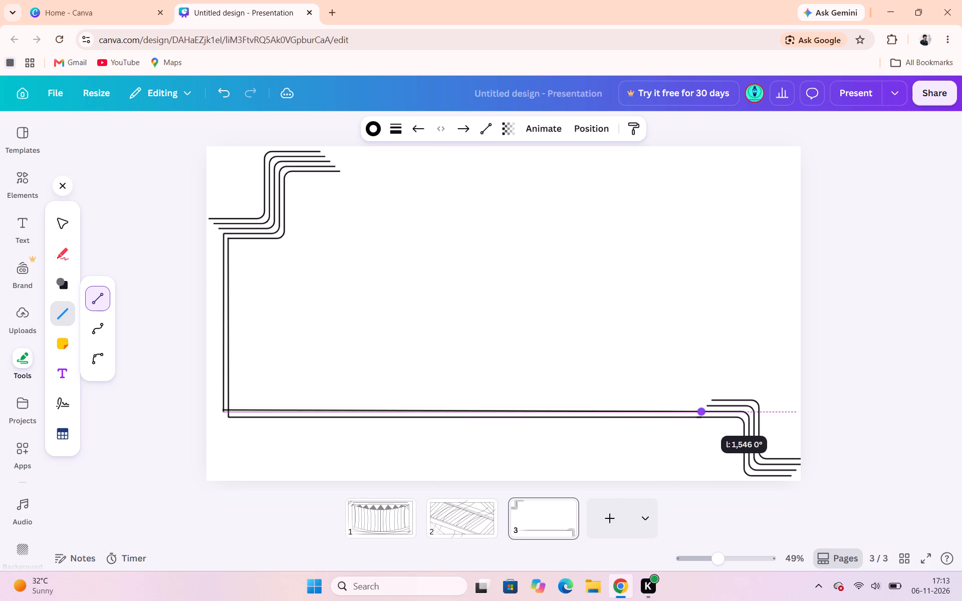
drag(701, 413, 701, 413)
click(601, 338)
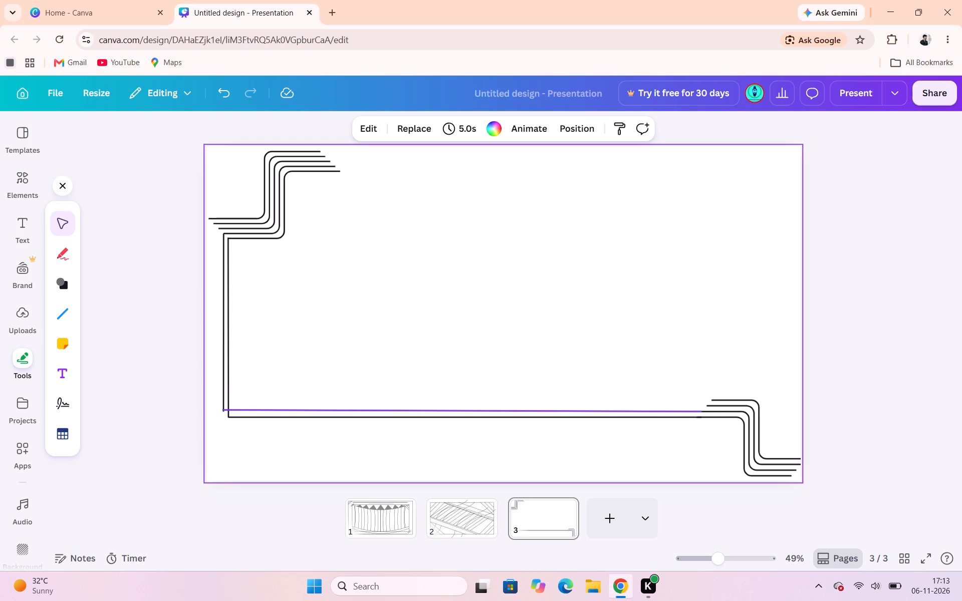
click(352, 483)
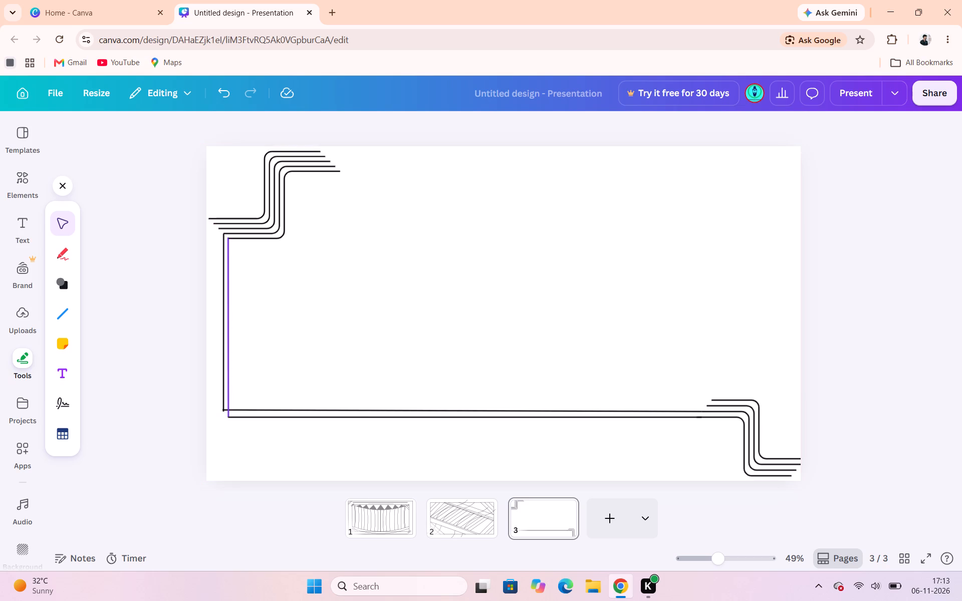
Draw a third straight vertical line about 576 long down from the top-left set's third-lowest left end, level with the bottom-right set's third-lowest end.
click(65, 318)
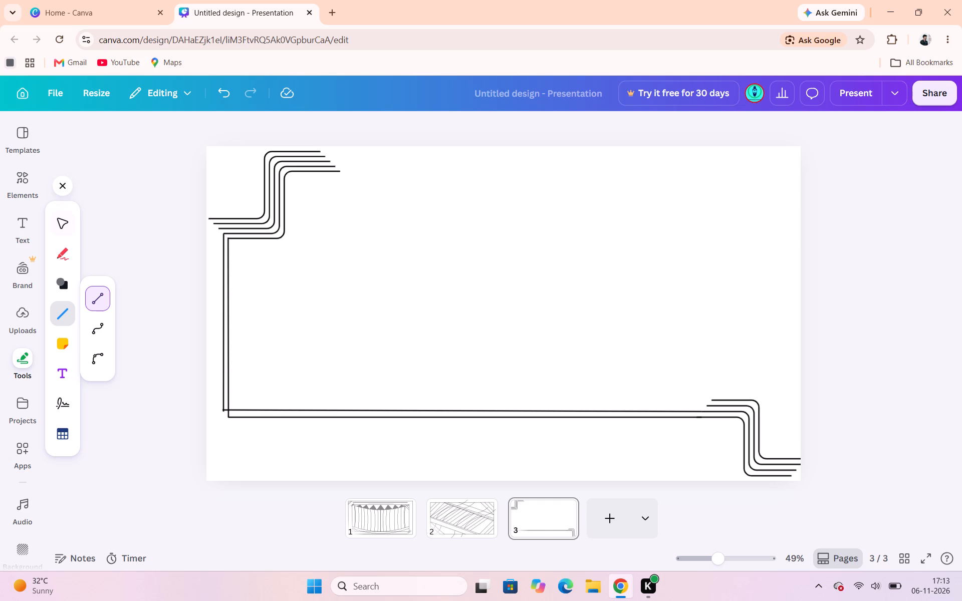
drag(218, 228, 211, 415)
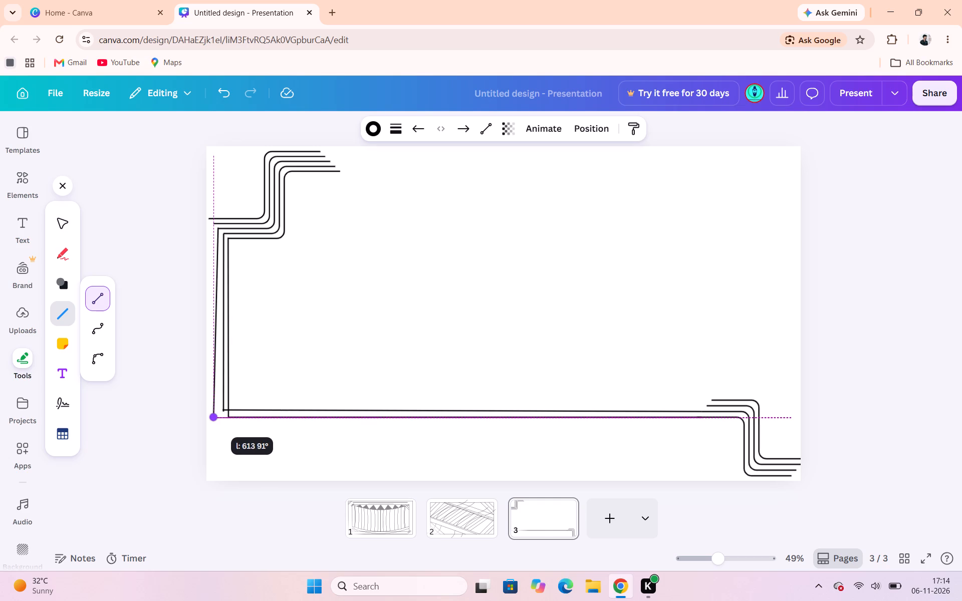
drag(211, 415, 219, 401)
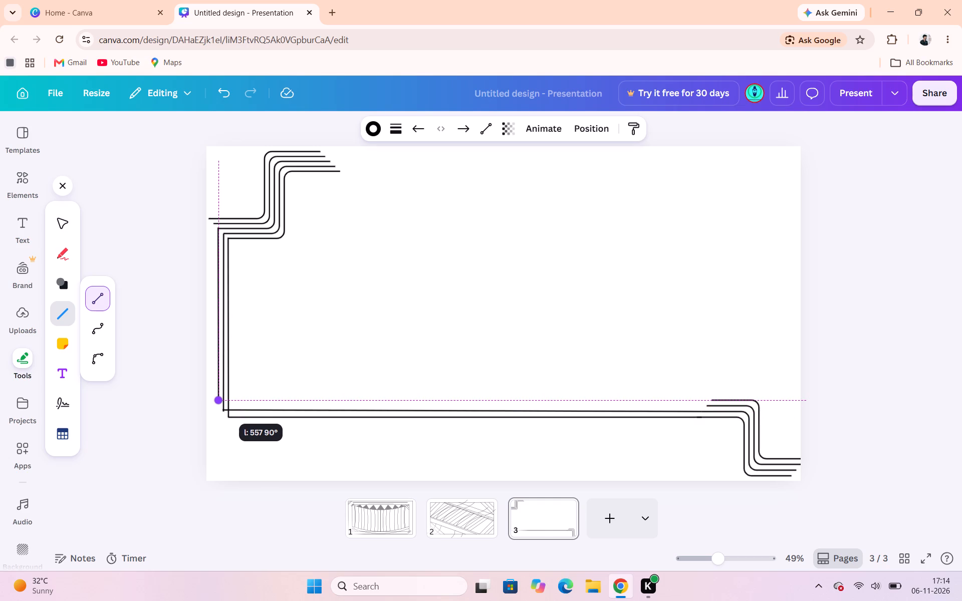
drag(219, 401, 214, 405)
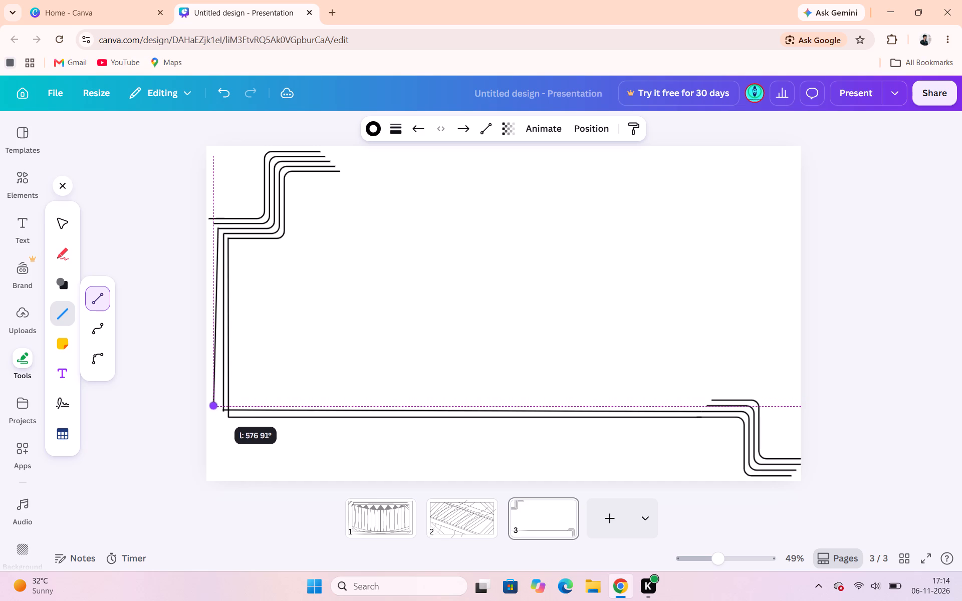
drag(214, 405, 217, 406)
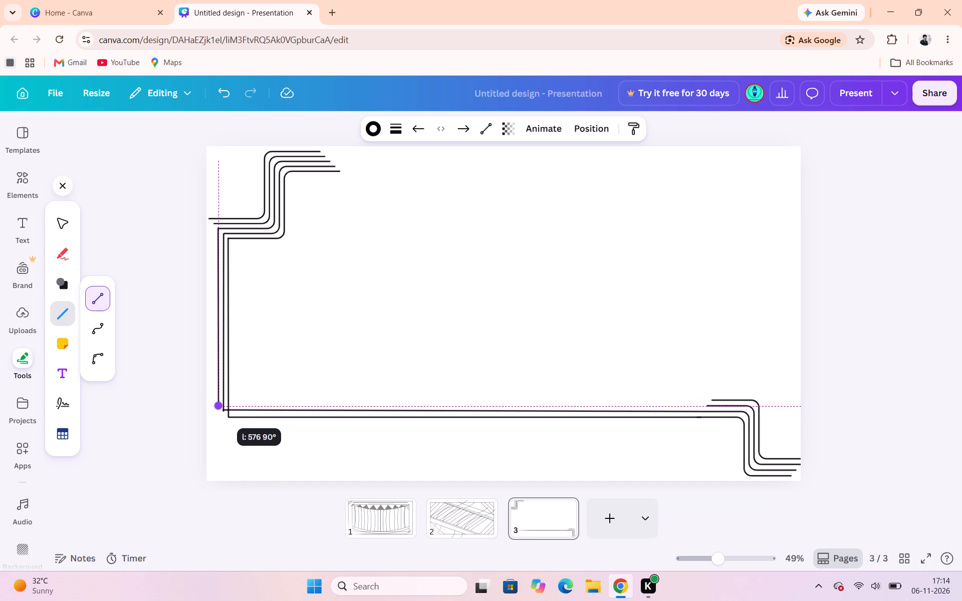
drag(217, 406, 216, 405)
click(284, 367)
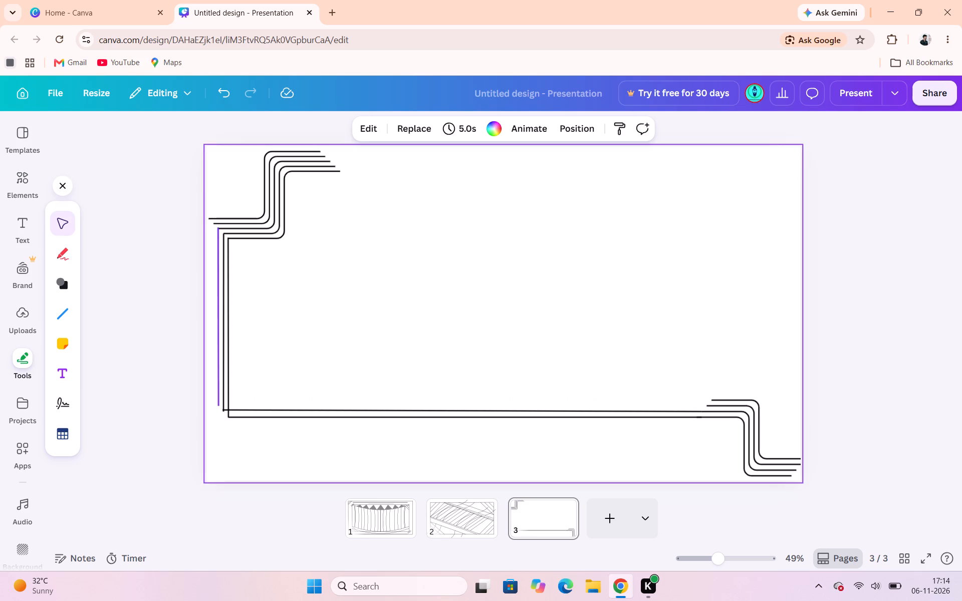
double_click(131, 322)
Draw a straight line from the third vertical line's foot to the bottom-right set's third-lowest left end, slightly overlapping it.
click(69, 309)
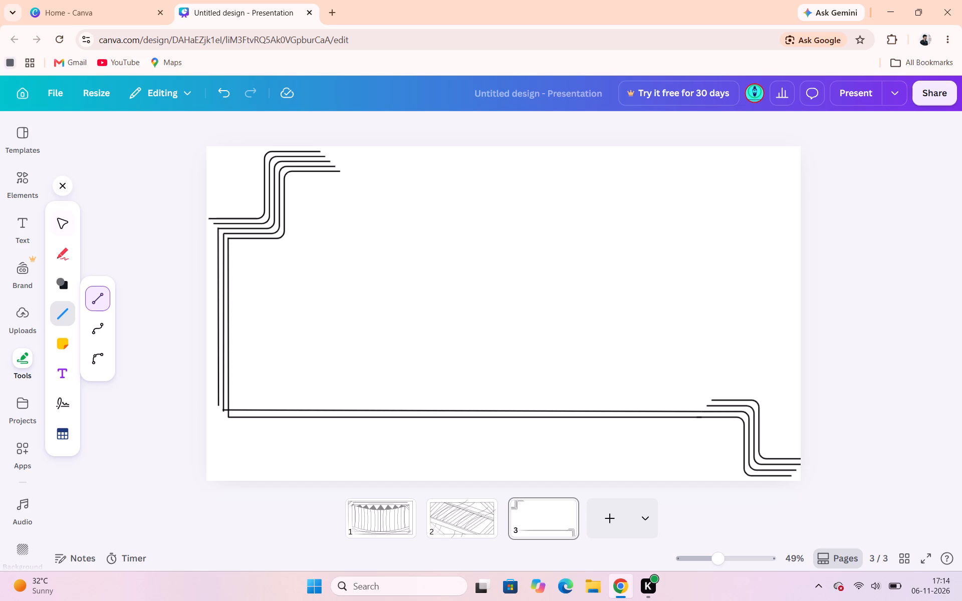
drag(218, 405, 705, 403)
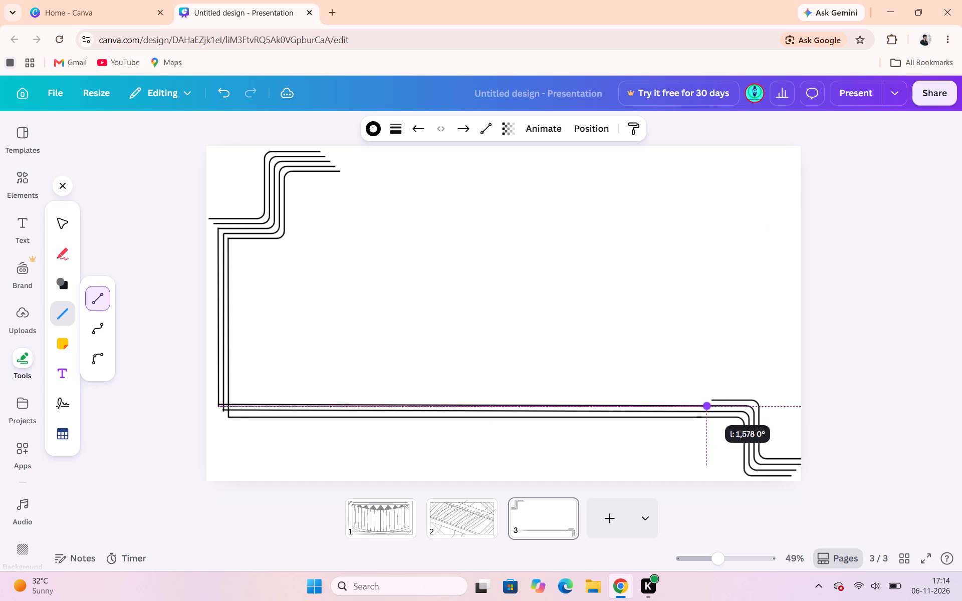
drag(705, 403, 711, 399)
click(764, 379)
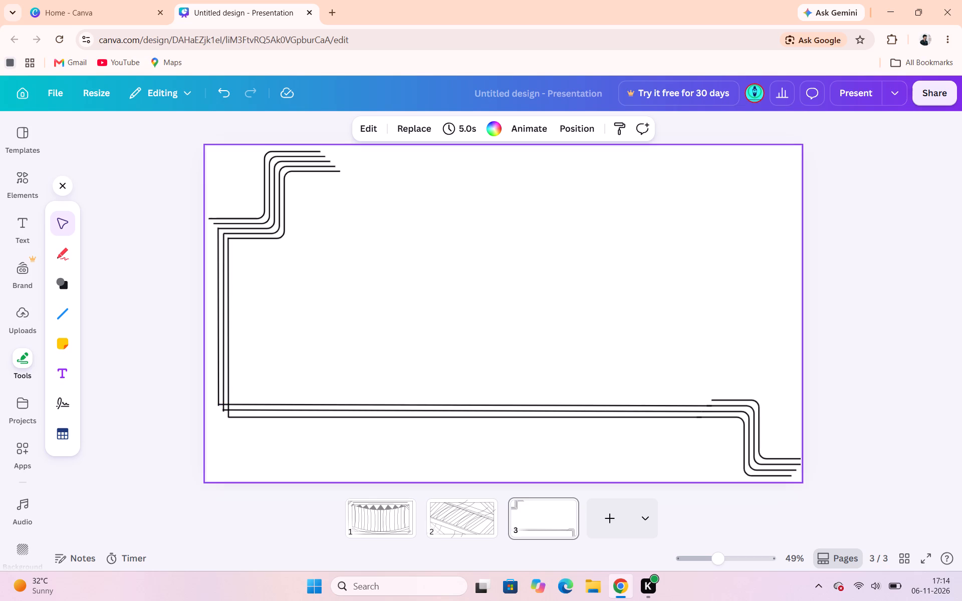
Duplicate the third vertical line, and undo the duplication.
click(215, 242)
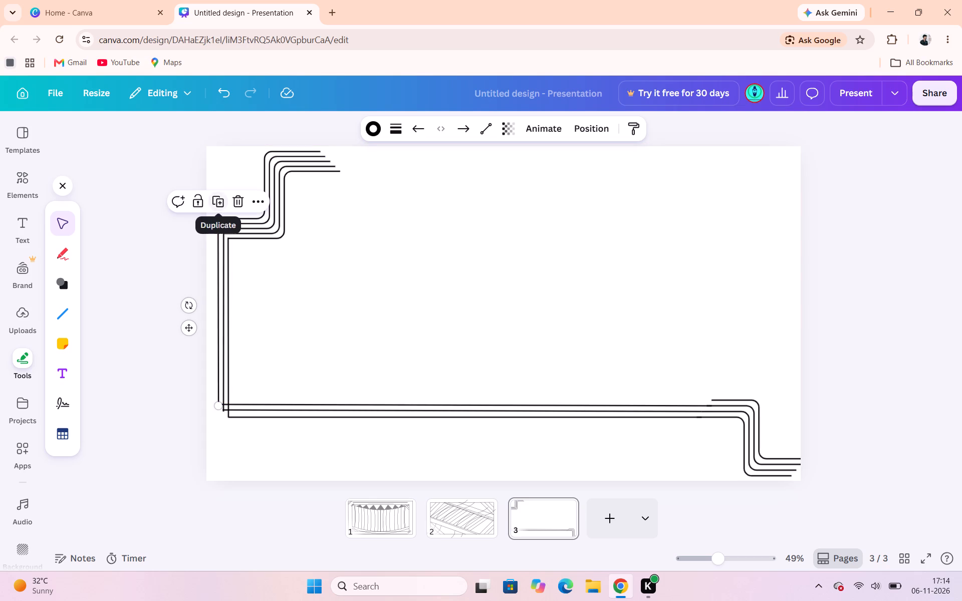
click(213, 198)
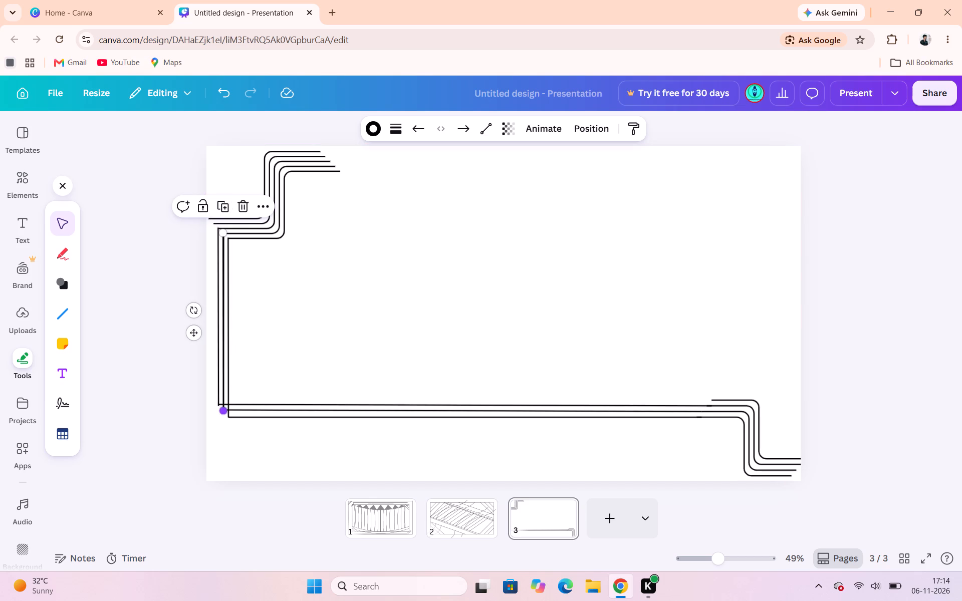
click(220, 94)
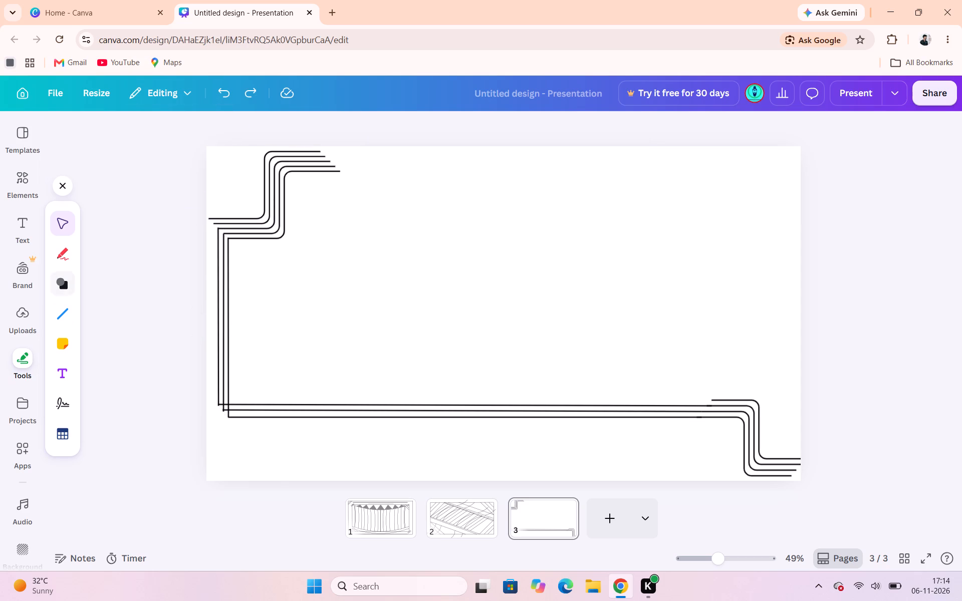
Draw a straight vertical line about 540 long down from the top-left set's topmost left end.
click(59, 316)
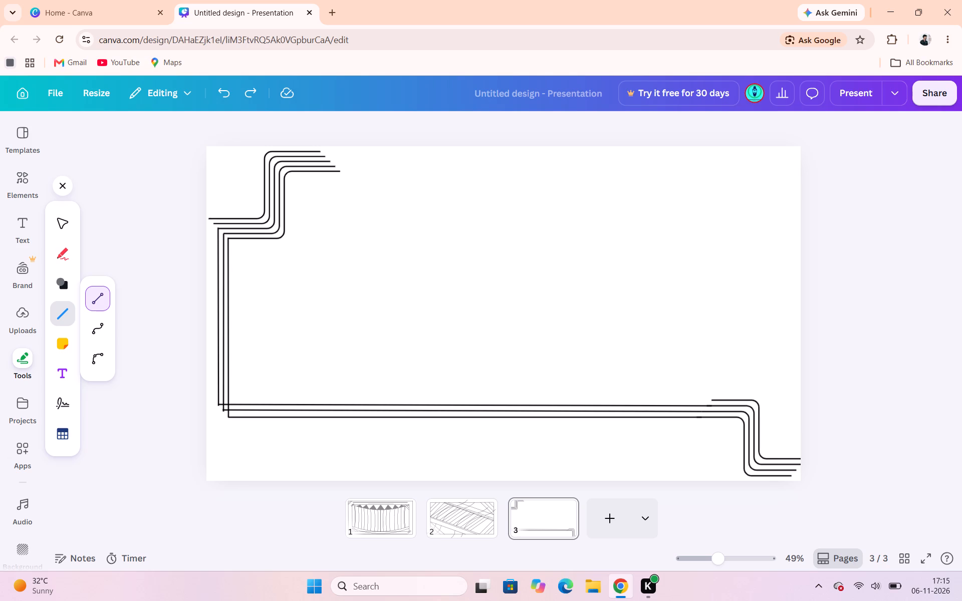
drag(208, 218, 208, 325)
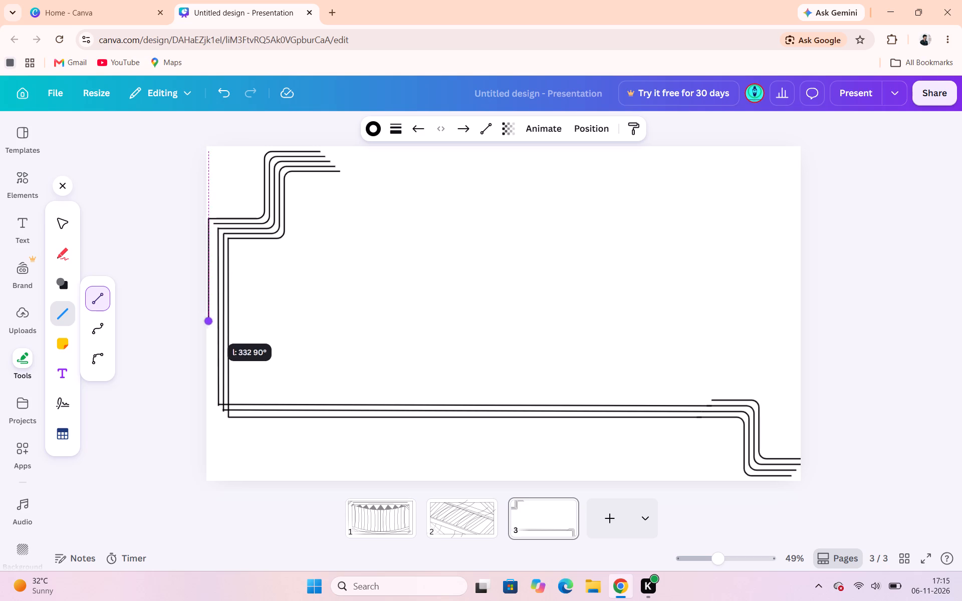
drag(208, 325, 208, 395)
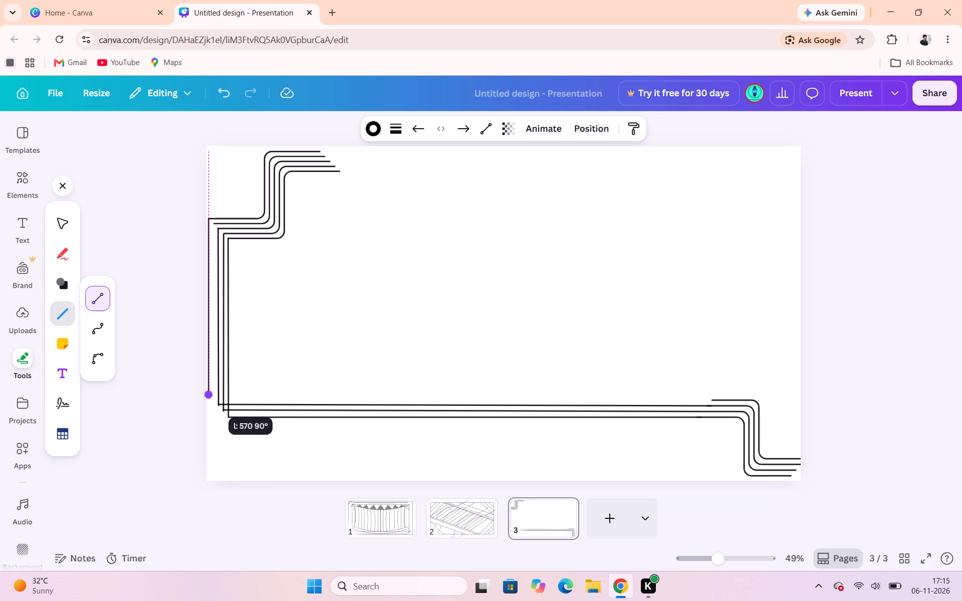
drag(208, 395, 208, 387)
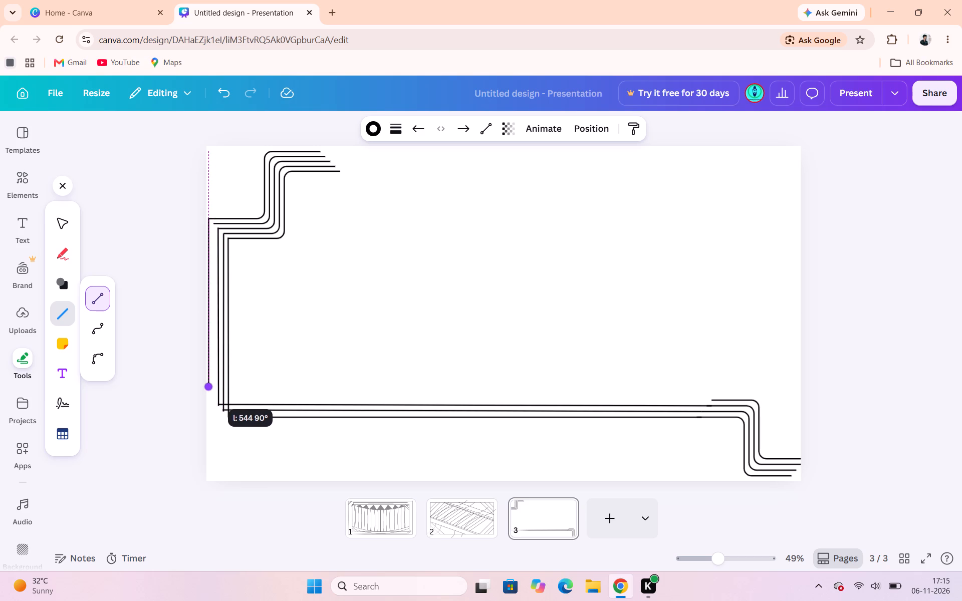
drag(208, 387, 206, 385)
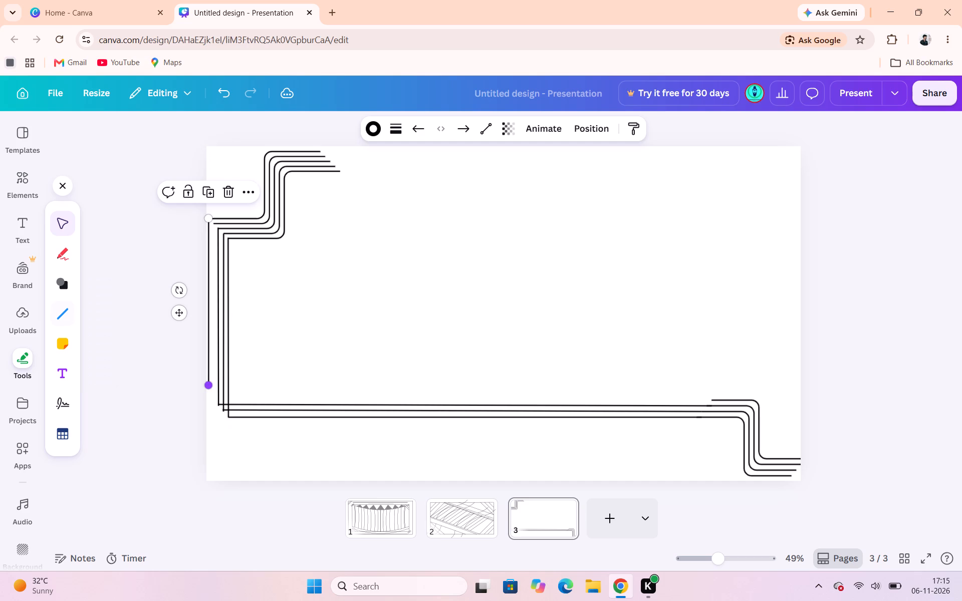
Duplicate the outermost vertical line so the copy runs down from the top-left set's second-highest left end.
click(211, 196)
click(423, 287)
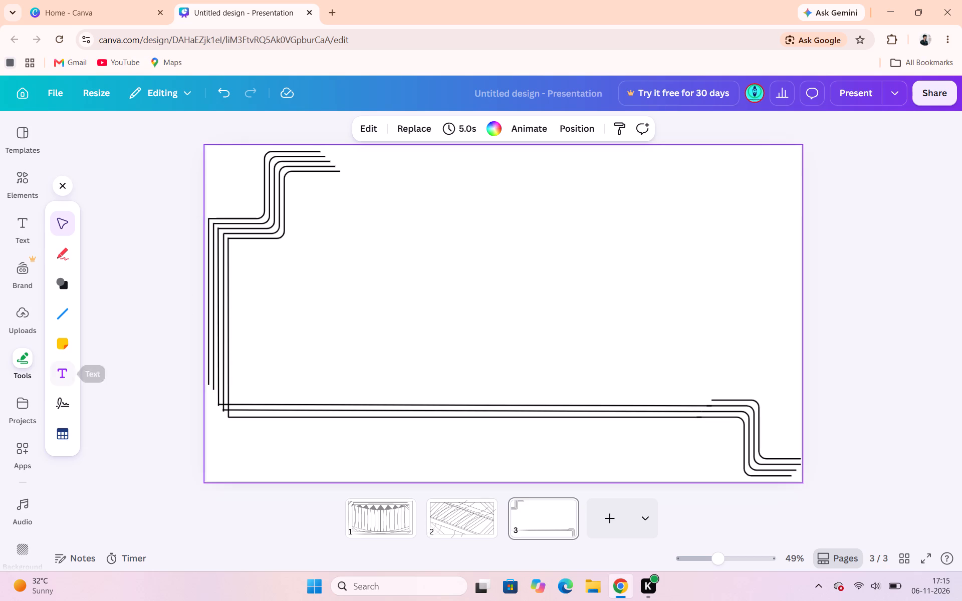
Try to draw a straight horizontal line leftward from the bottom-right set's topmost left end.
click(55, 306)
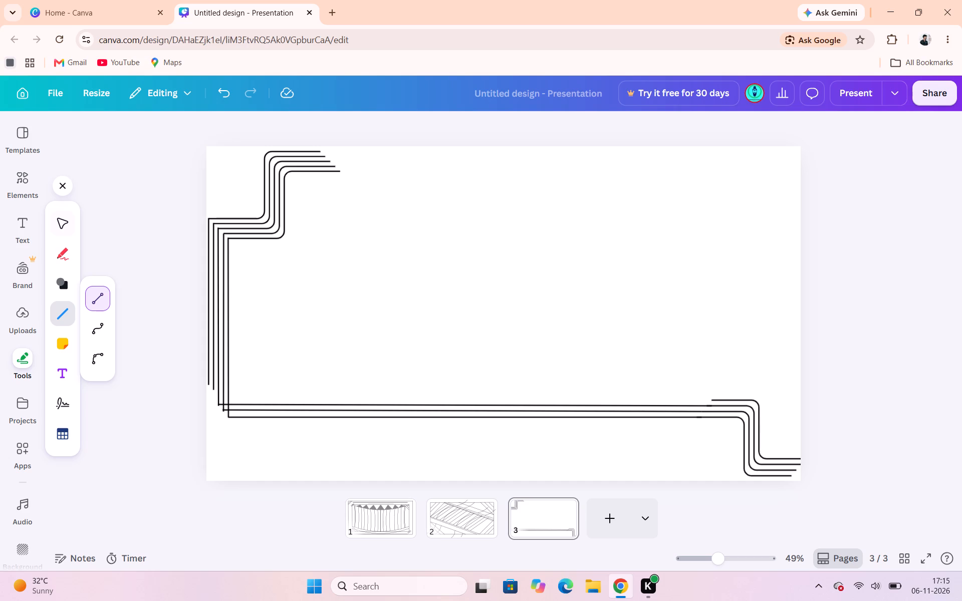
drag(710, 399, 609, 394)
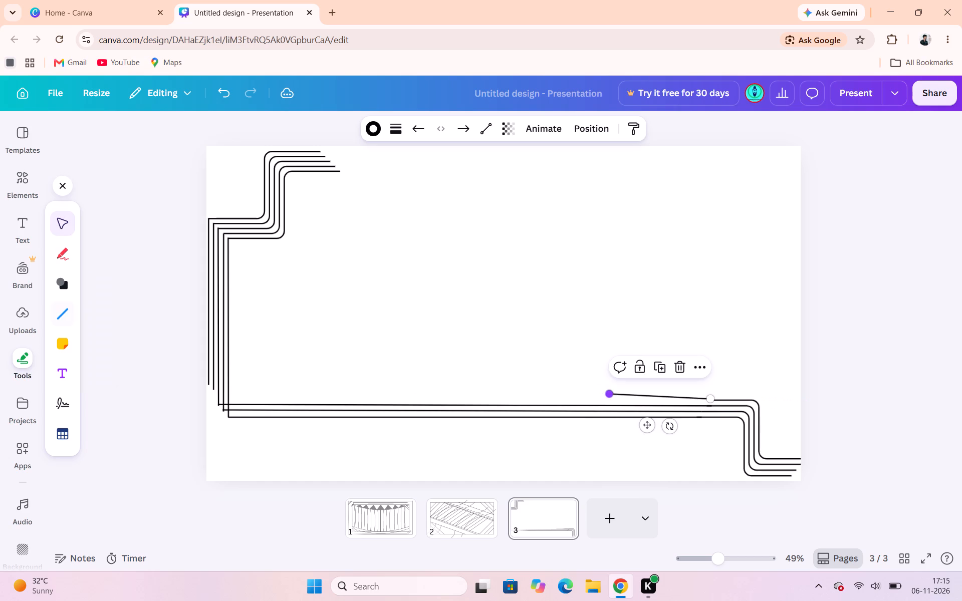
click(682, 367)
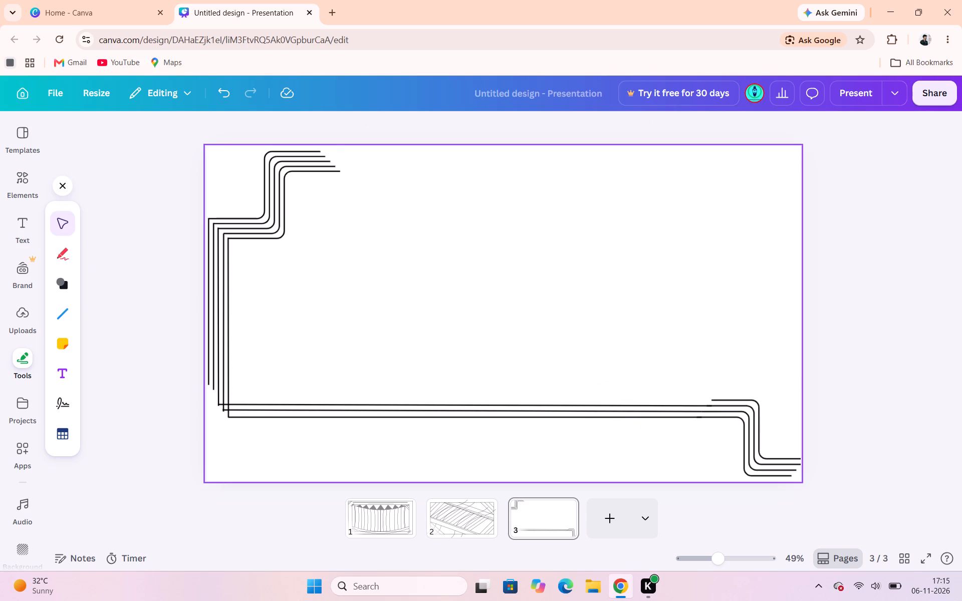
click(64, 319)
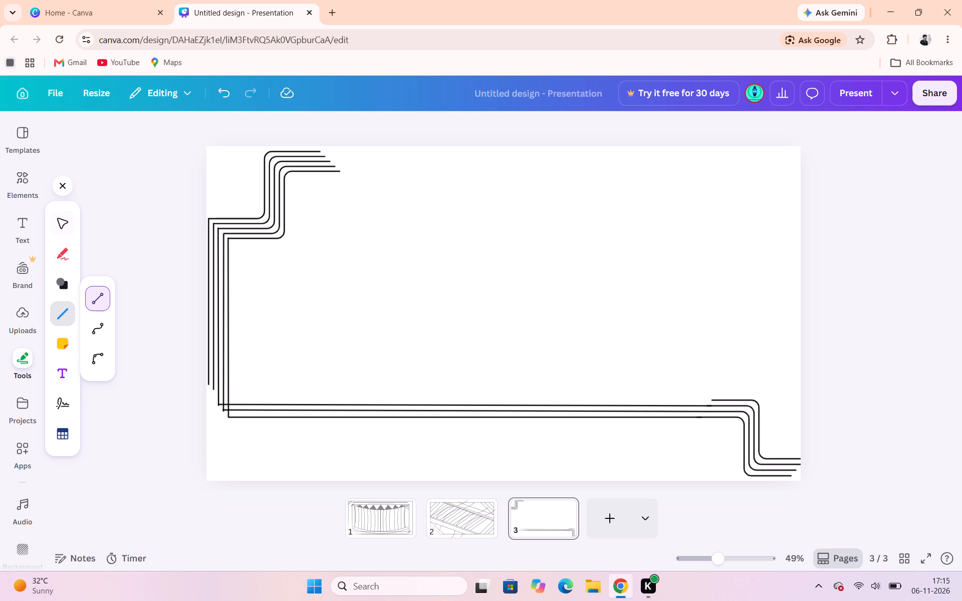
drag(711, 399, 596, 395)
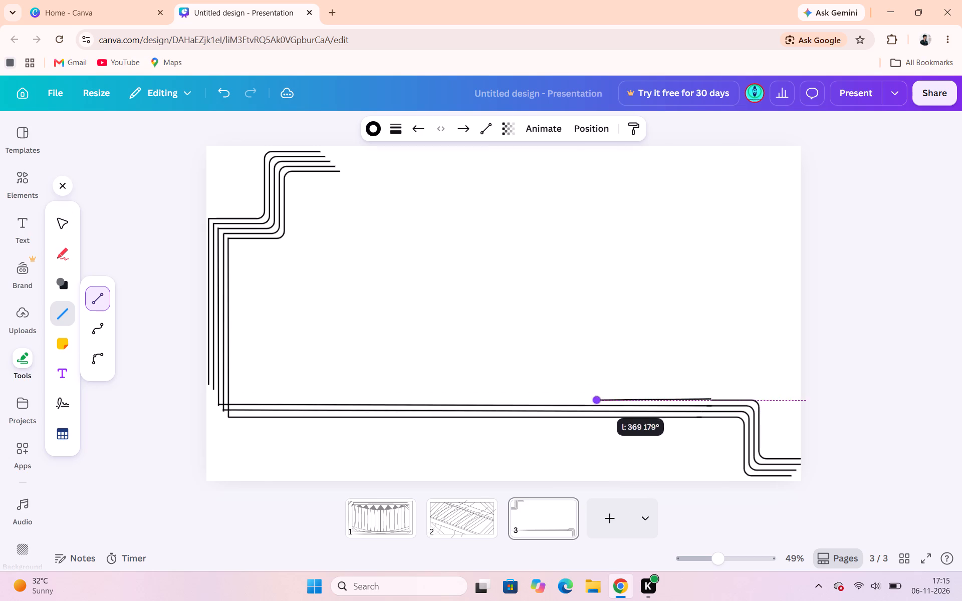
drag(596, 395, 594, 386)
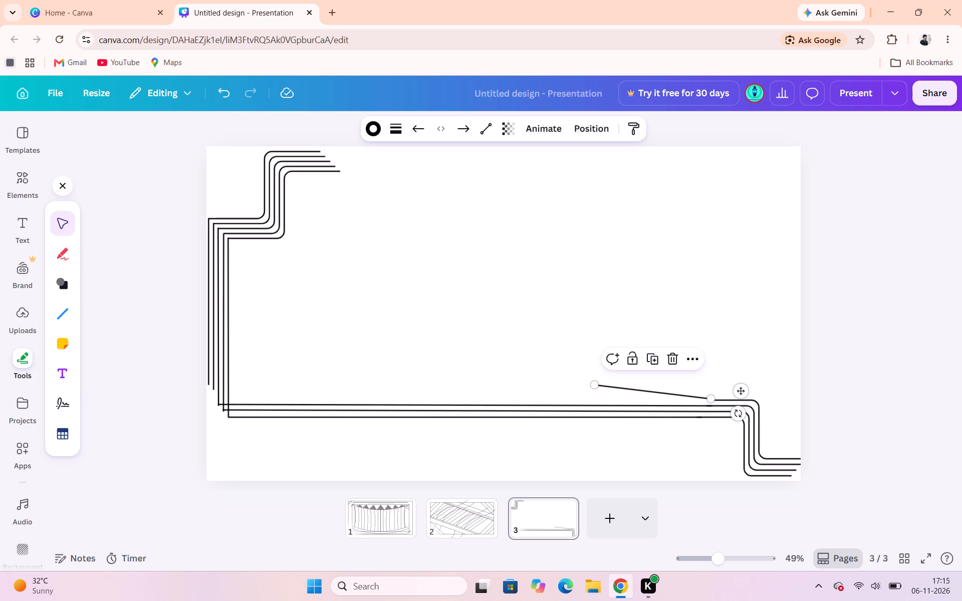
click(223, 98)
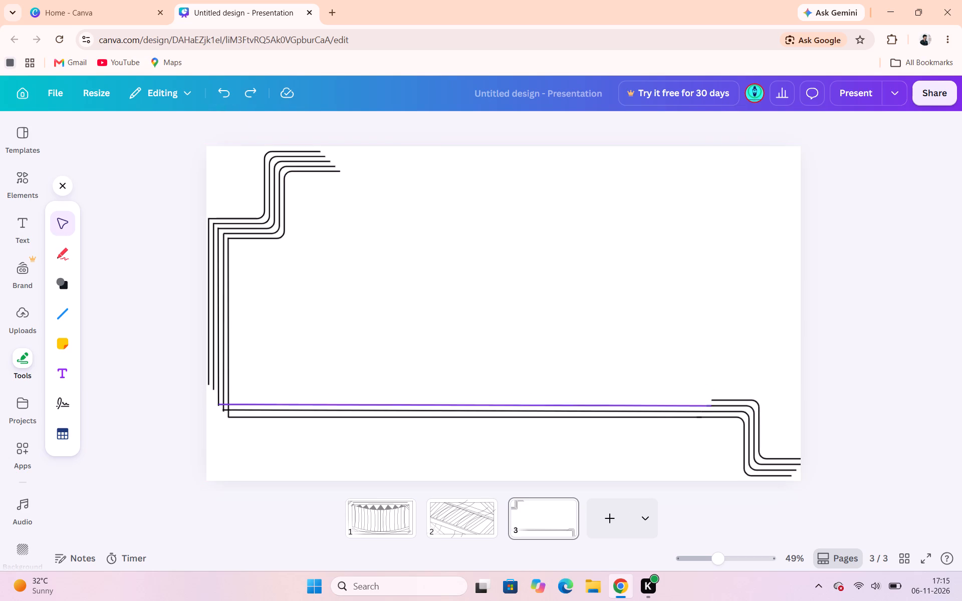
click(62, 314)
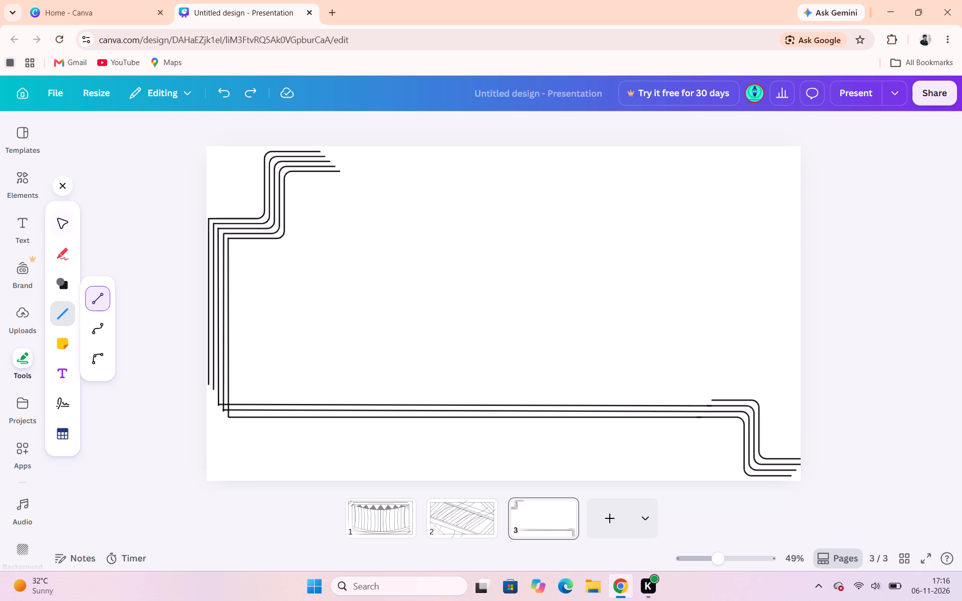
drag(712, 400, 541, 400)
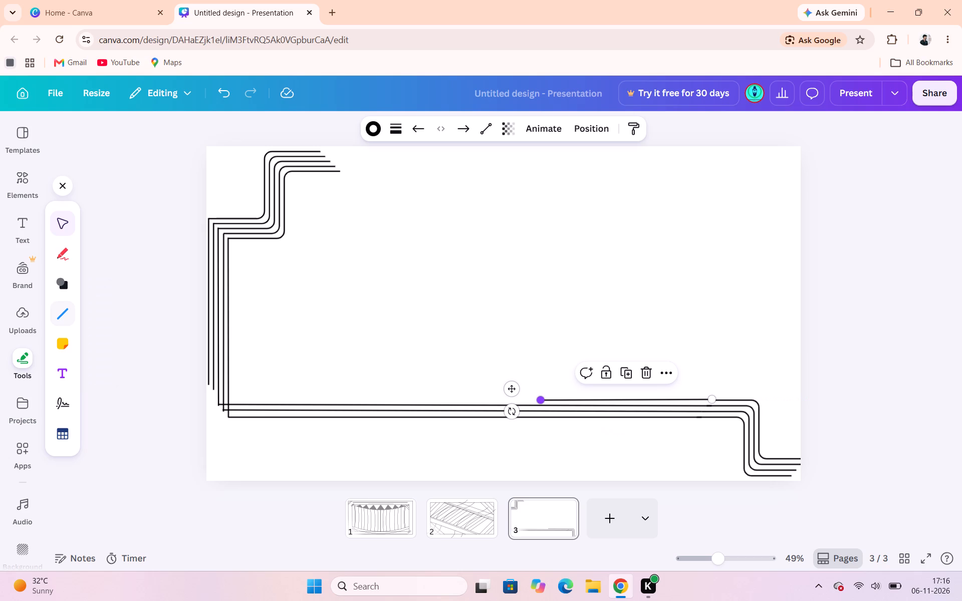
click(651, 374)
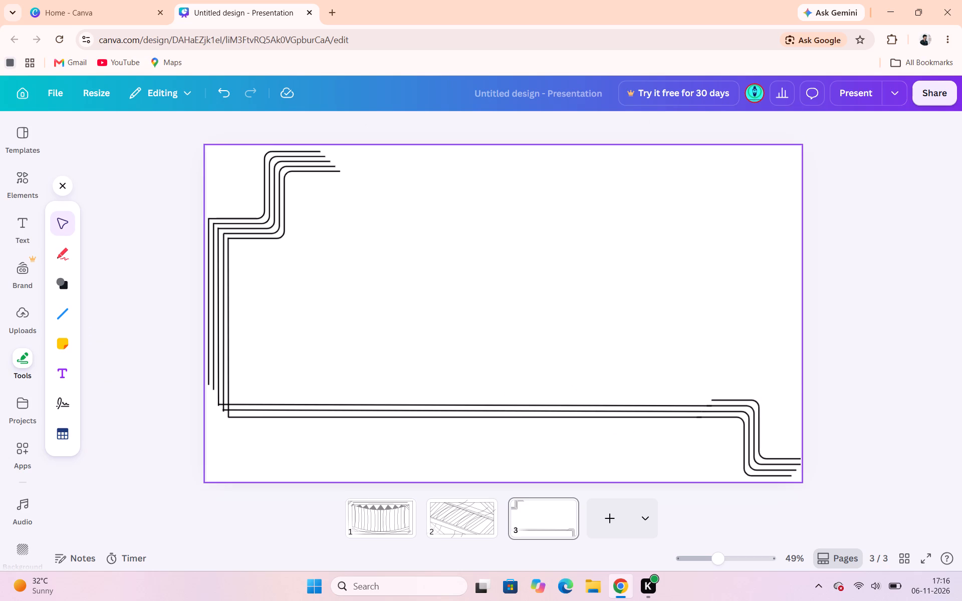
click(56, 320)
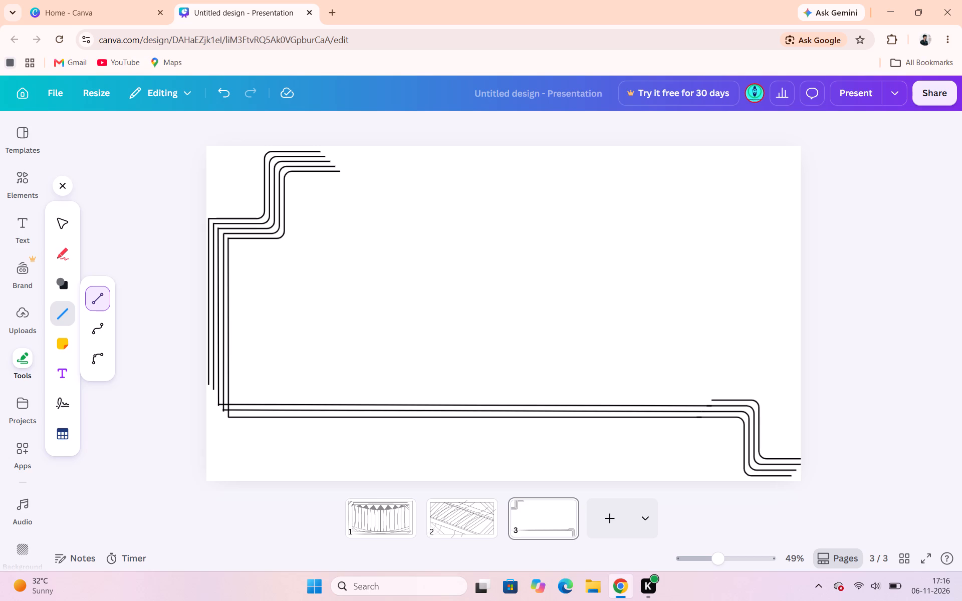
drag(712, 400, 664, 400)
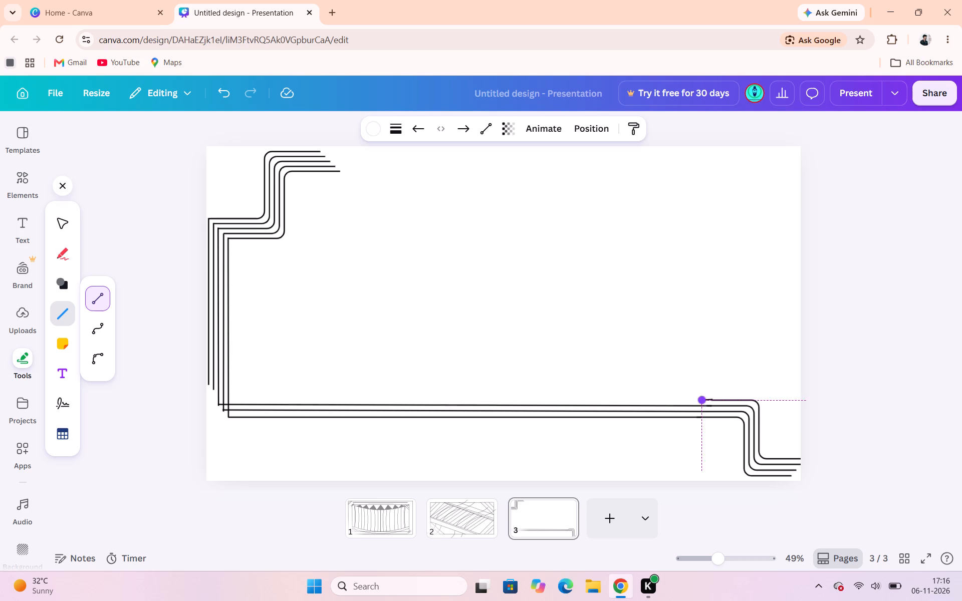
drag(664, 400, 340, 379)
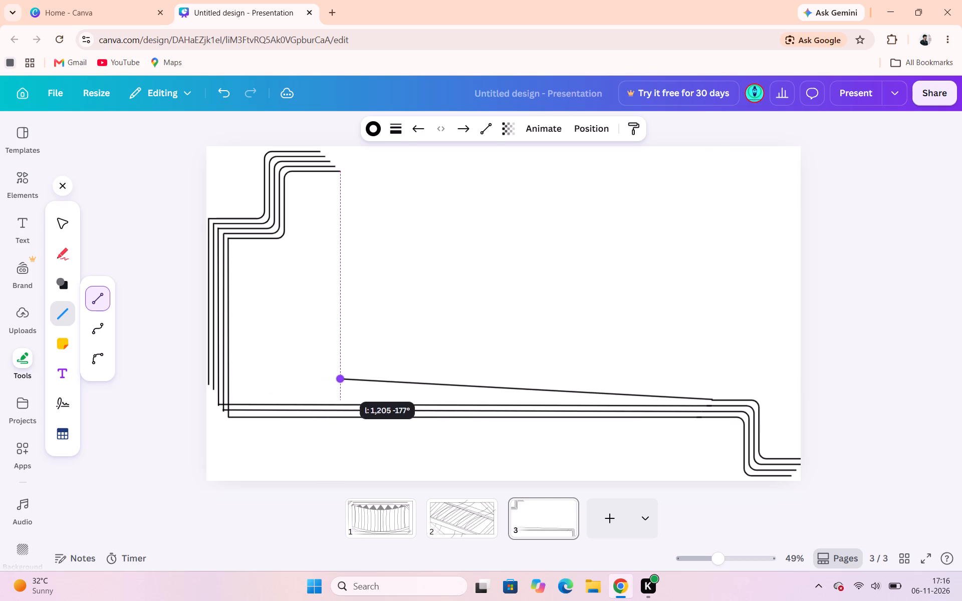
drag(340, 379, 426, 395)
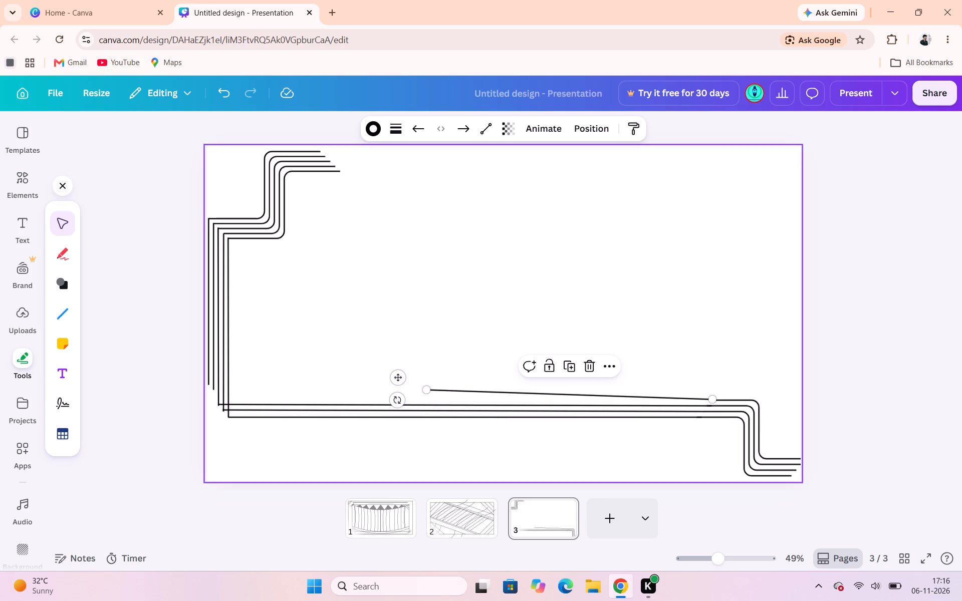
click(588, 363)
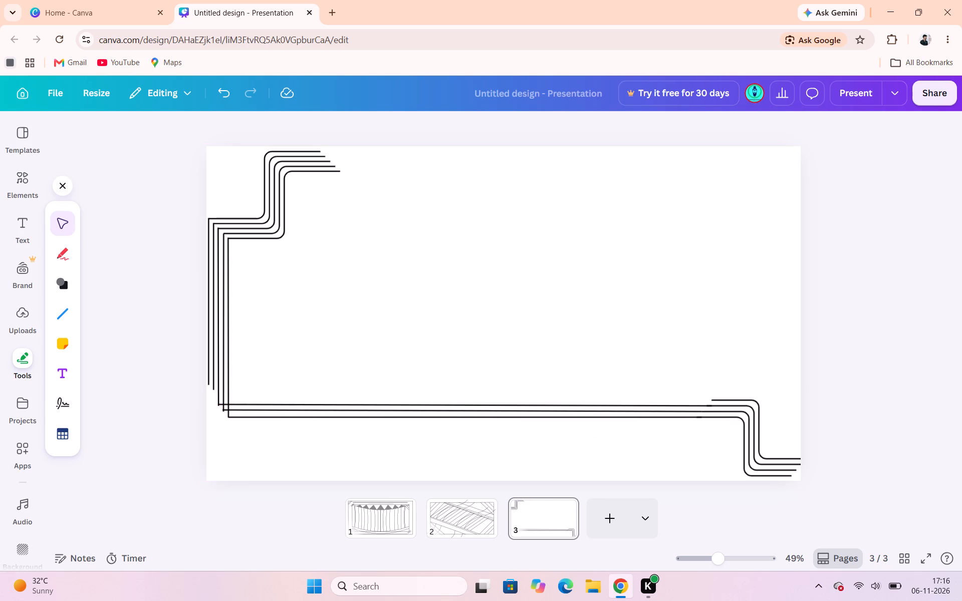
Place a straight horizontal line starting at the bottom-right set's topmost left end and running past the page's right edge.
click(70, 320)
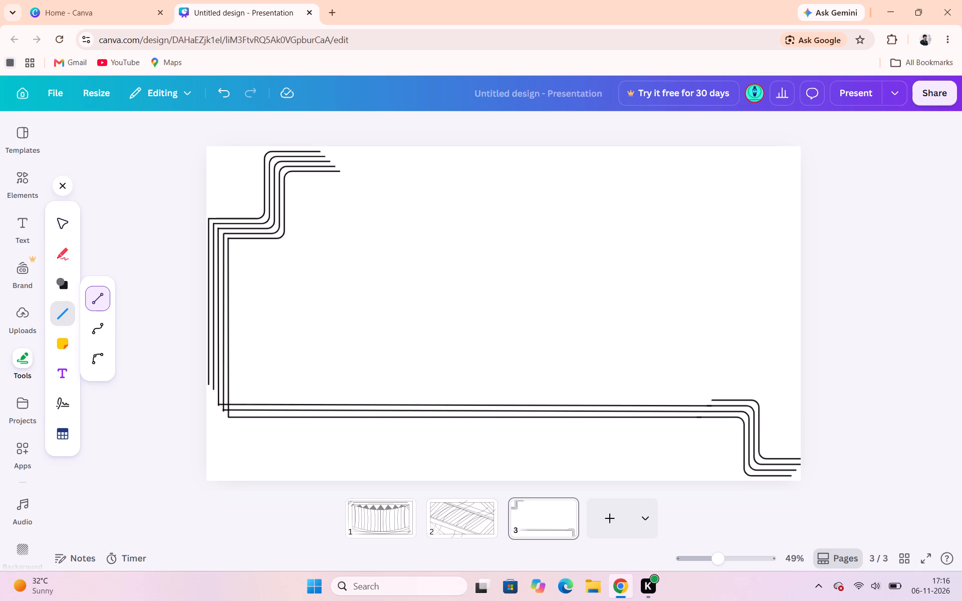
click(712, 399)
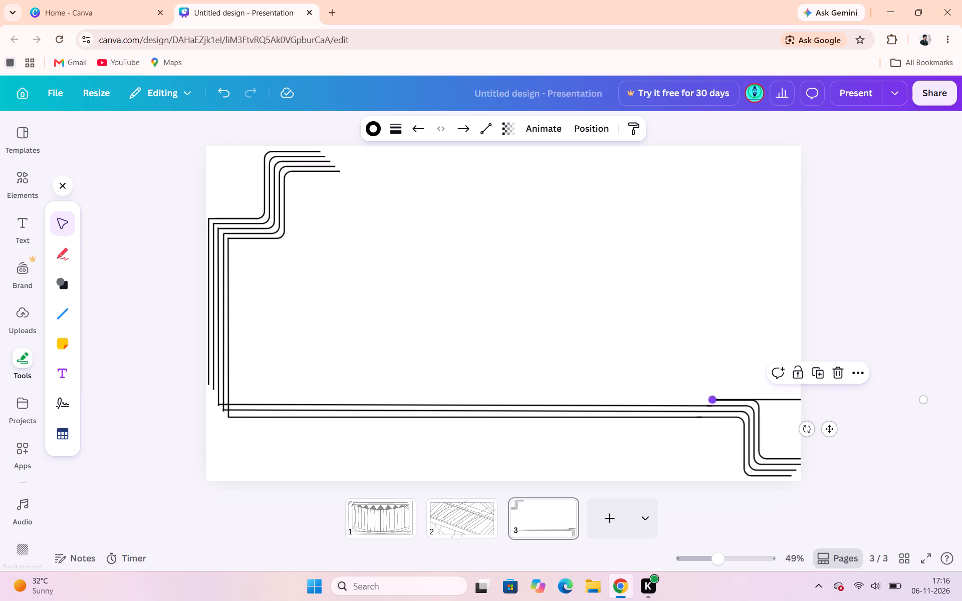
click(675, 377)
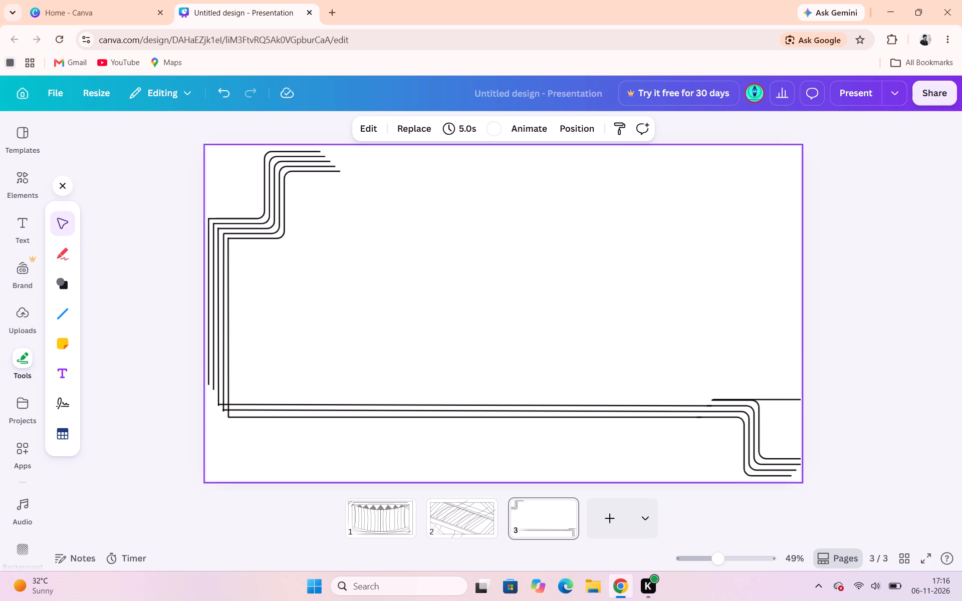
Draw a straight horizontal line from the bottom-right set's topmost left end to just below the outermost vertical line's foot.
click(63, 310)
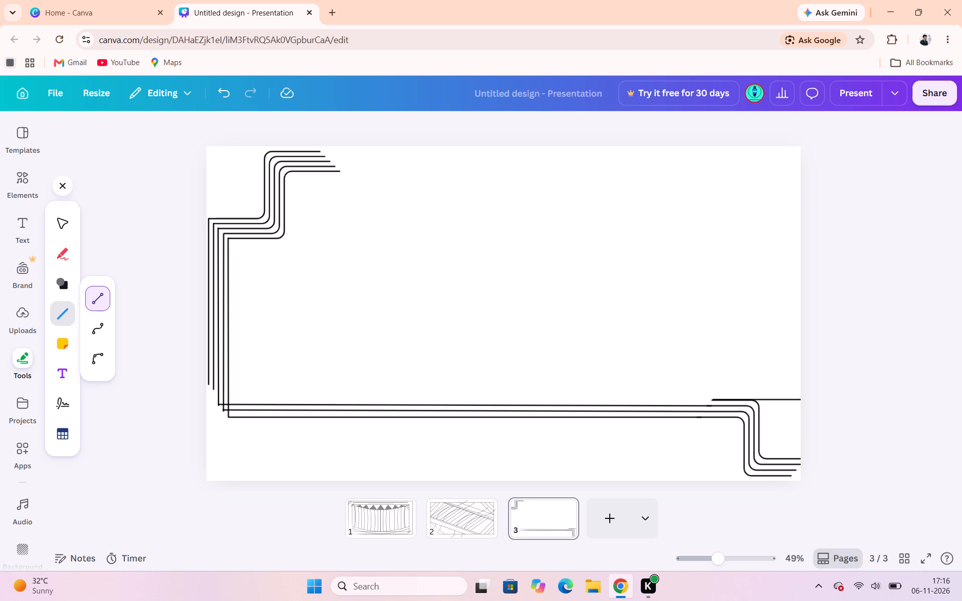
drag(713, 400, 354, 403)
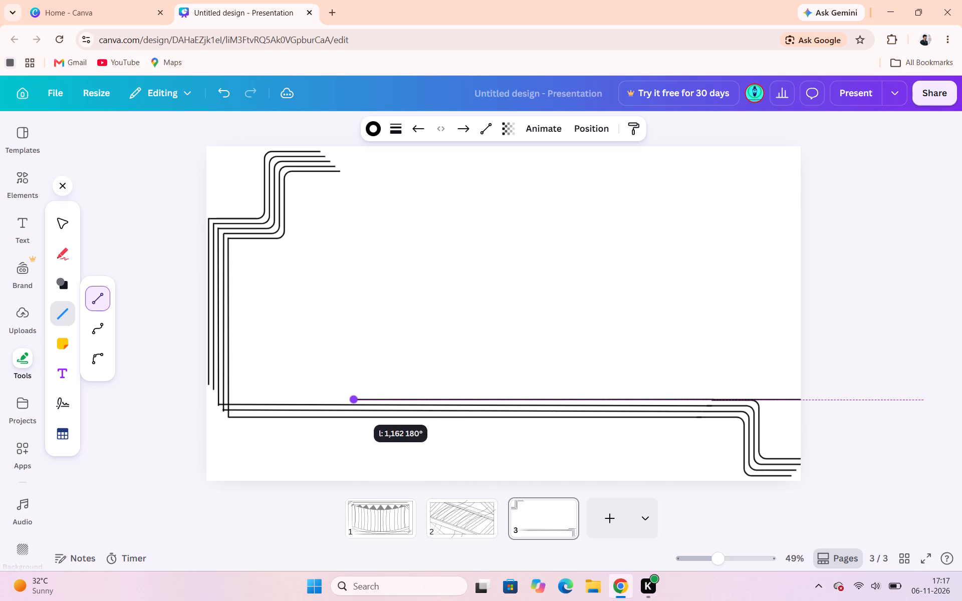
drag(354, 403, 215, 405)
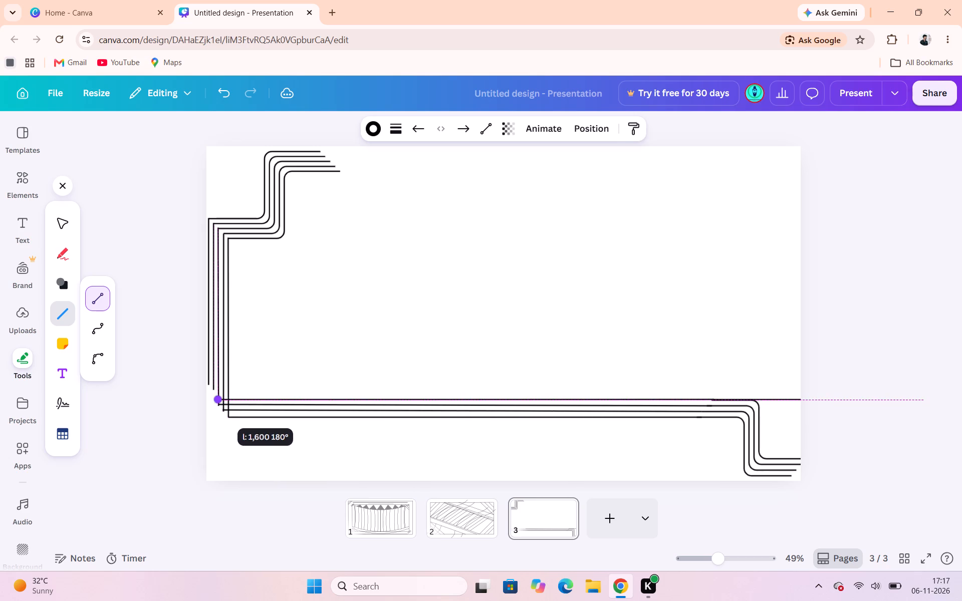
drag(215, 405, 210, 404)
click(233, 449)
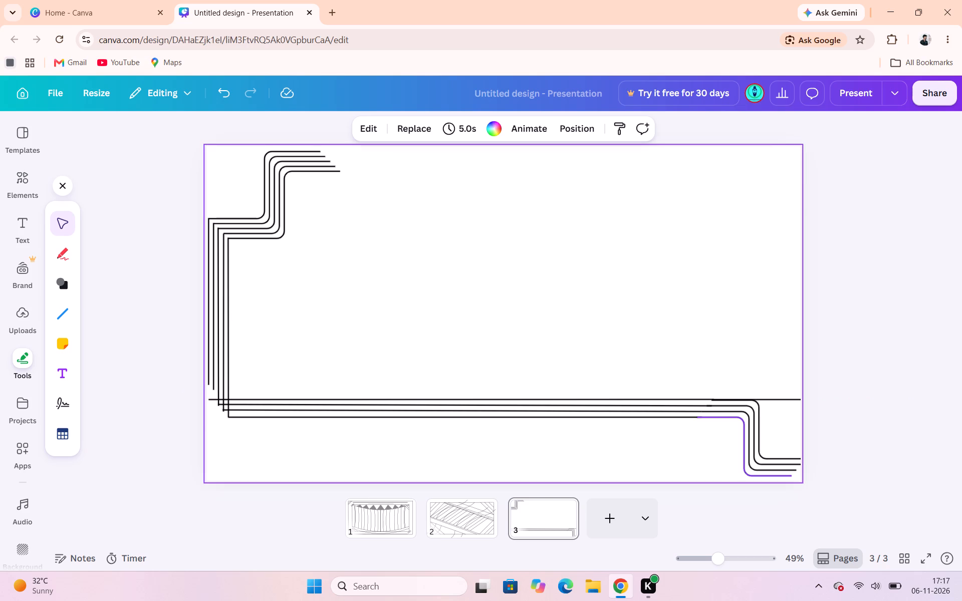
Move the line overrunning the page's right edge up and slightly left, clear of the bottom-right elbow lines.
click(780, 395)
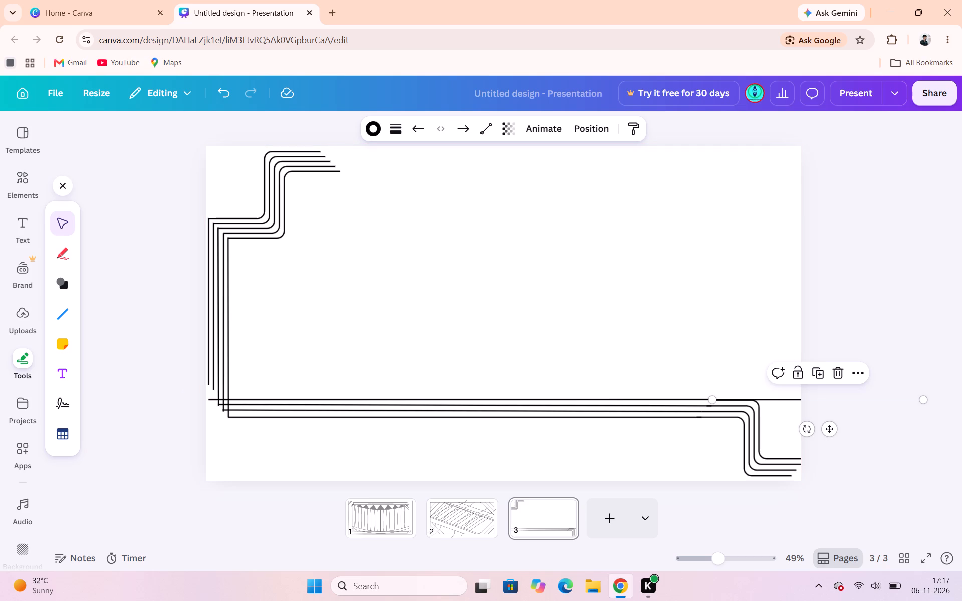
drag(826, 428, 819, 399)
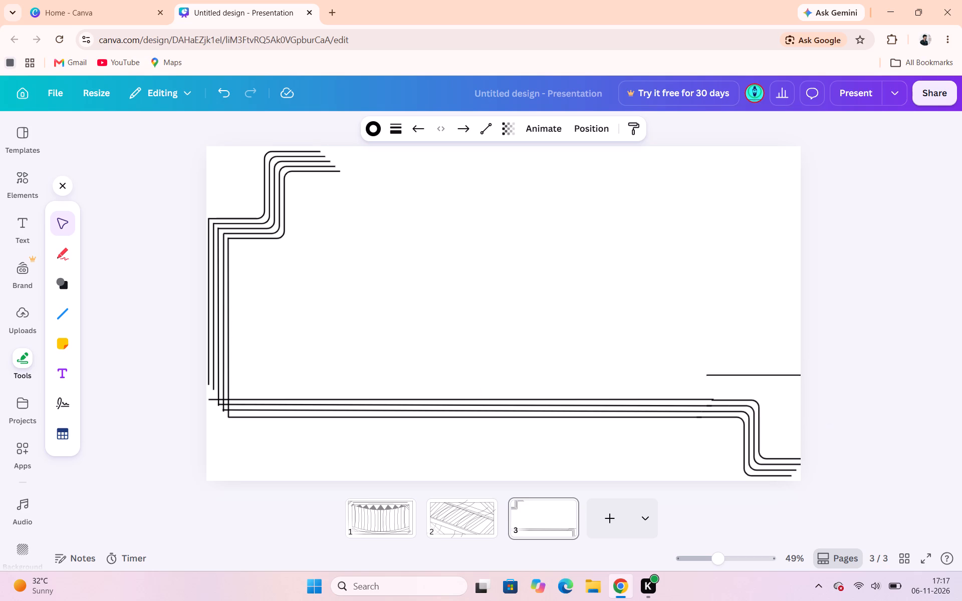
drag(819, 399, 806, 371)
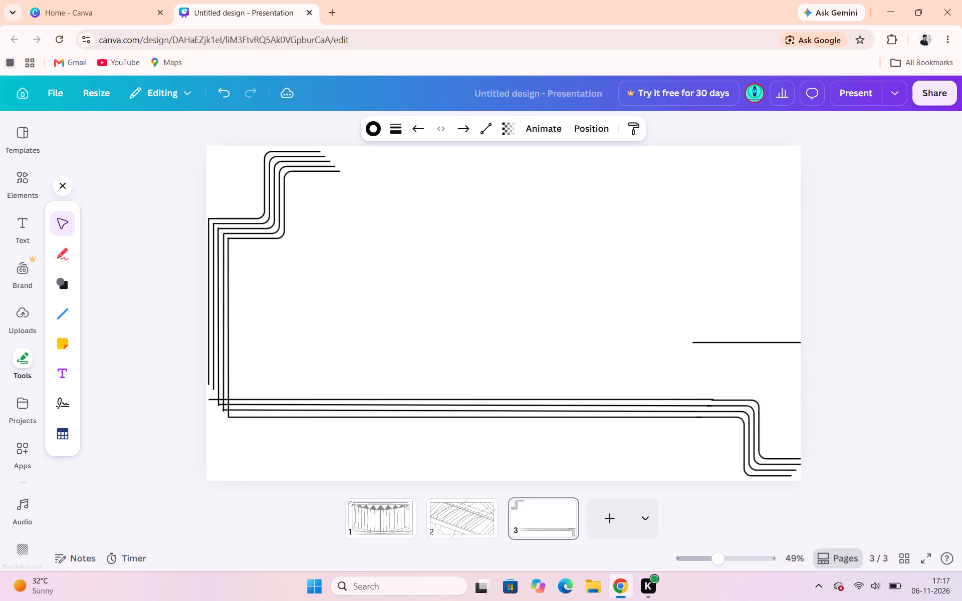
drag(806, 371, 806, 370)
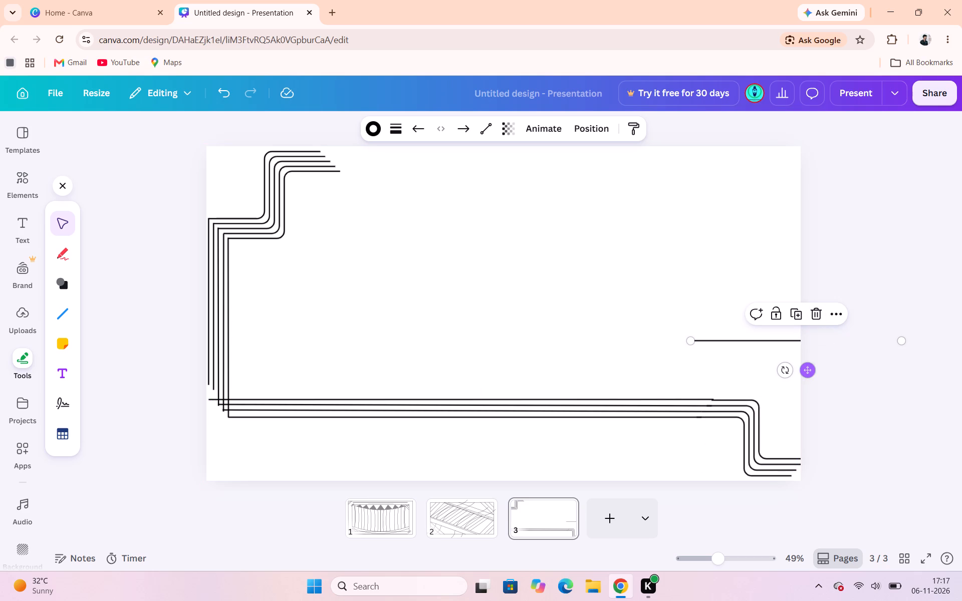
Delete the stray horizontal line that overruns the page's right edge.
drag(808, 373, 657, 373)
click(661, 313)
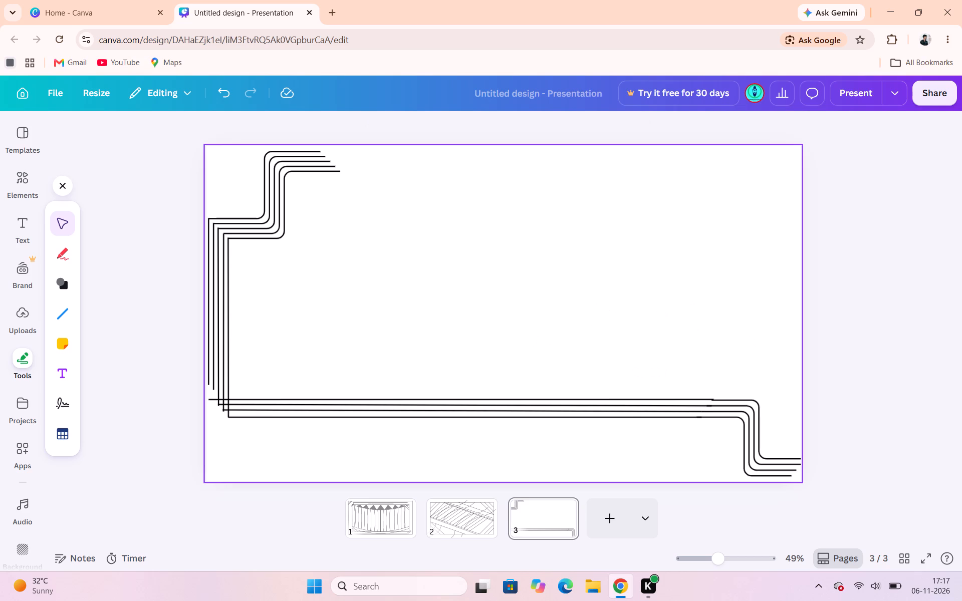
Shift the topmost long horizontal line rightward and end it at the second vertical line, keeping it level at a length of about 1,693.
click(625, 400)
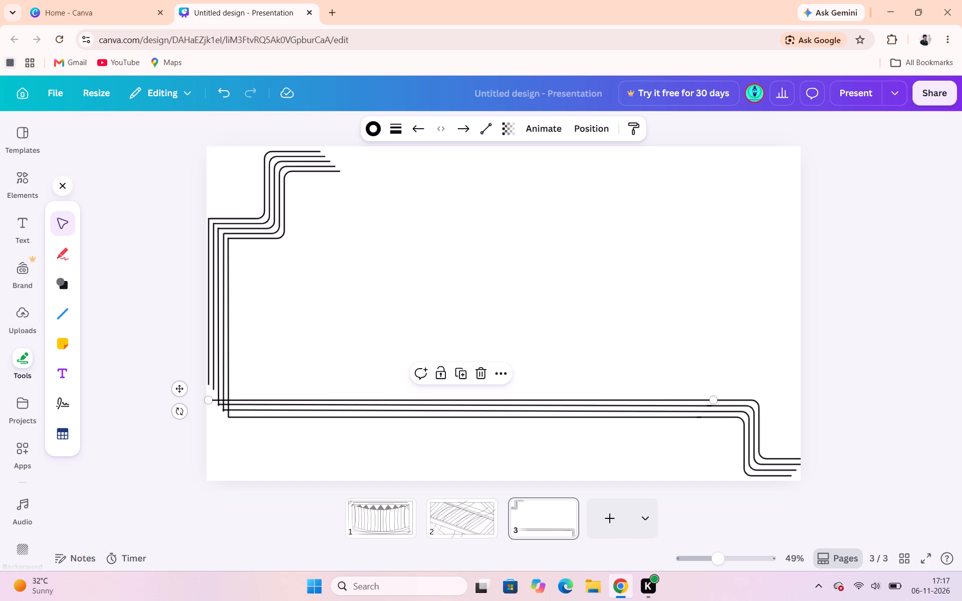
click(676, 344)
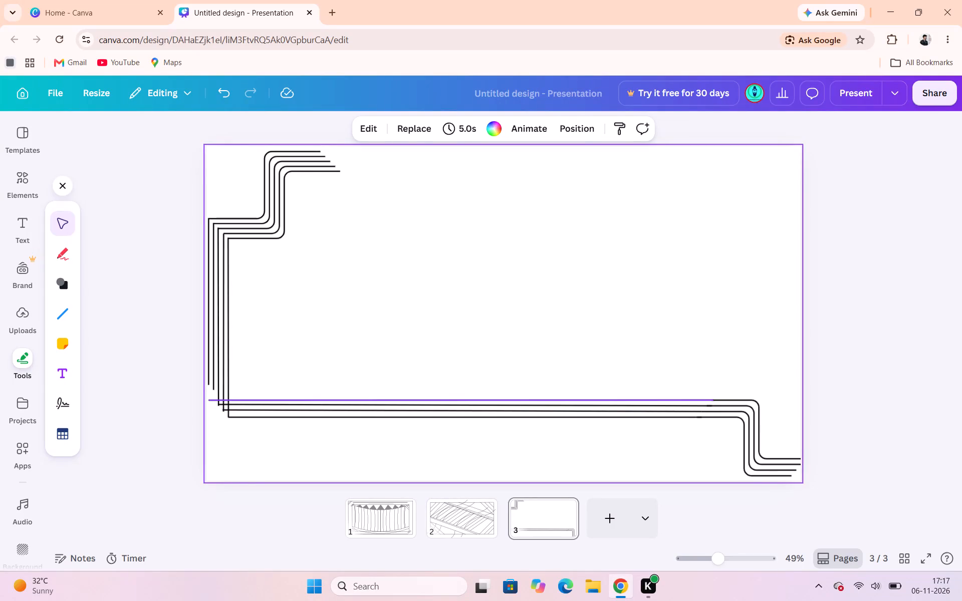
drag(293, 398, 312, 400)
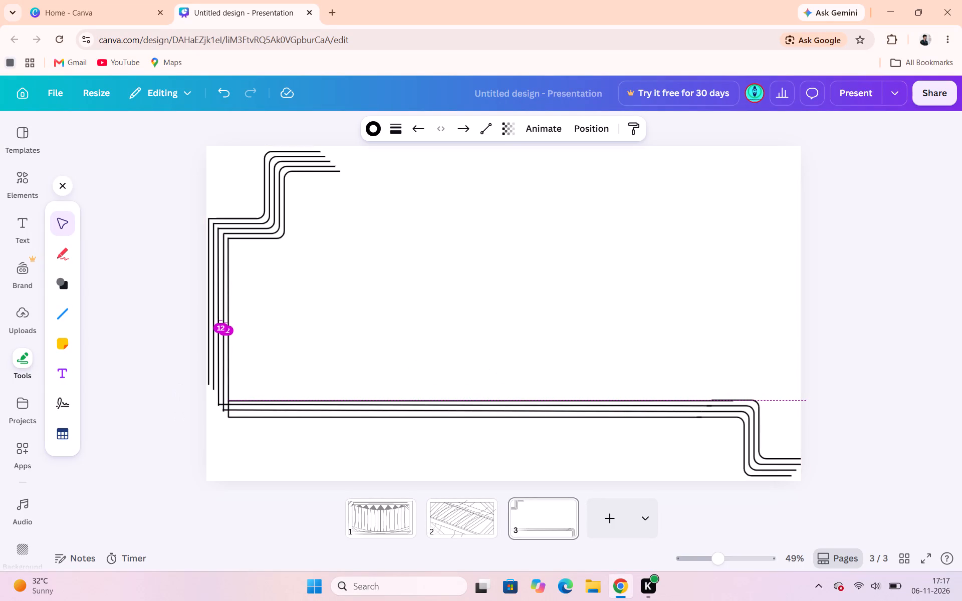
drag(312, 400, 318, 399)
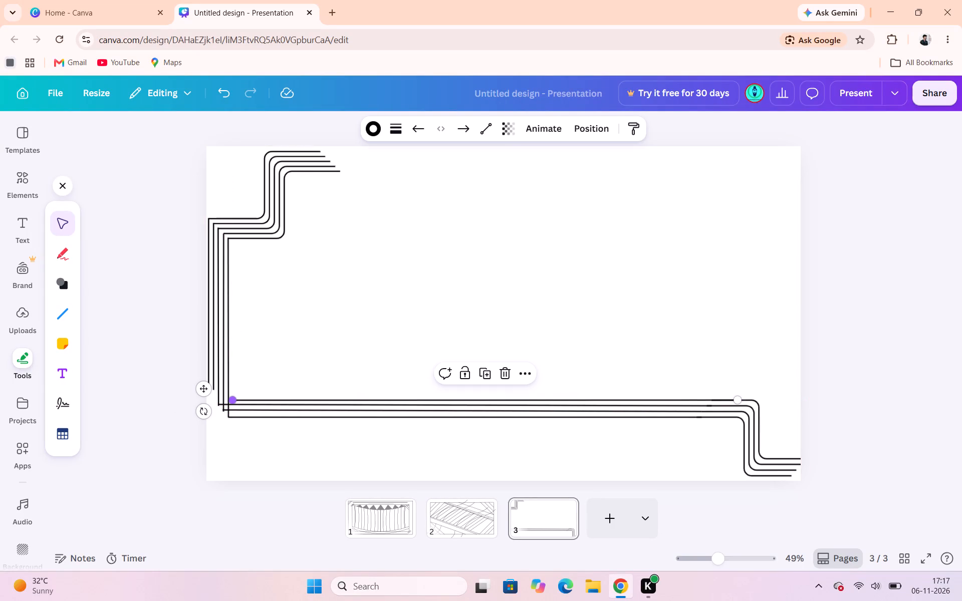
drag(232, 401, 204, 397)
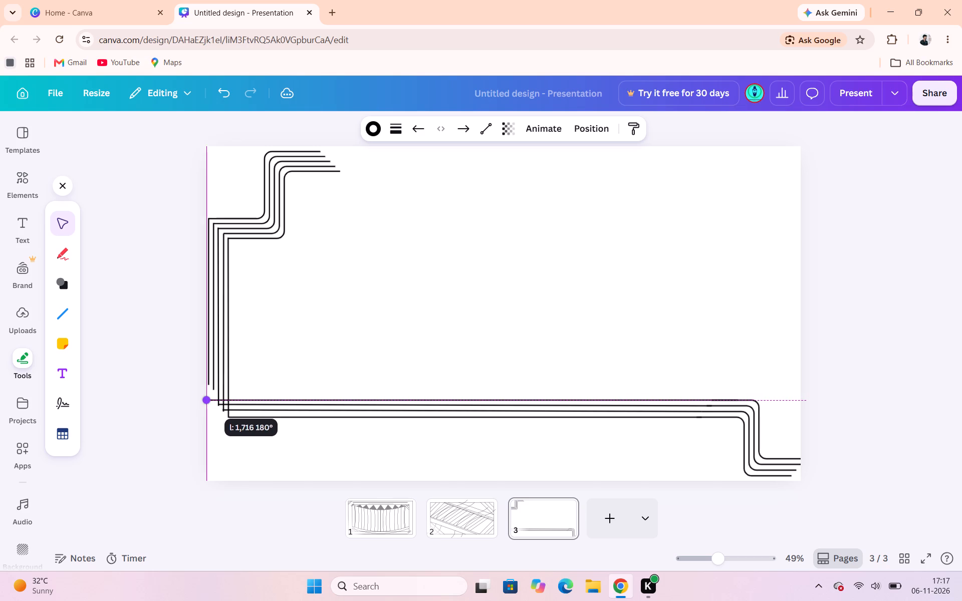
drag(204, 397, 212, 395)
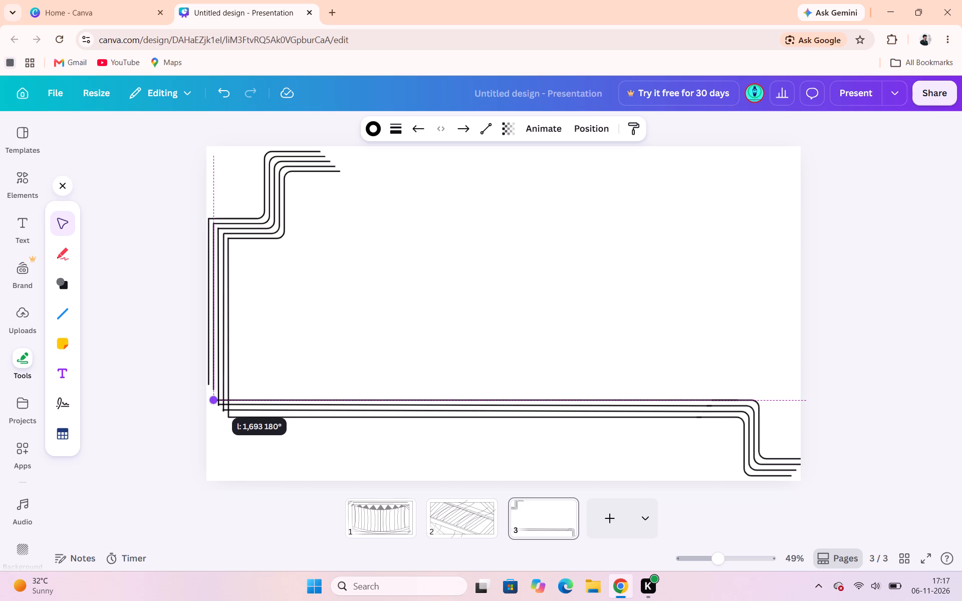
drag(212, 395, 212, 394)
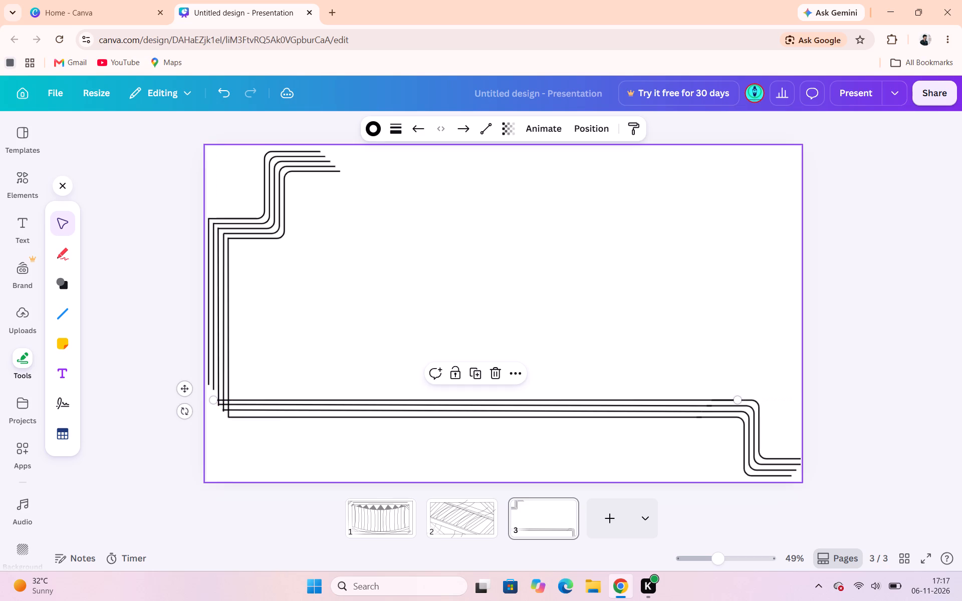
Extend the second vertical line from the left straight down to meet the topmost horizontal line's left end.
click(285, 350)
click(209, 384)
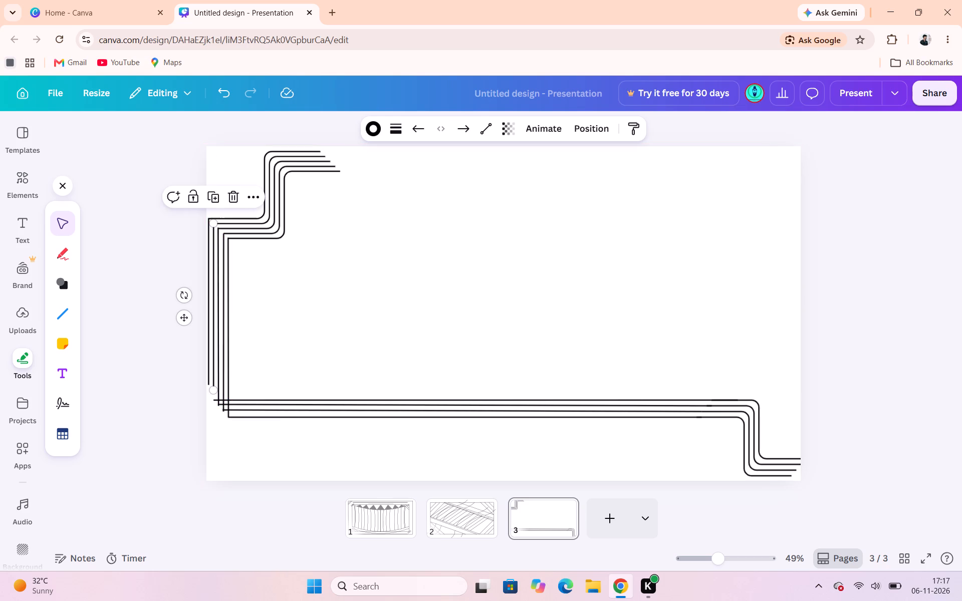
drag(213, 387, 211, 404)
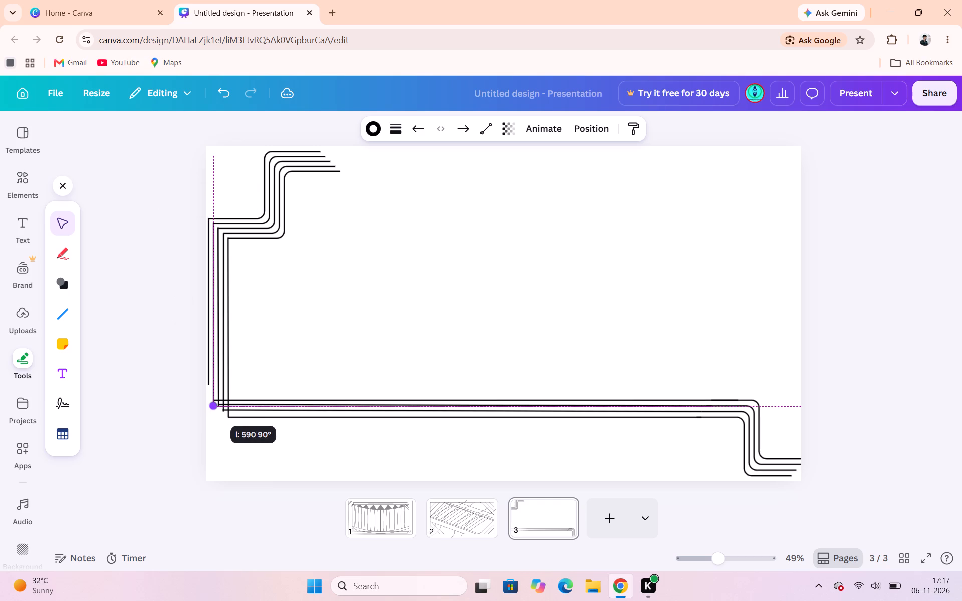
drag(211, 404, 212, 400)
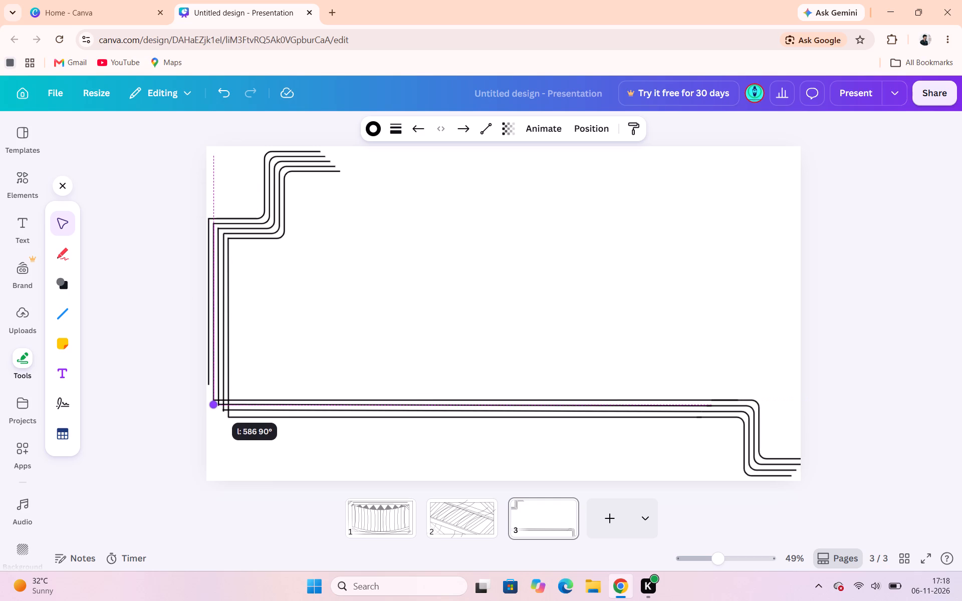
drag(212, 400, 211, 399)
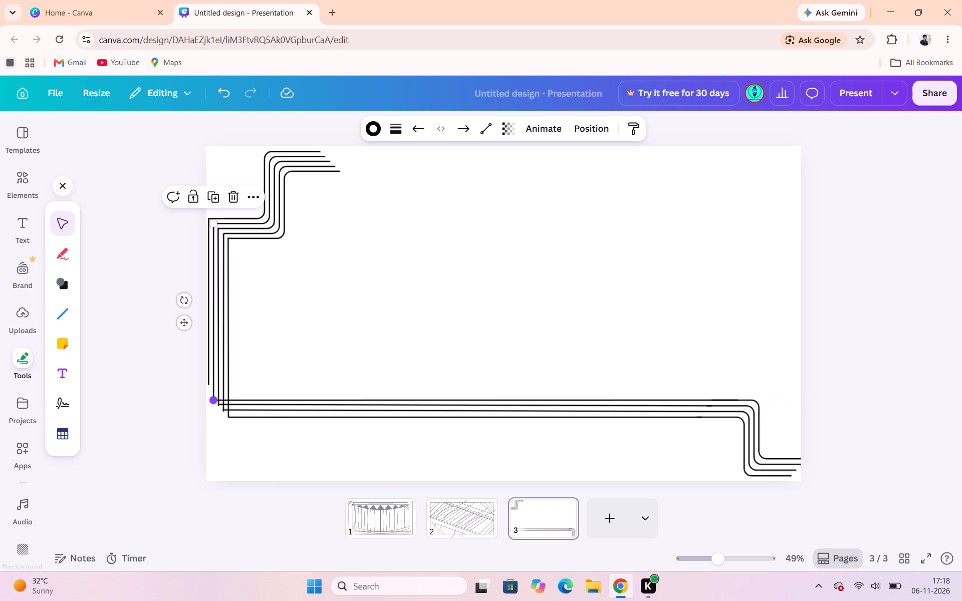
click(349, 334)
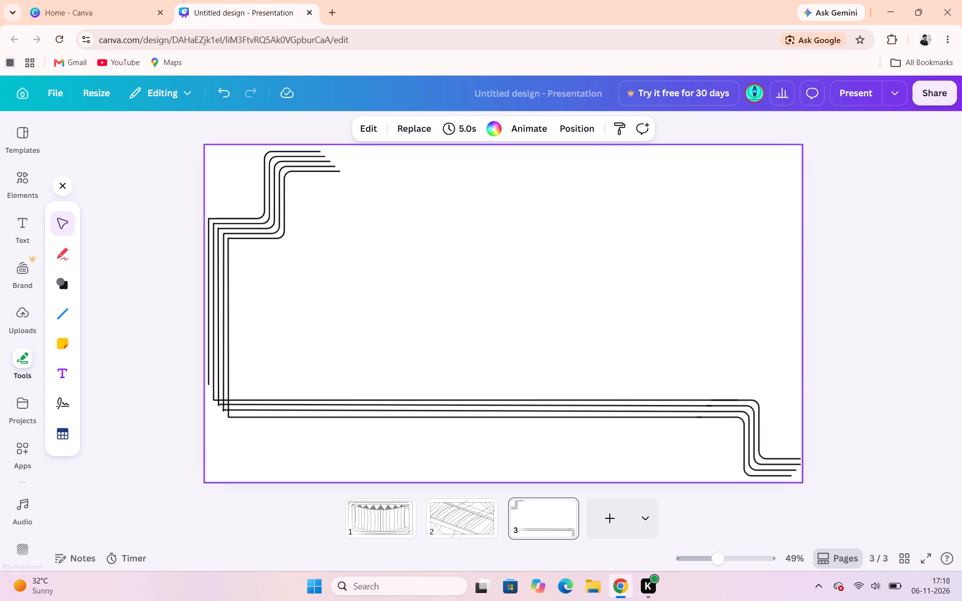
Extend the outermost left vertical line straight down to just above the topmost horizontal line, to a length of about 563.
click(207, 371)
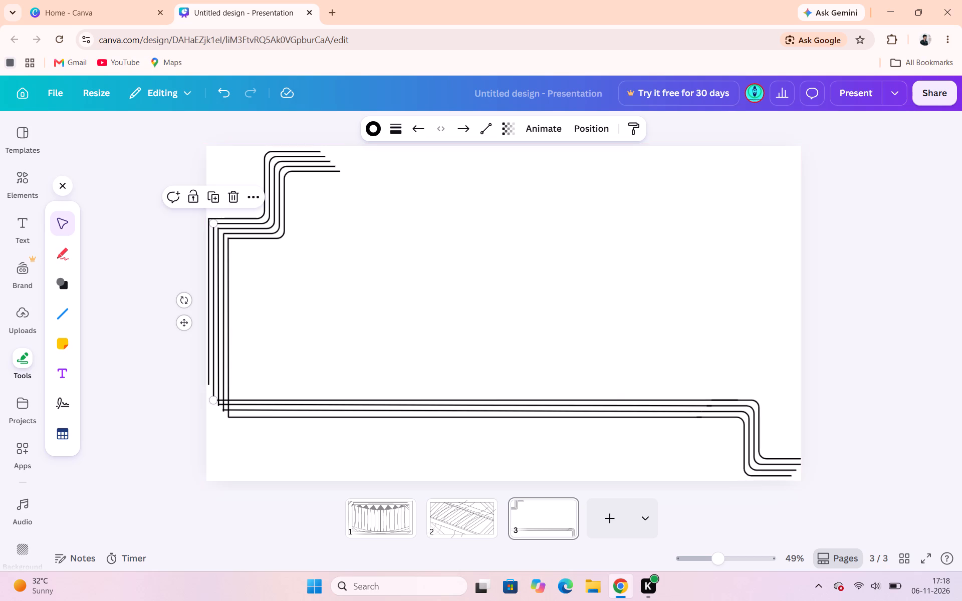
click(206, 383)
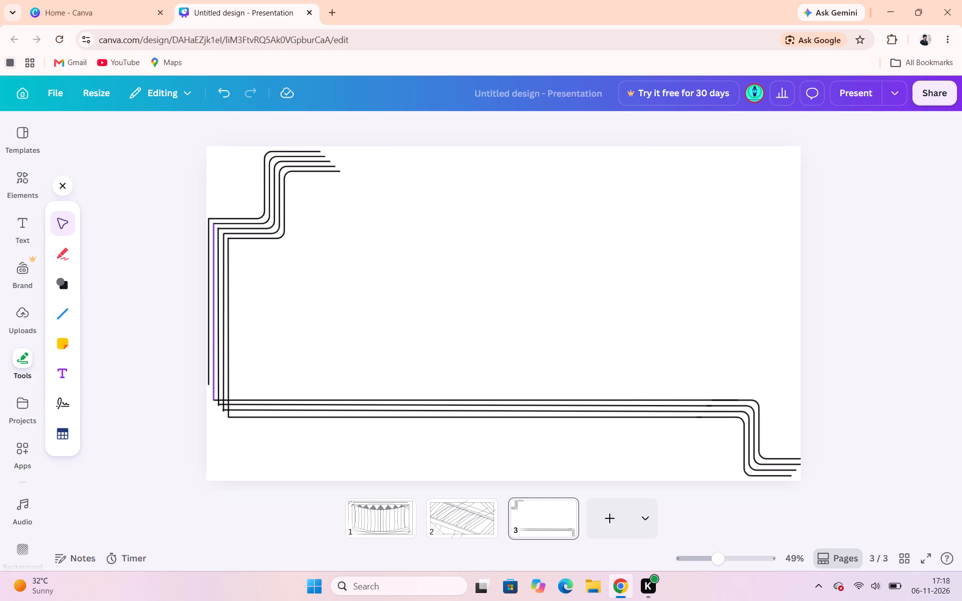
click(208, 371)
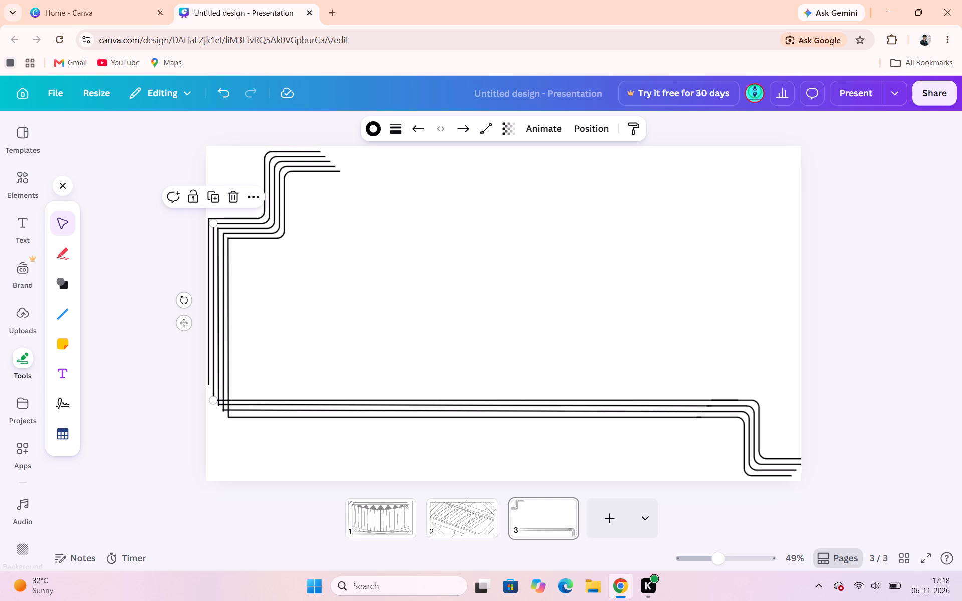
click(207, 216)
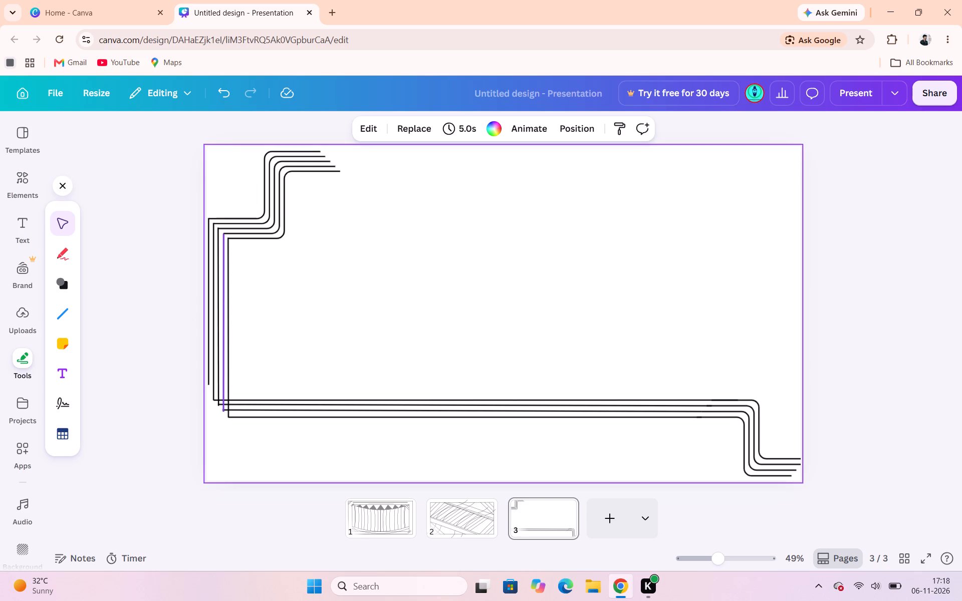
click(207, 378)
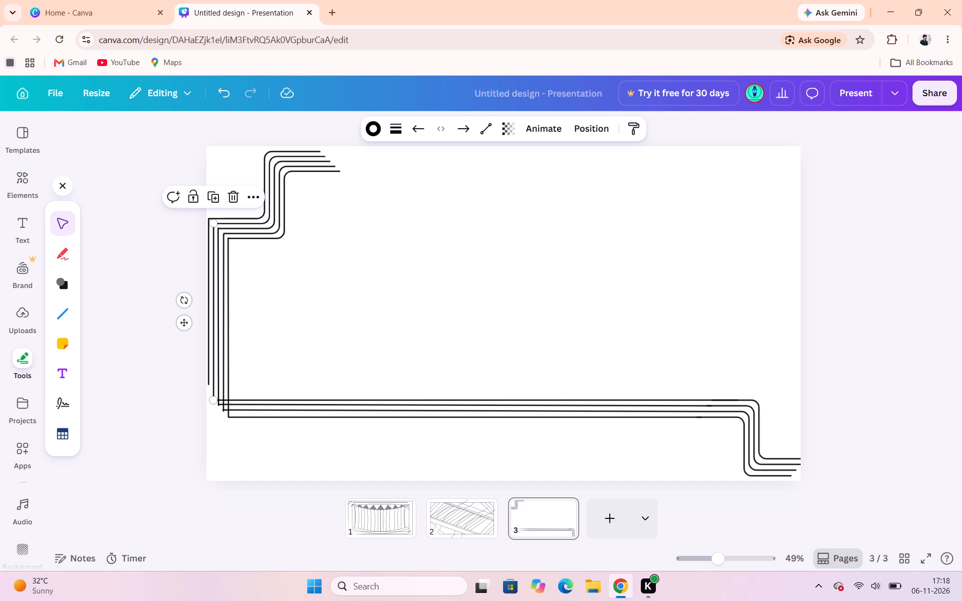
click(203, 372)
click(209, 383)
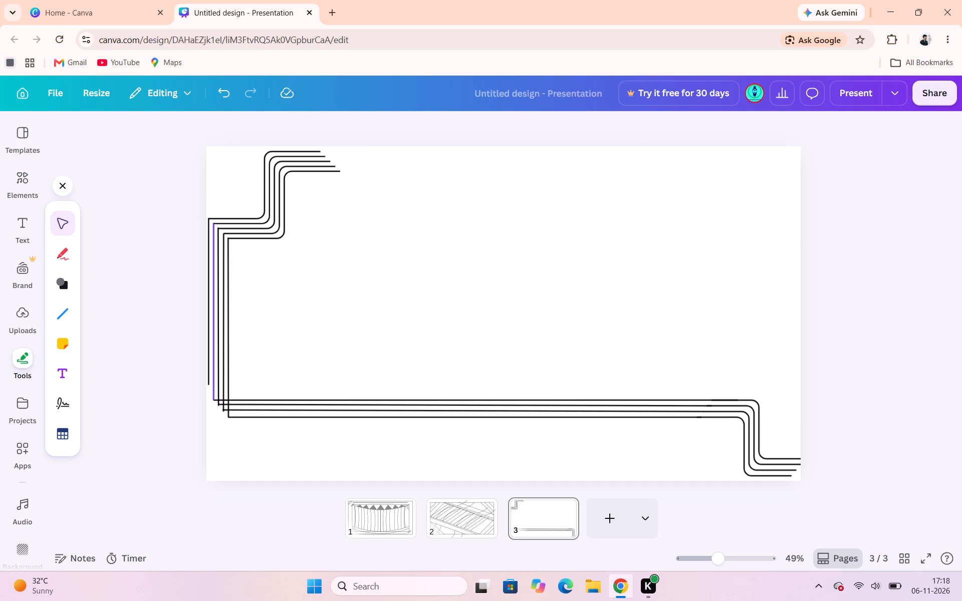
click(305, 310)
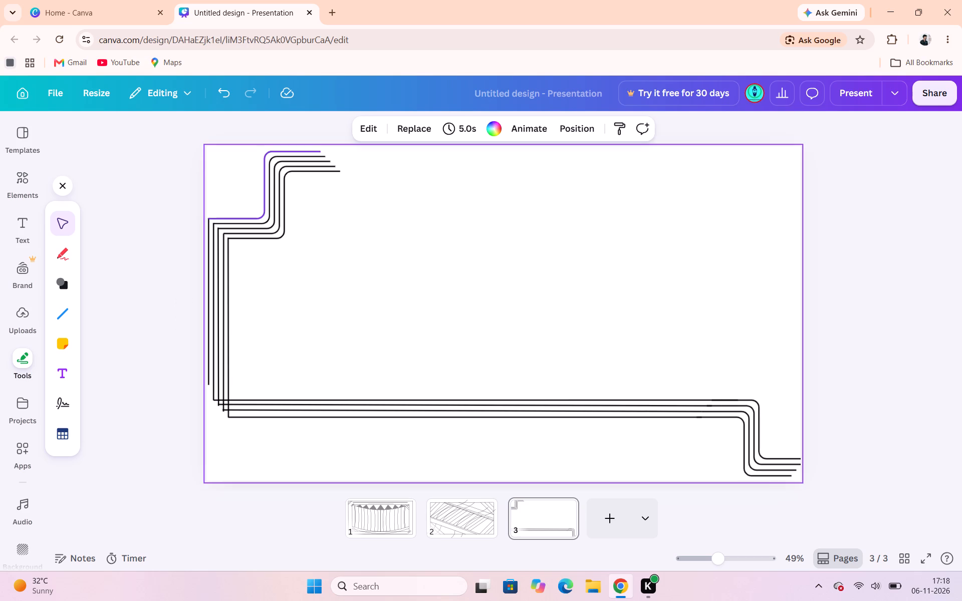
click(207, 222)
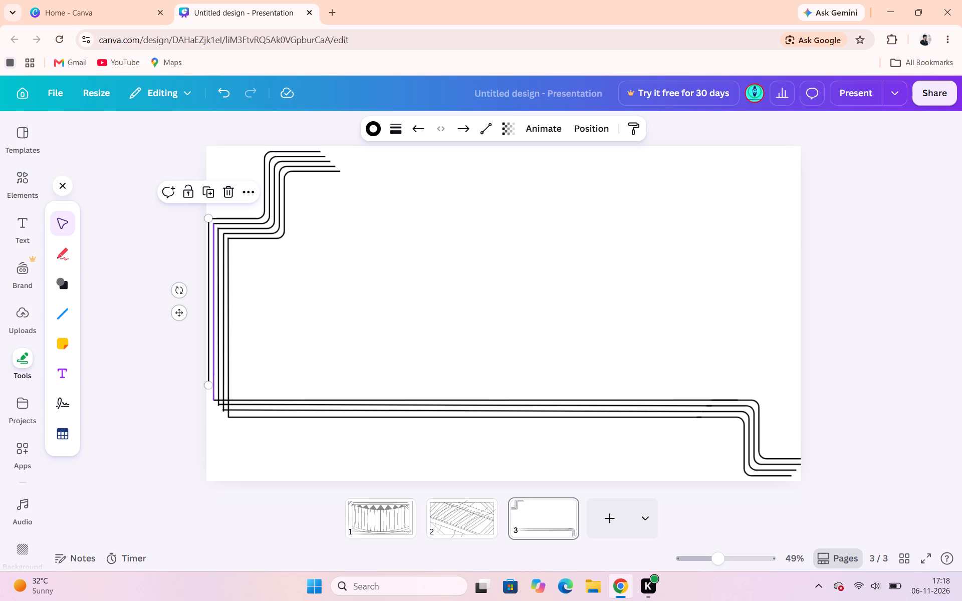
drag(207, 383, 205, 402)
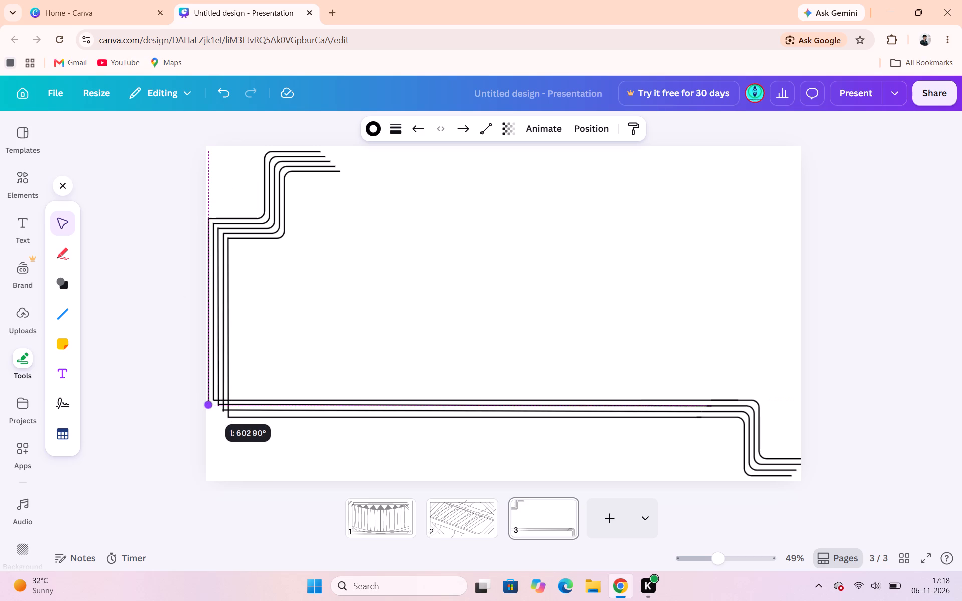
drag(205, 402, 205, 396)
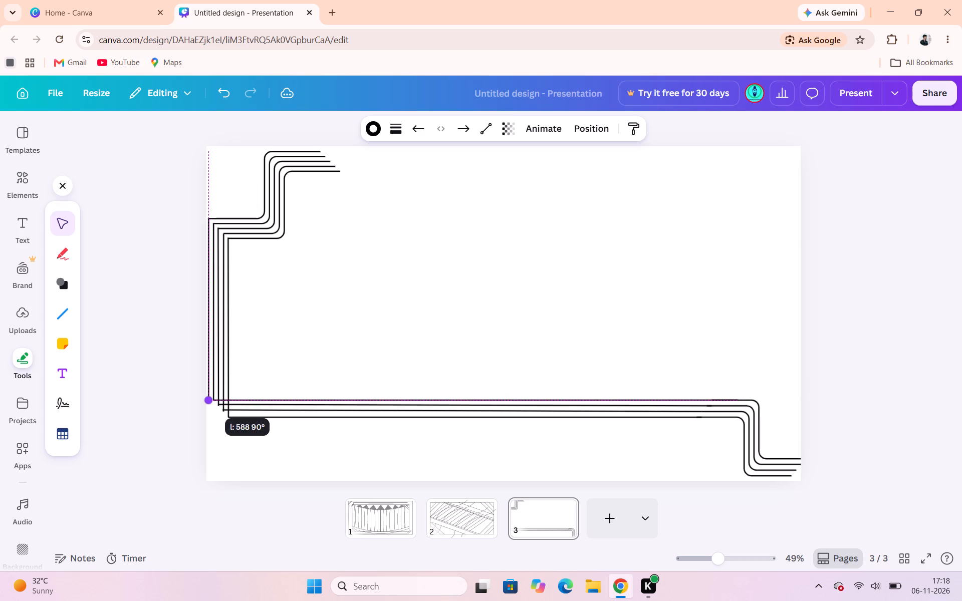
drag(205, 396, 208, 389)
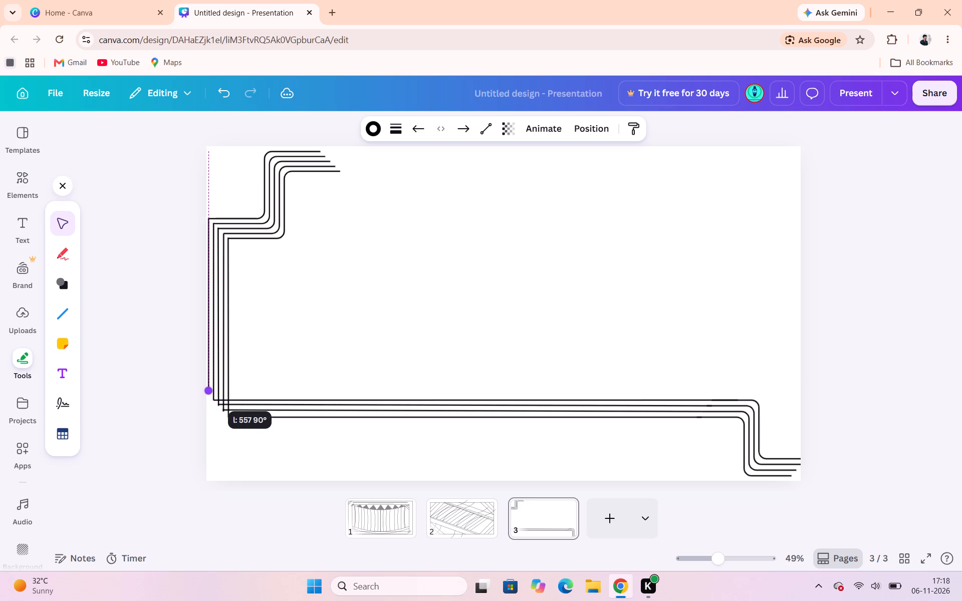
drag(208, 389, 209, 391)
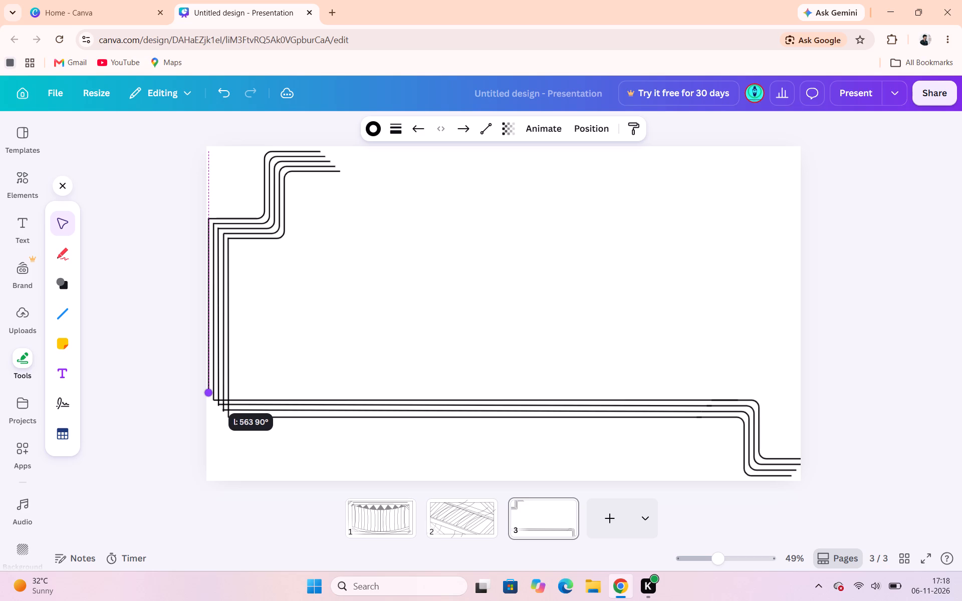
drag(209, 391, 209, 392)
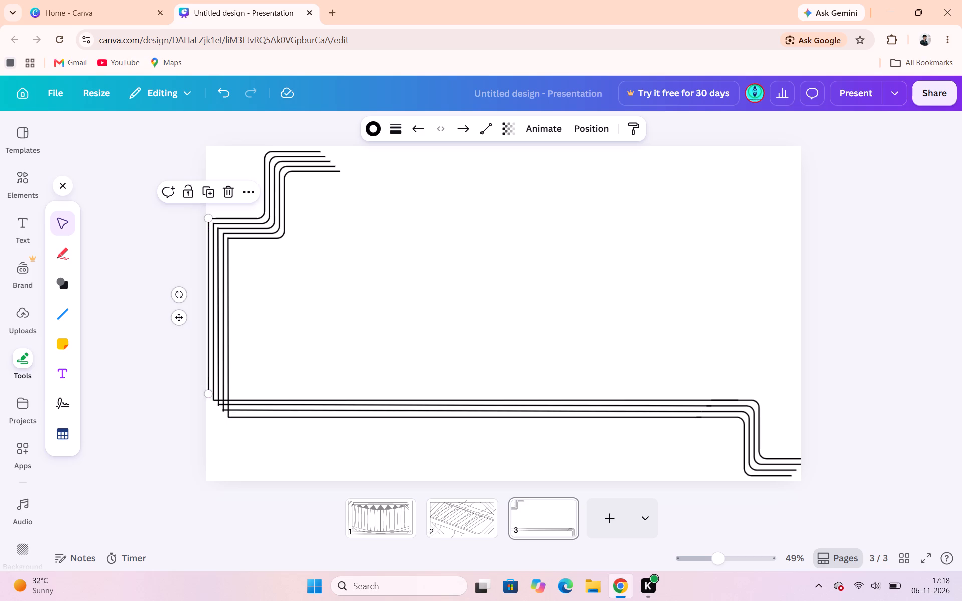
click(143, 345)
Draw a long straight line from the outermost left vertical line's lower end to just before the lower-right elbow lines.
click(67, 315)
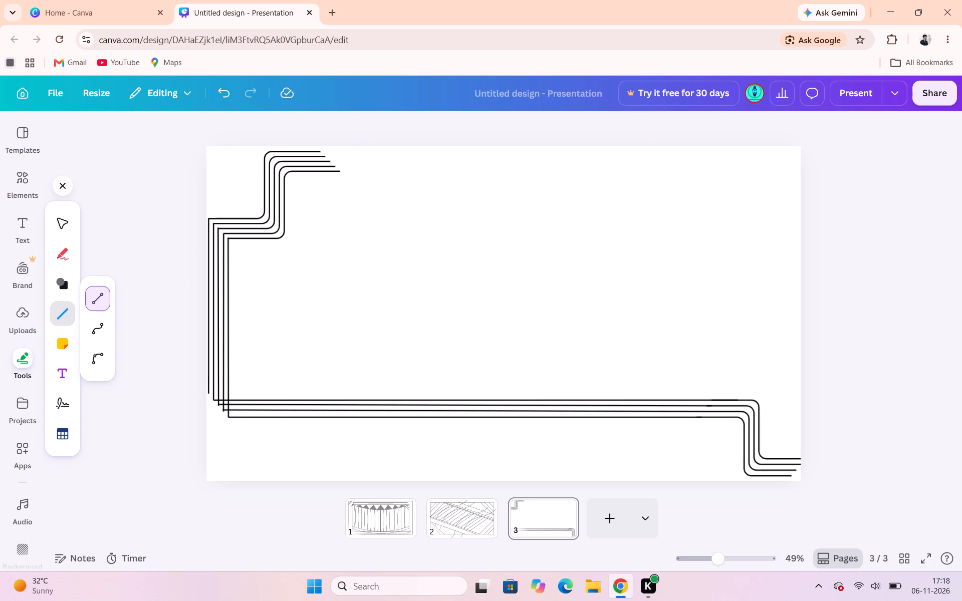
drag(208, 391, 307, 380)
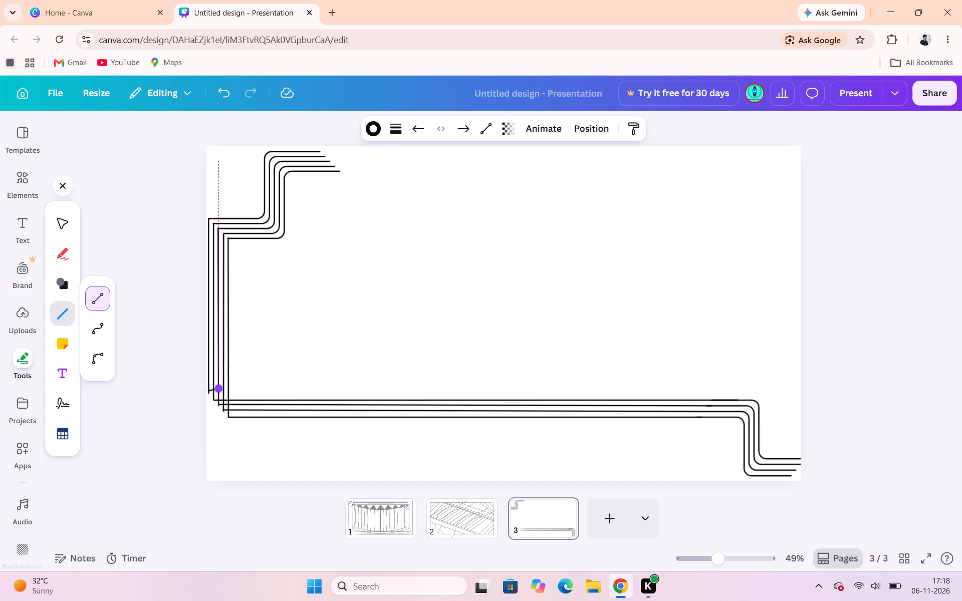
drag(307, 380, 689, 374)
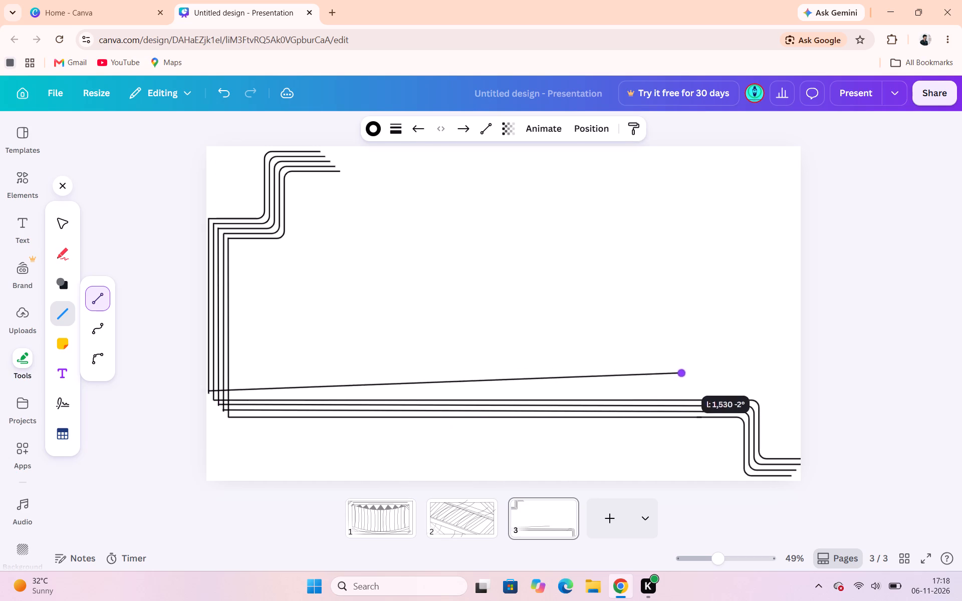
drag(689, 374, 761, 390)
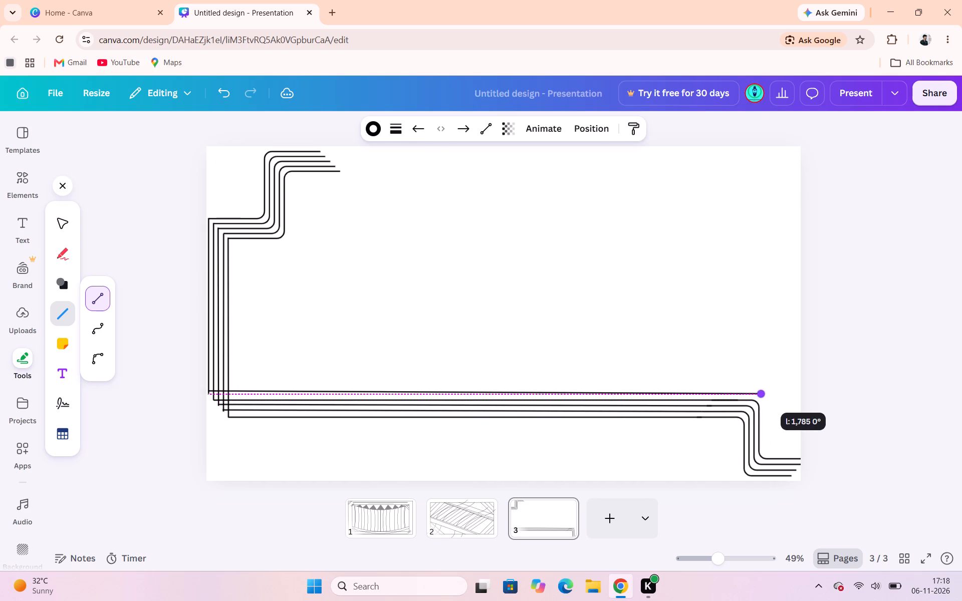
drag(761, 390, 742, 385)
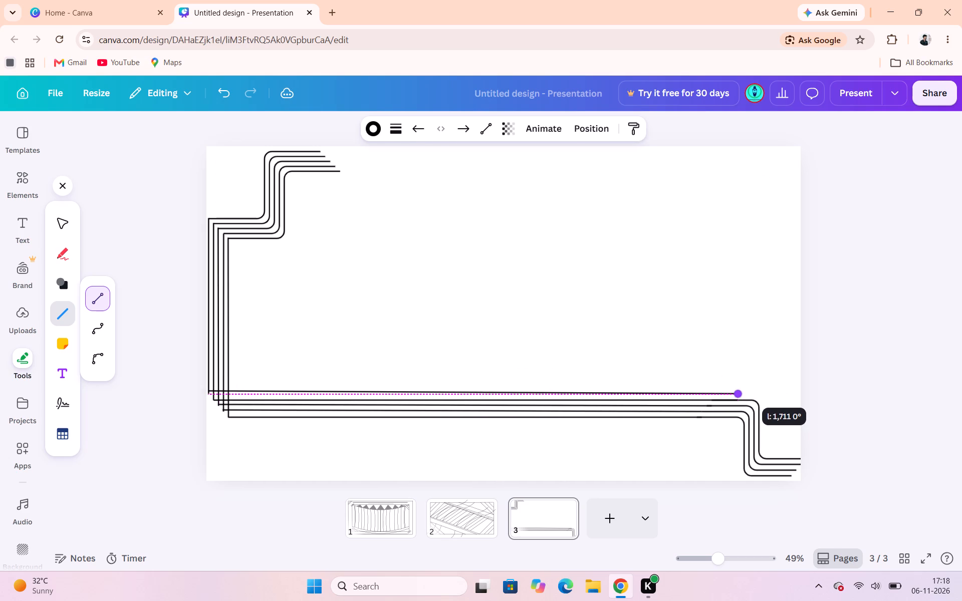
drag(742, 385, 742, 386)
drag(742, 386, 743, 383)
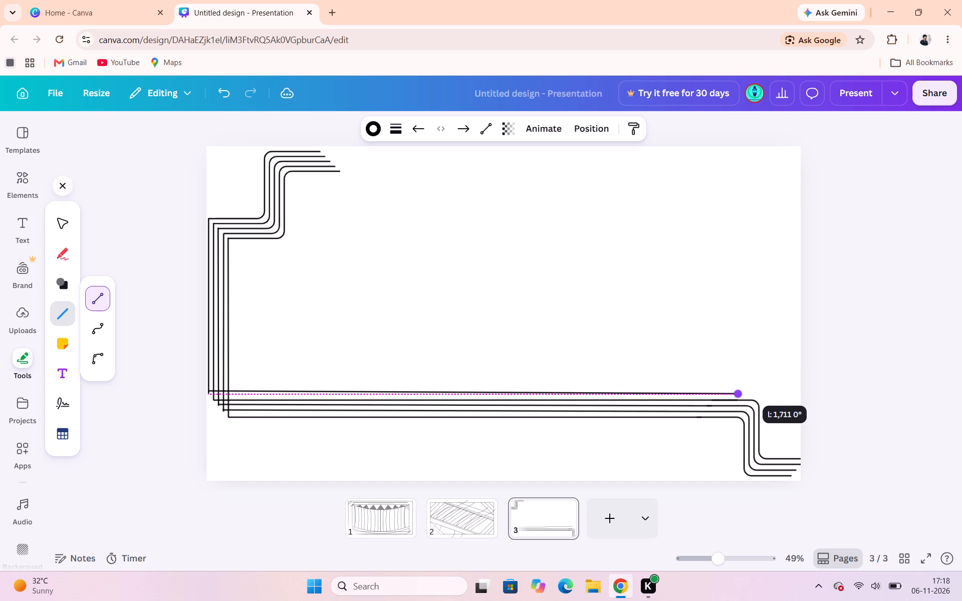
drag(743, 383, 747, 382)
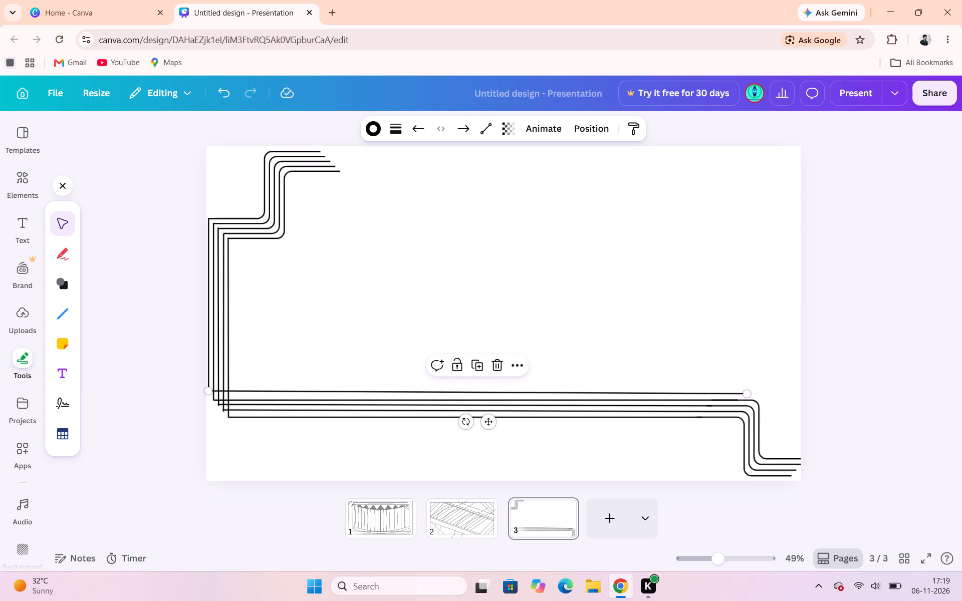
Level the new long line at 0° by moving its left end onto the lower end of the outermost vertical line.
drag(209, 388, 199, 398)
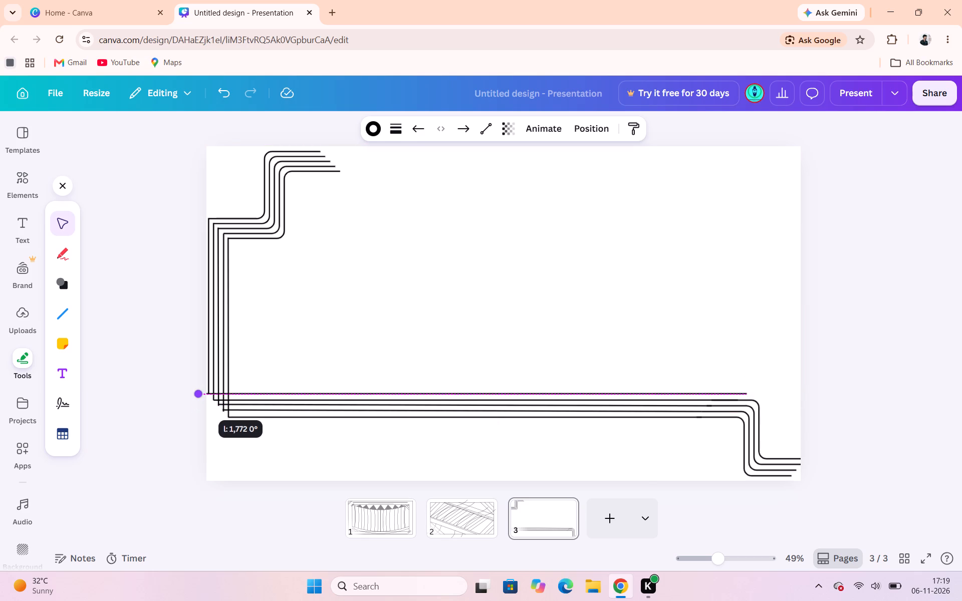
drag(199, 398, 213, 397)
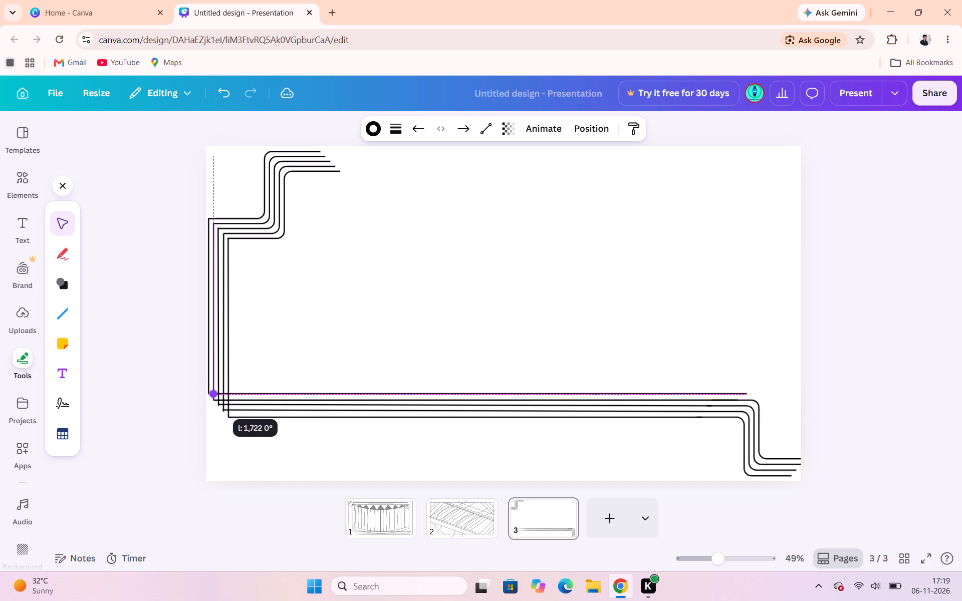
drag(213, 397, 211, 400)
click(245, 435)
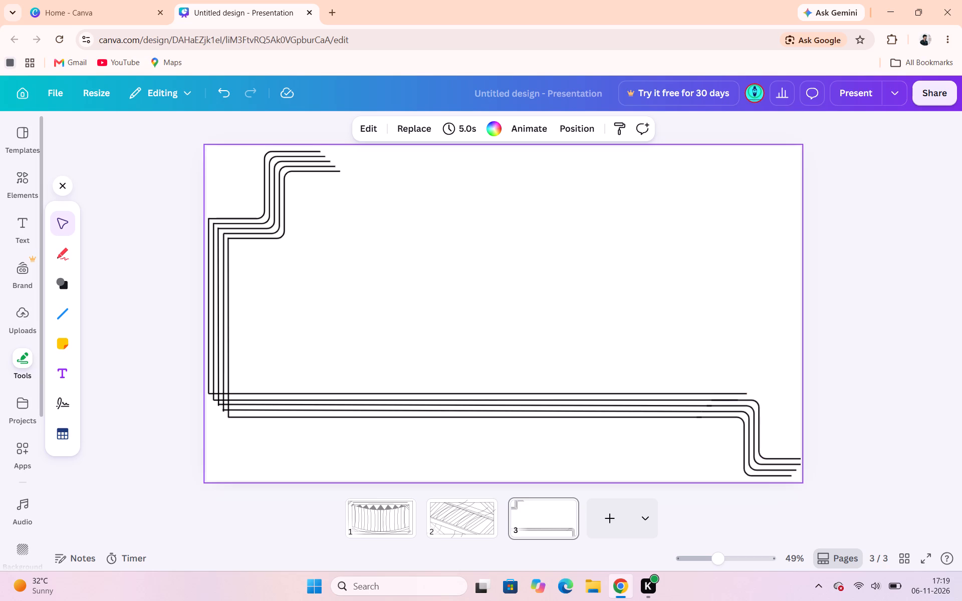
Draw a diagonal line about 95 long at about 46° across the open right ends of the upper-left elbow lines.
click(73, 317)
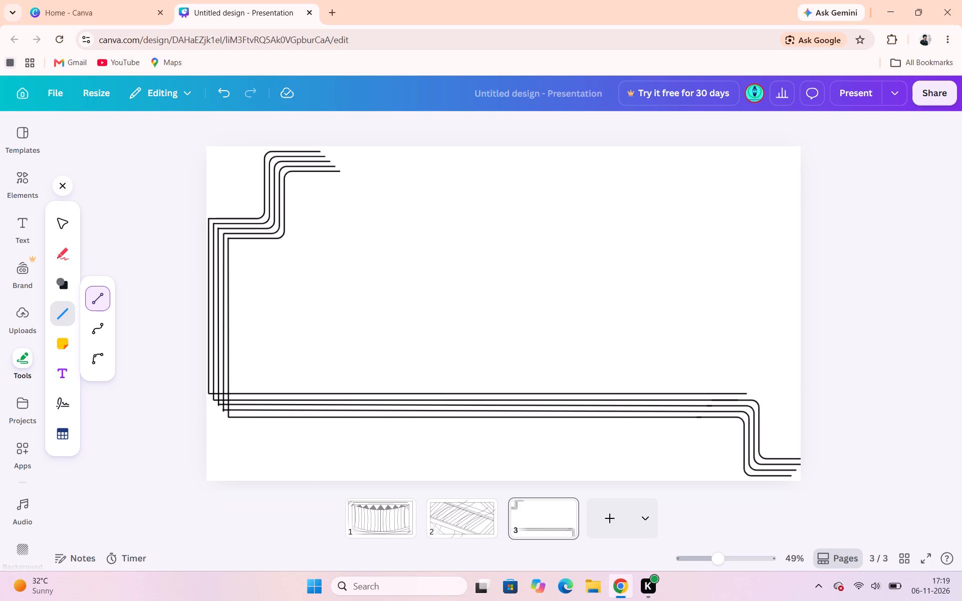
drag(320, 150, 380, 181)
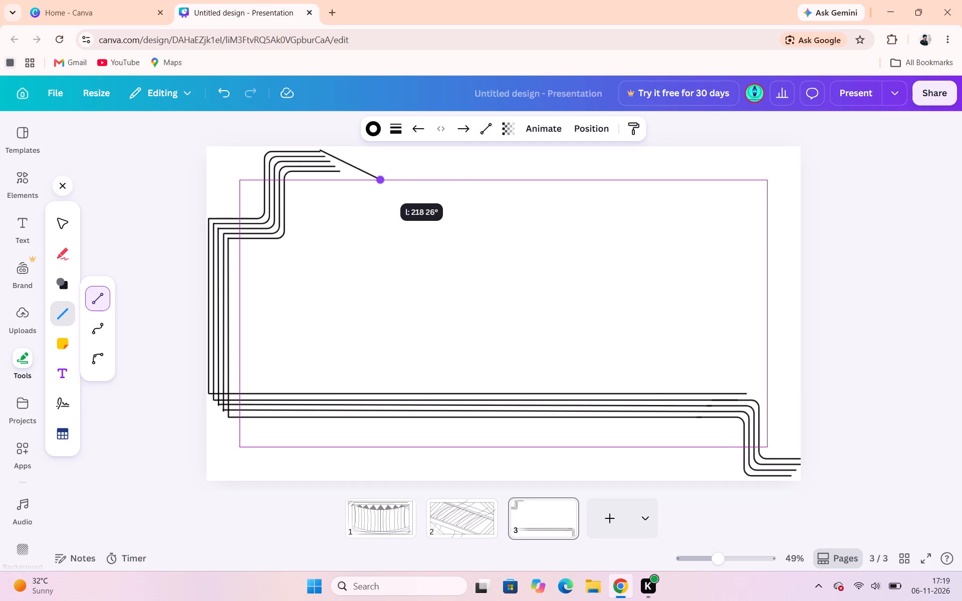
drag(380, 181, 364, 193)
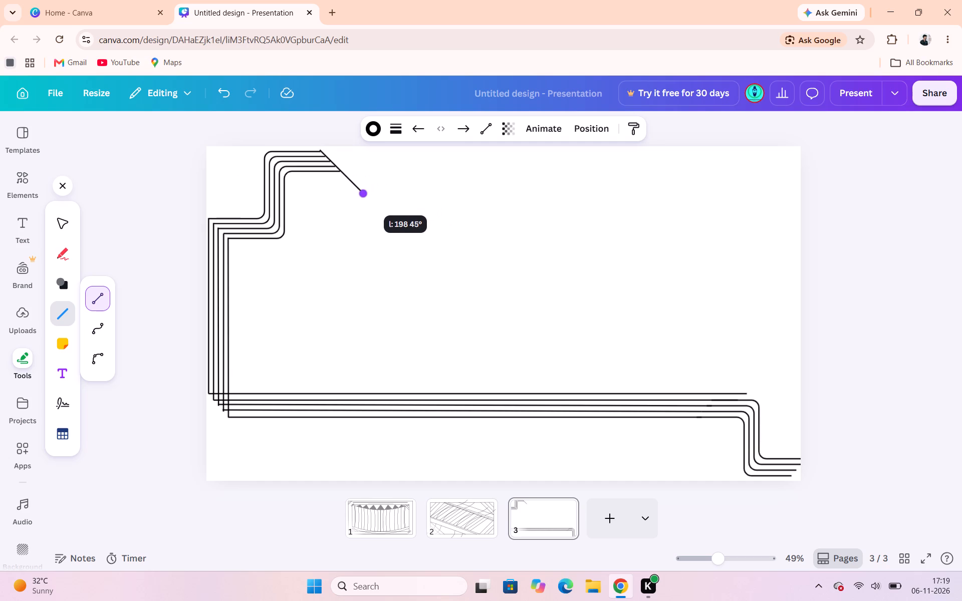
drag(364, 193, 340, 174)
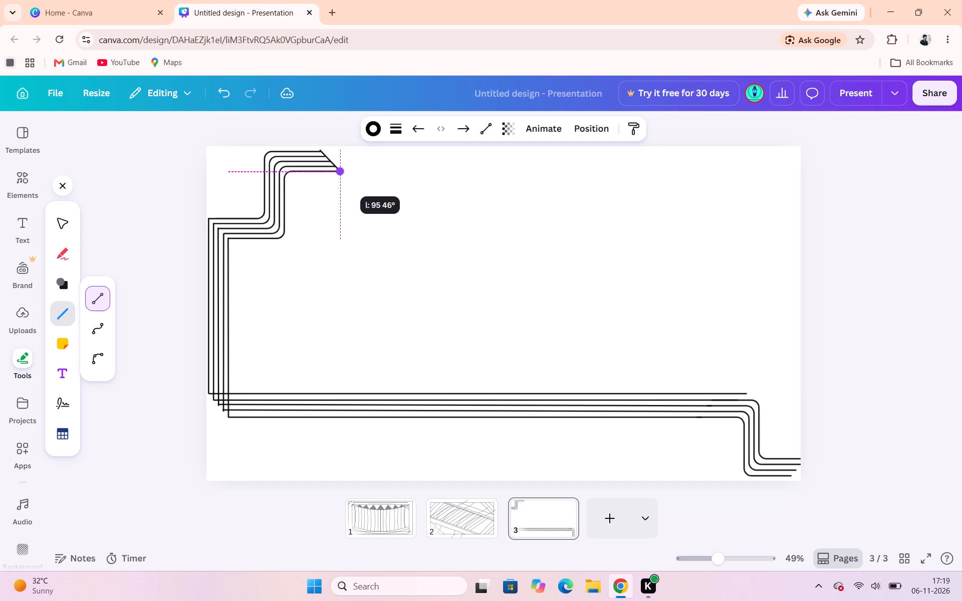
drag(340, 174, 338, 170)
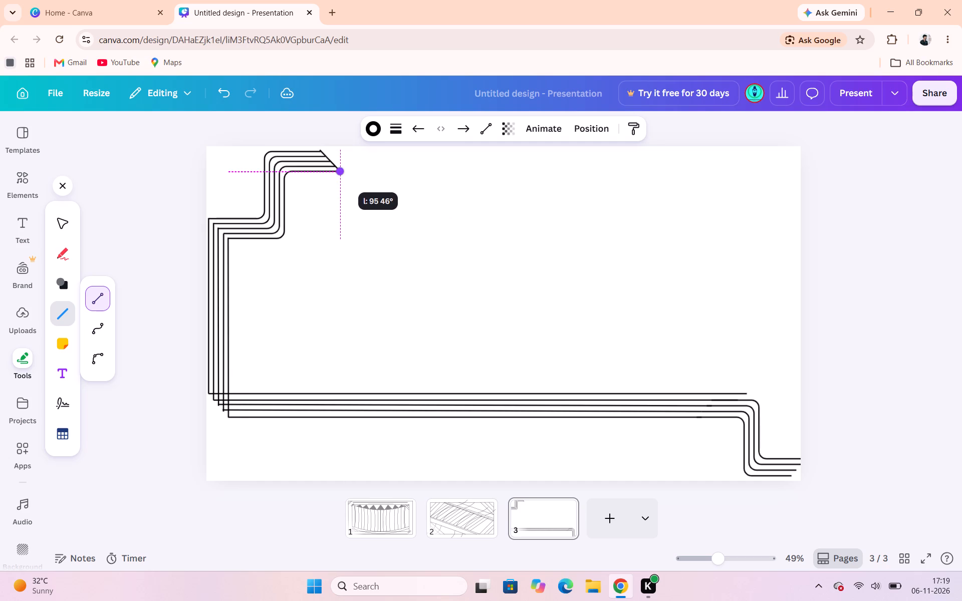
drag(338, 170, 339, 169)
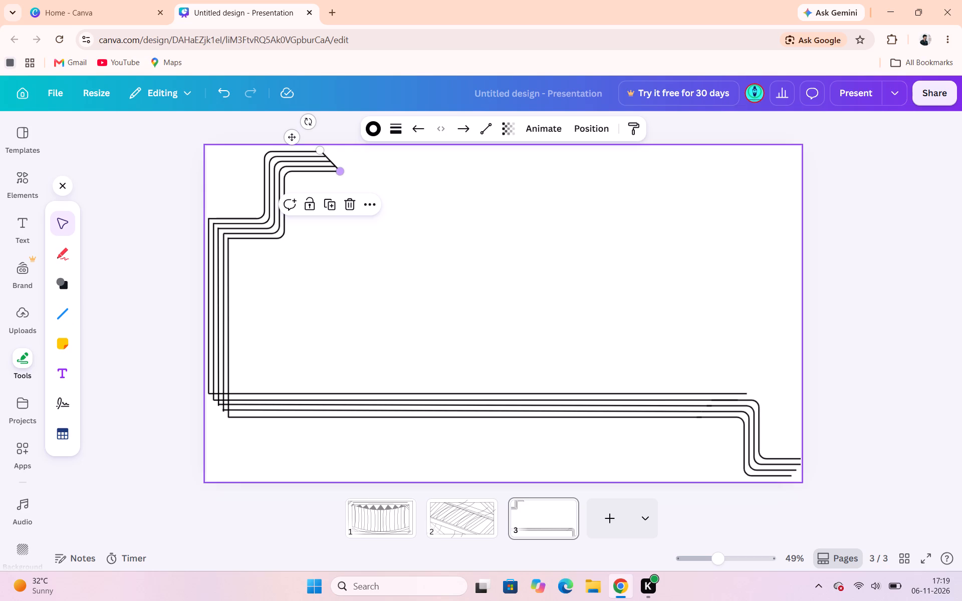
click(419, 184)
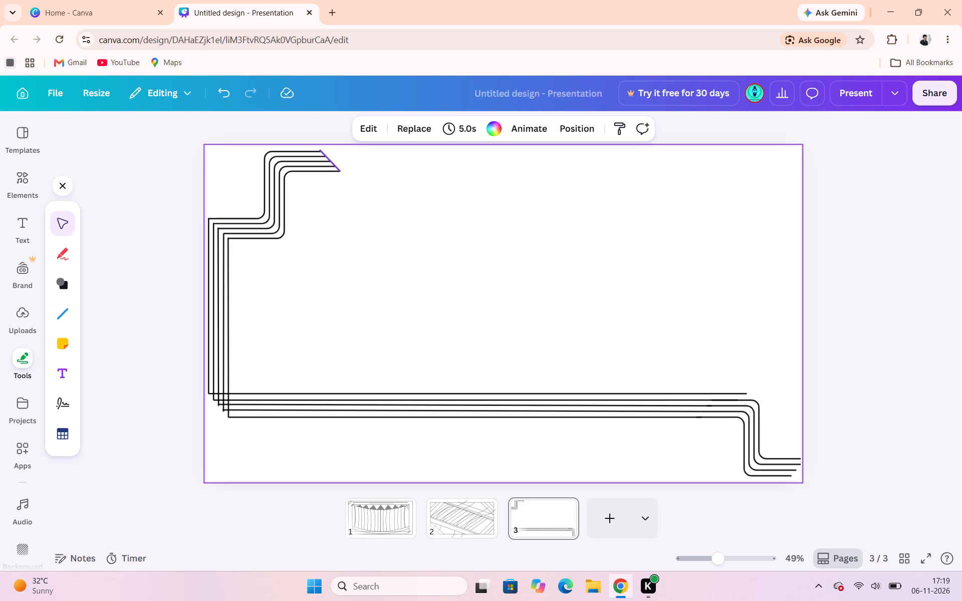
click(394, 209)
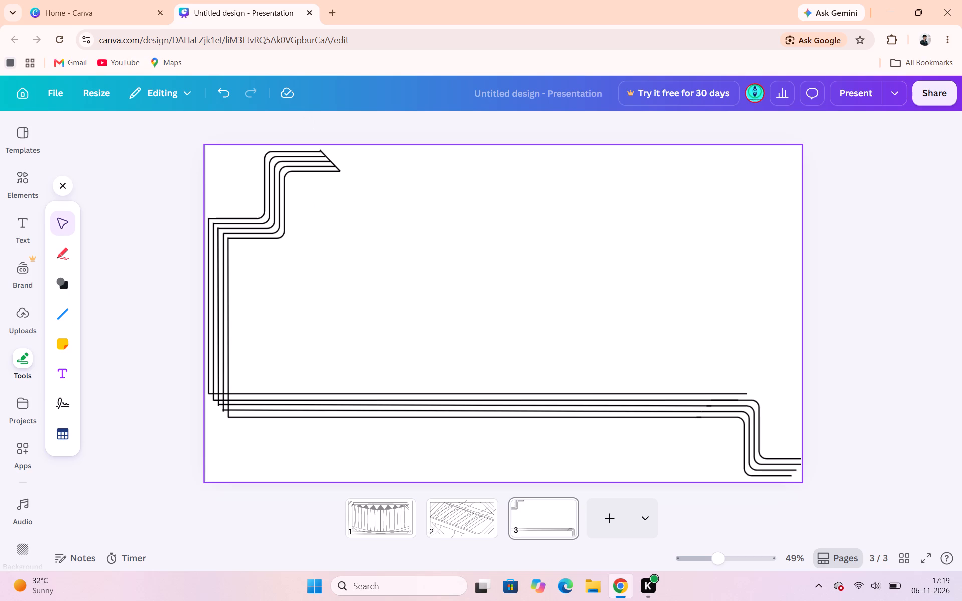
Duplicate the outermost lower-right elbow line and place the copy parallel outside it, its upper end meeting the topmost long horizontal line.
click(755, 403)
click(759, 369)
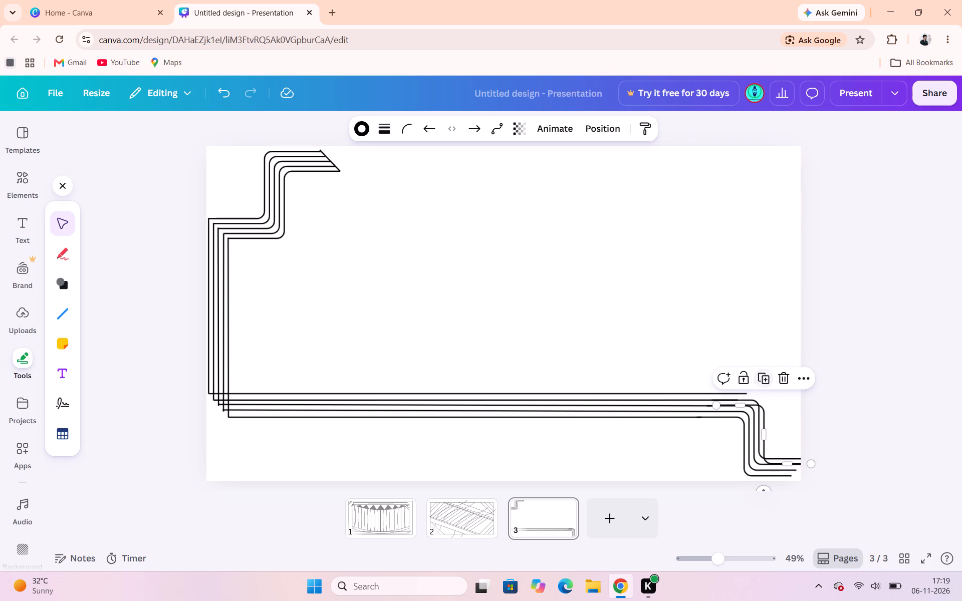
click(779, 407)
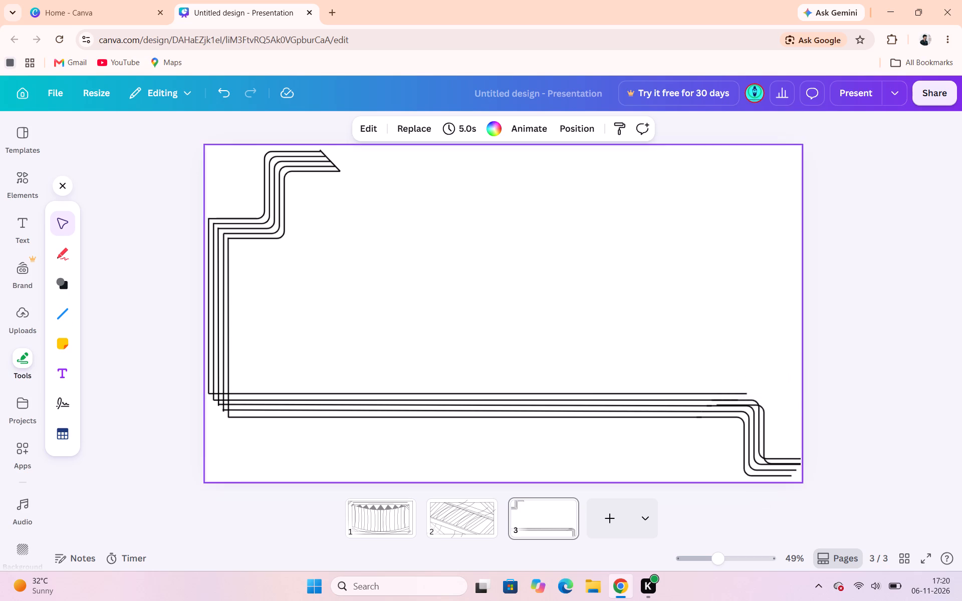
click(772, 417)
drag(772, 417, 778, 397)
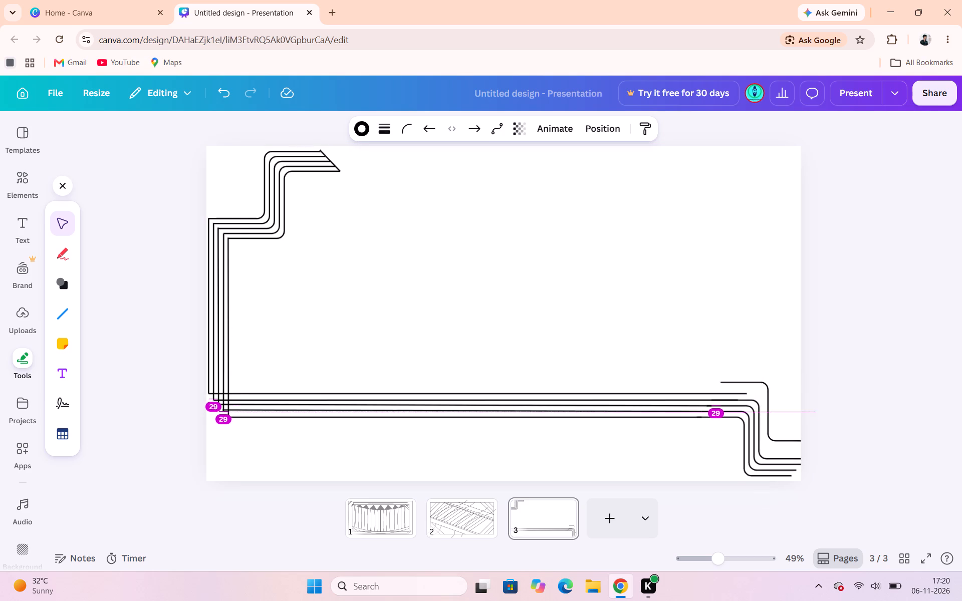
drag(778, 397, 768, 402)
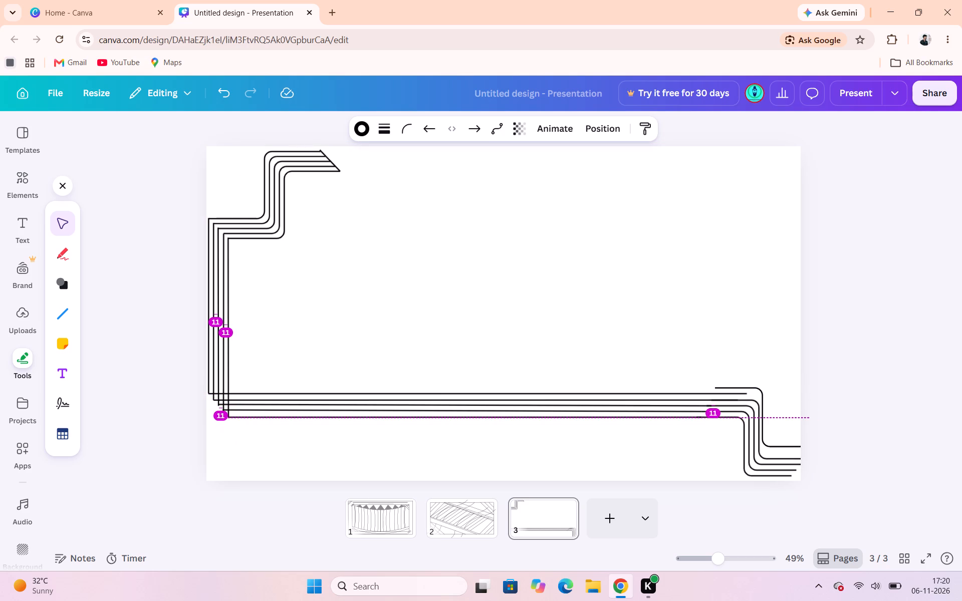
drag(768, 402, 770, 404)
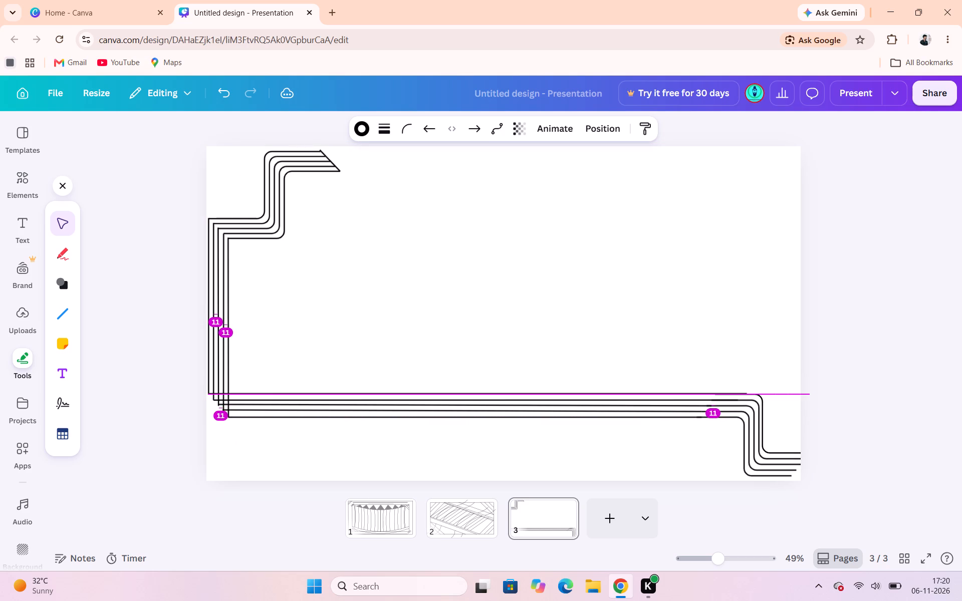
drag(770, 404, 773, 403)
click(826, 370)
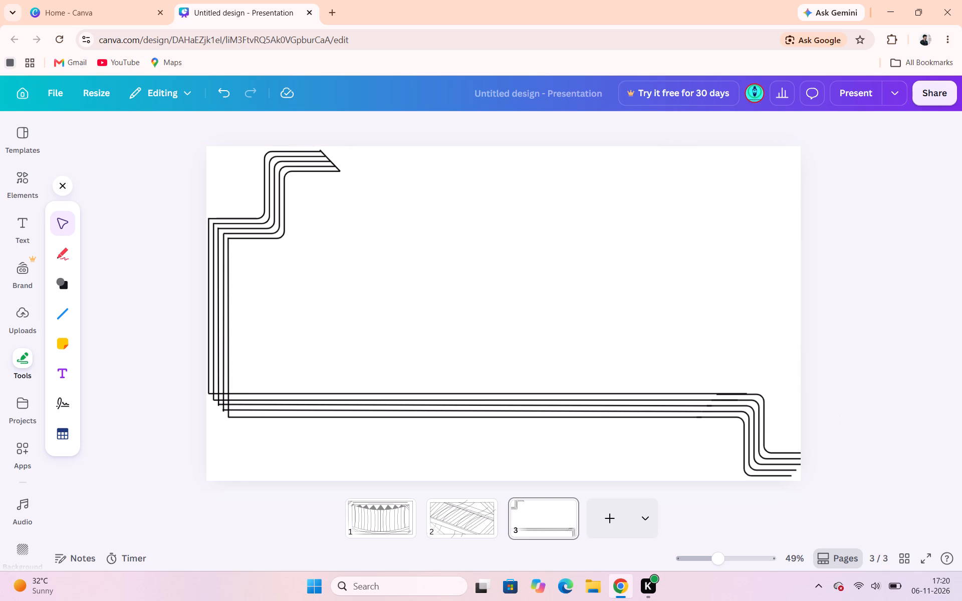
click(776, 380)
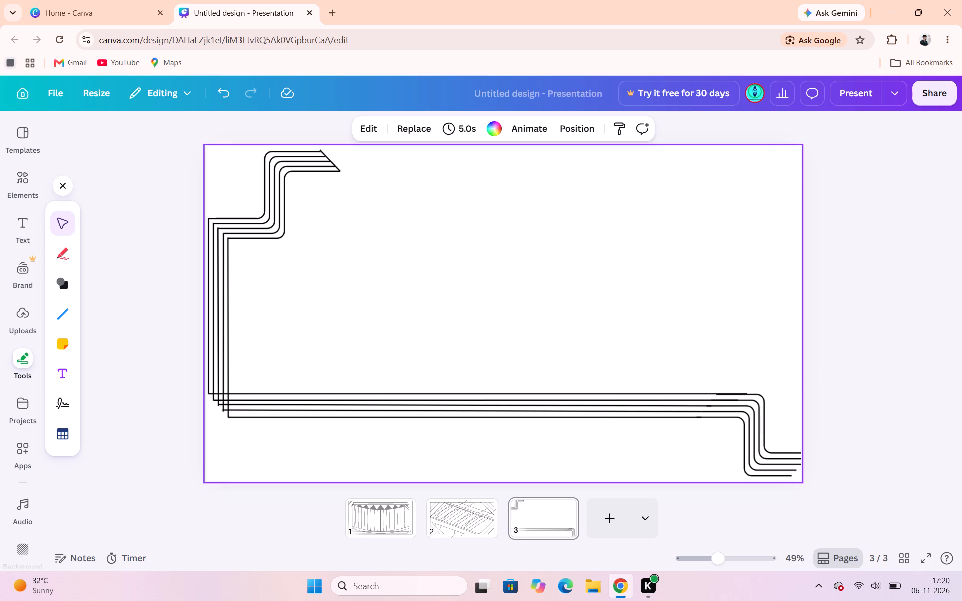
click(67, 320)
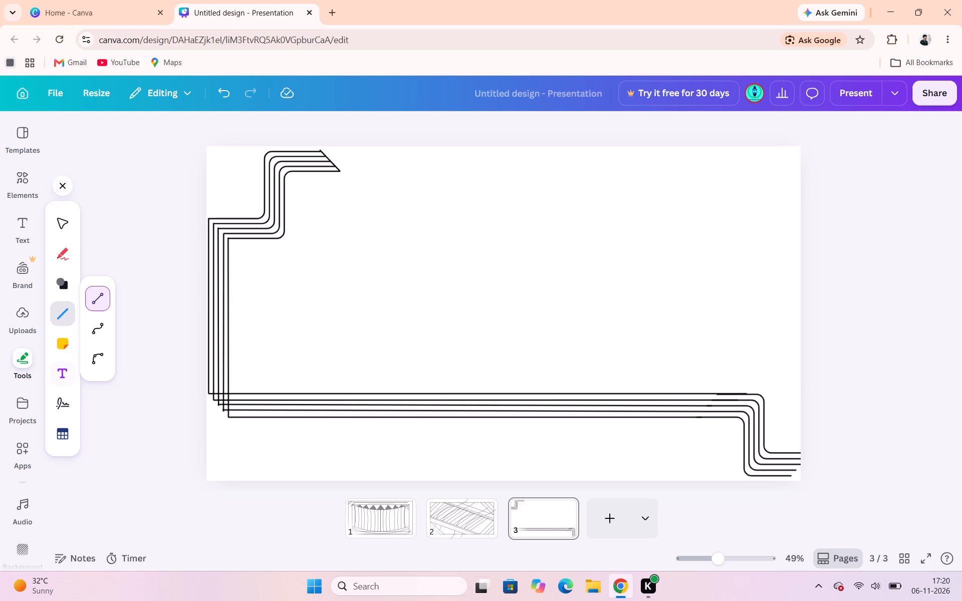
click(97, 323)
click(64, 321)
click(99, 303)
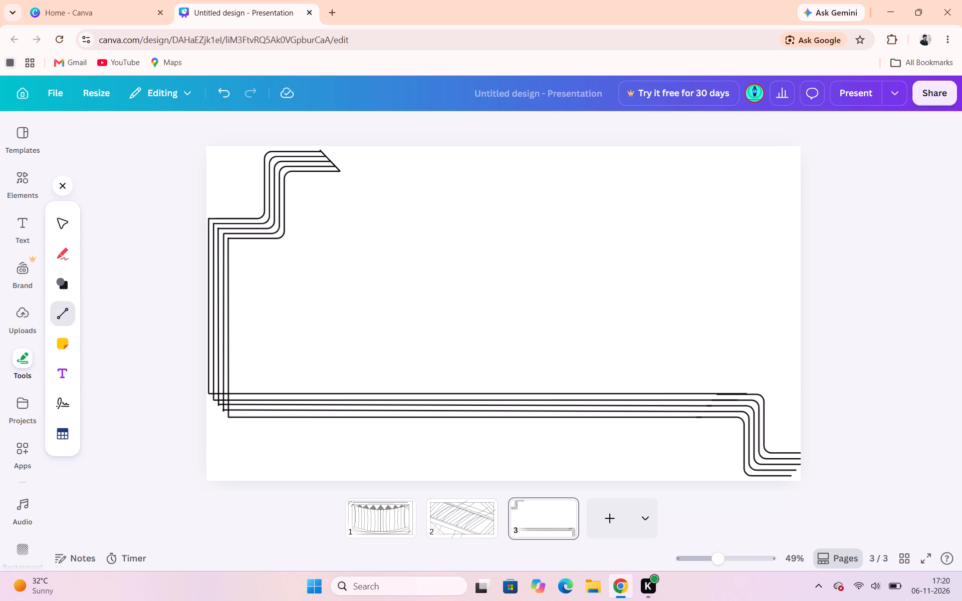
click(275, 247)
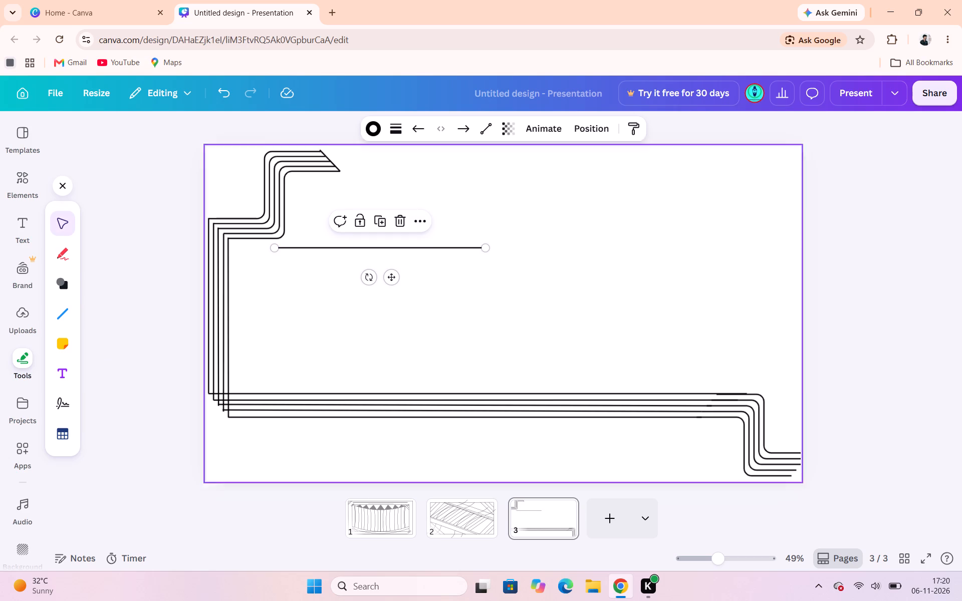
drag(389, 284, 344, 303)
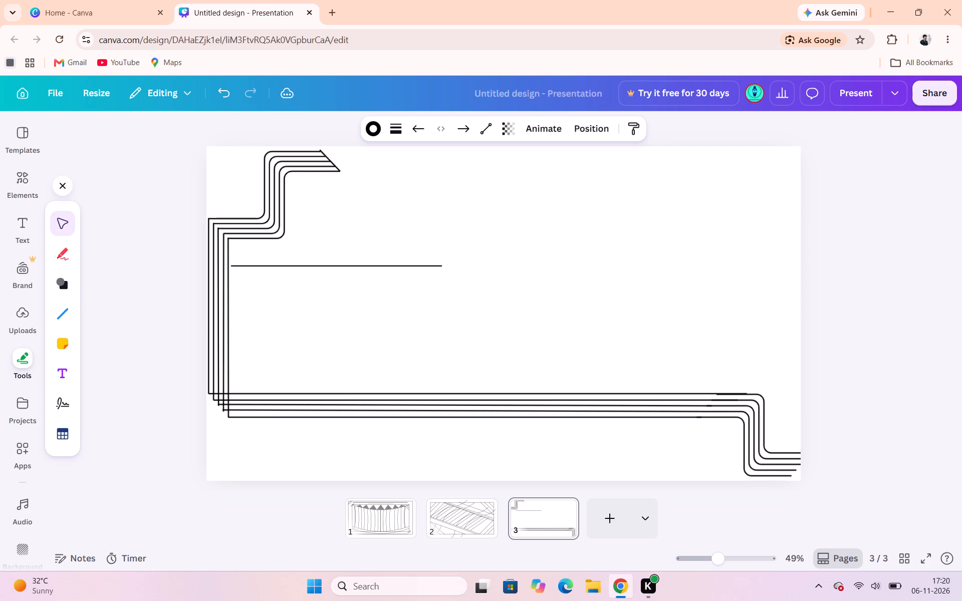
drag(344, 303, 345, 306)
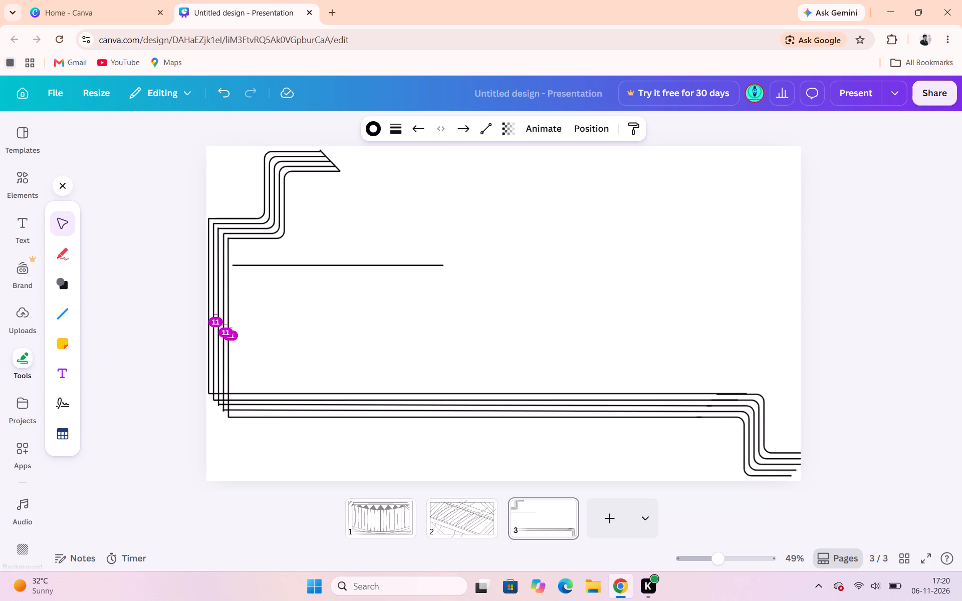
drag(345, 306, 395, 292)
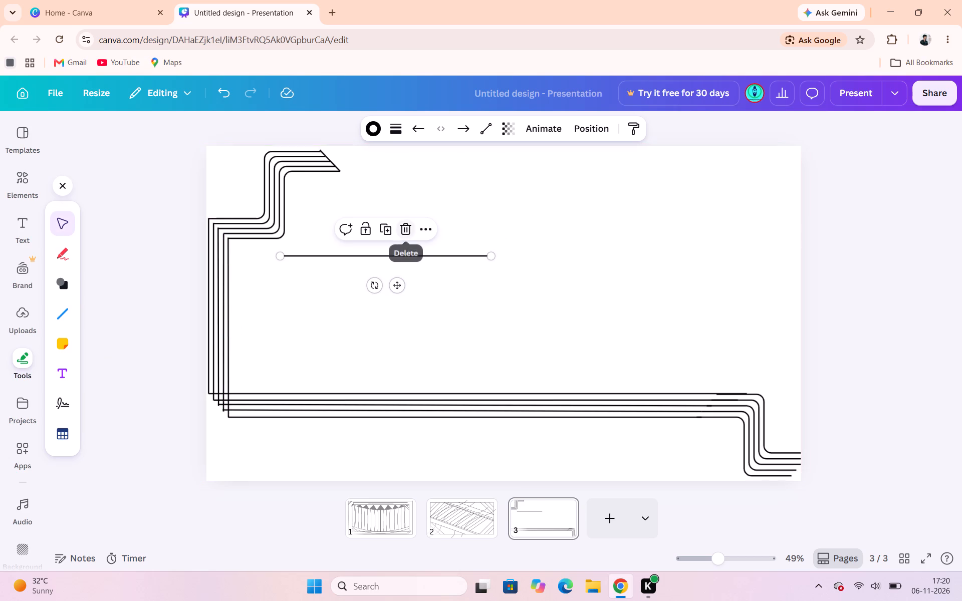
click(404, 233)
Draw a short diagonal line across the inner corner below the upper-left elbow lines, rotating and shifting it so both ends meet the innermost lines.
click(59, 310)
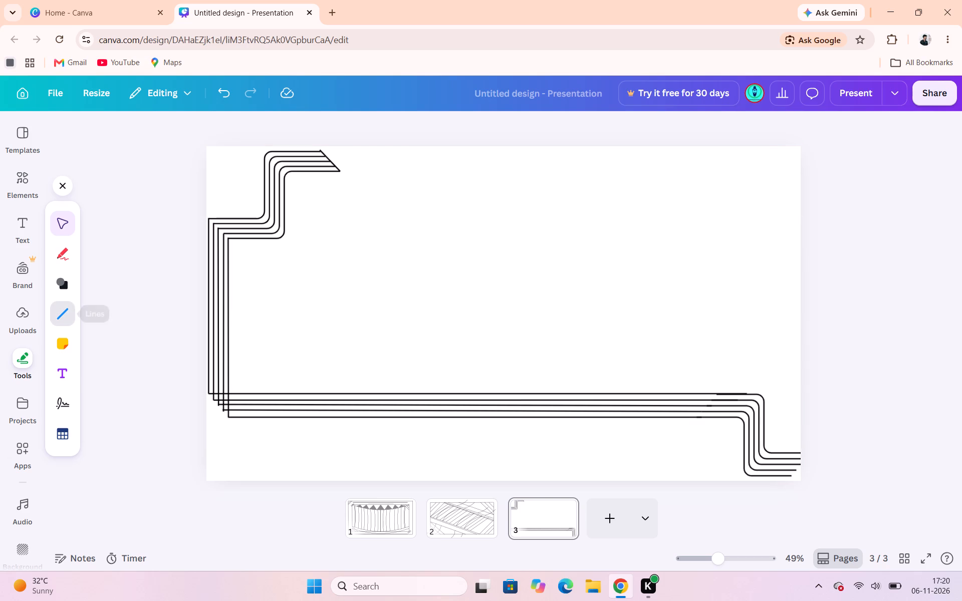
drag(229, 259, 253, 239)
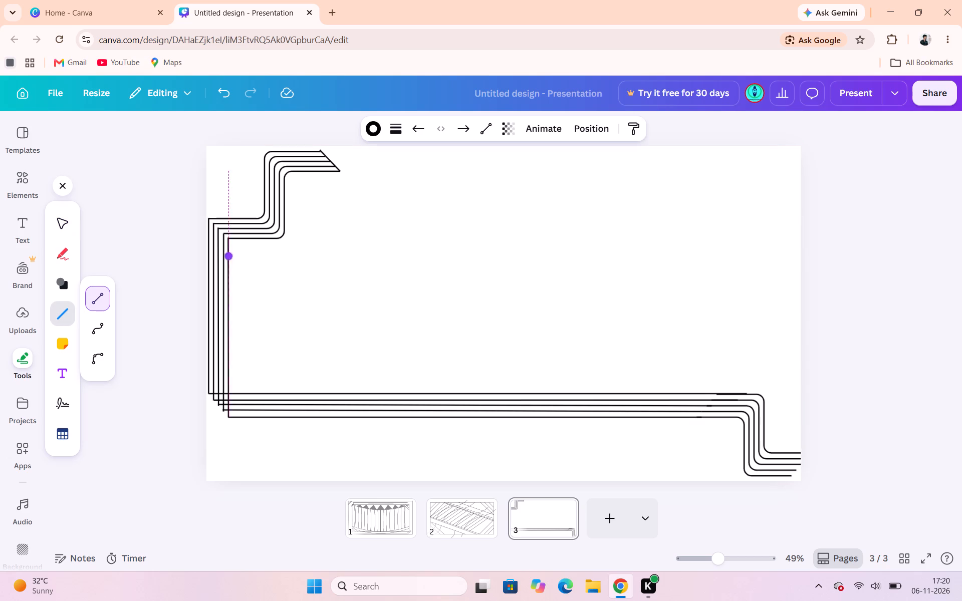
drag(253, 239, 247, 243)
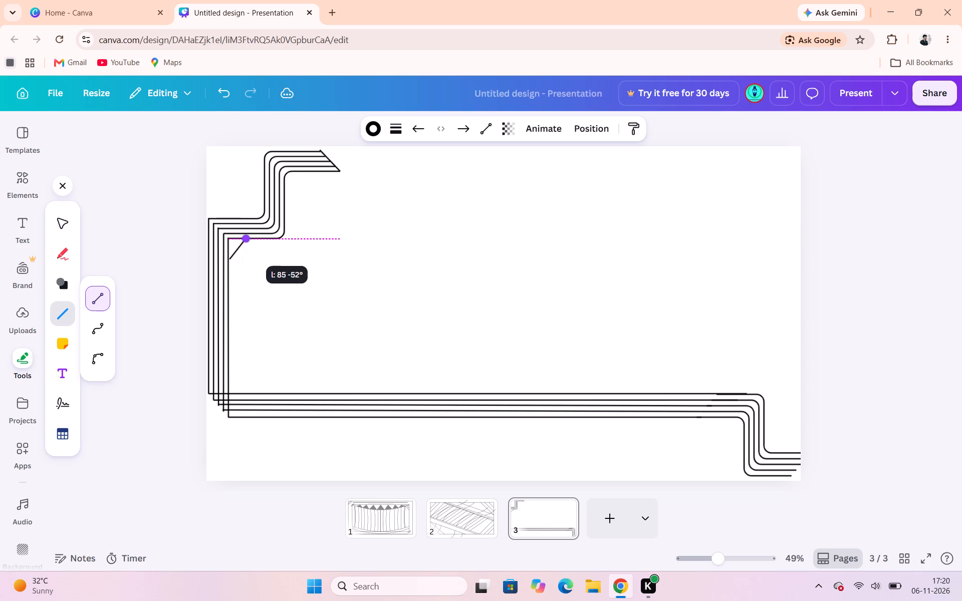
drag(247, 243, 254, 243)
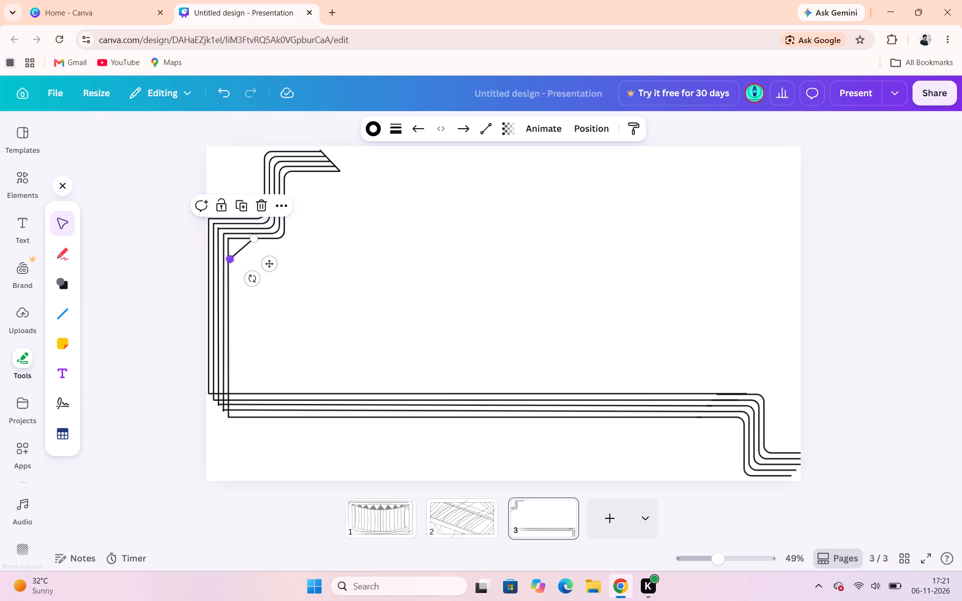
drag(256, 274, 276, 269)
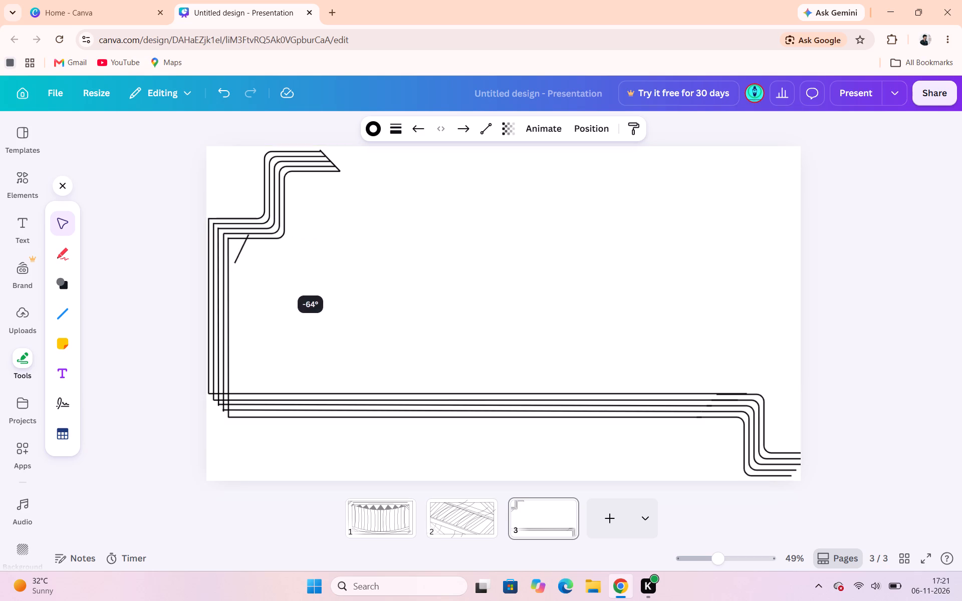
drag(276, 269, 261, 282)
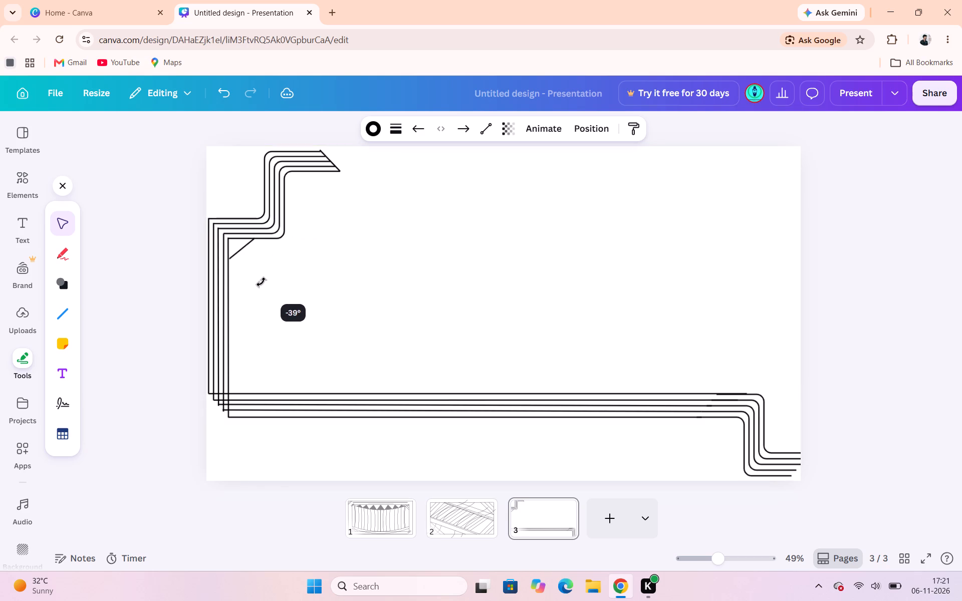
drag(261, 282, 264, 278)
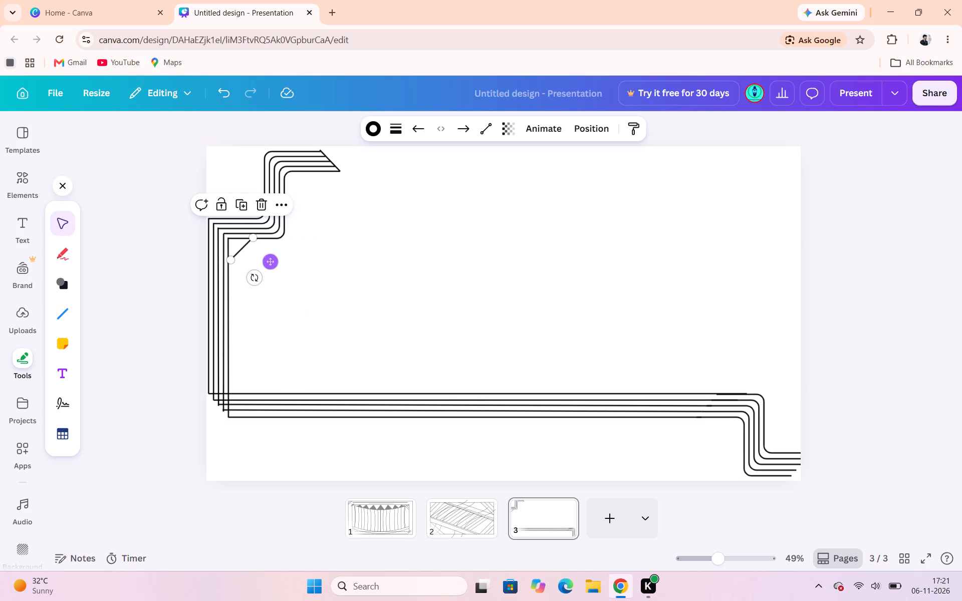
click(272, 259)
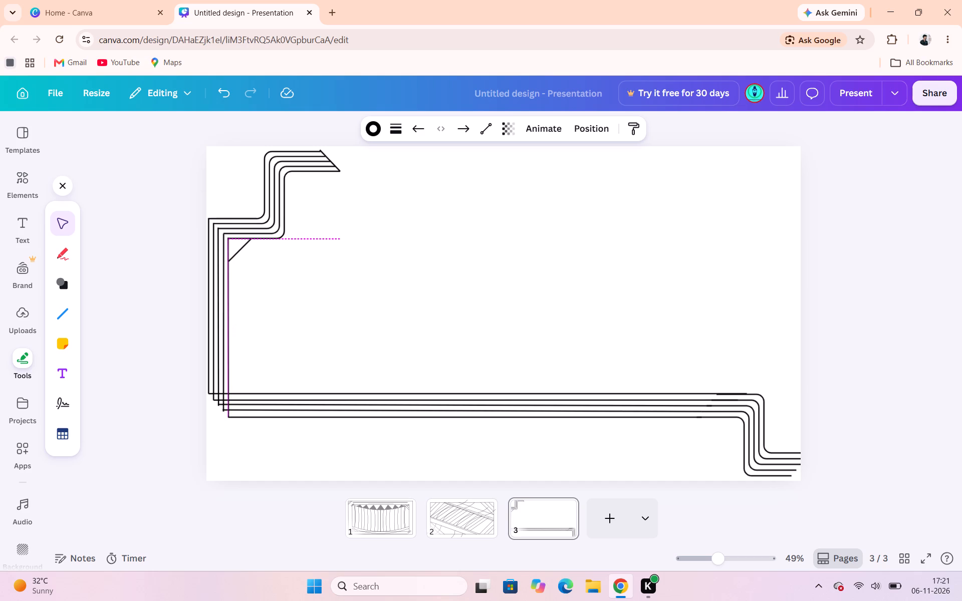
click(364, 238)
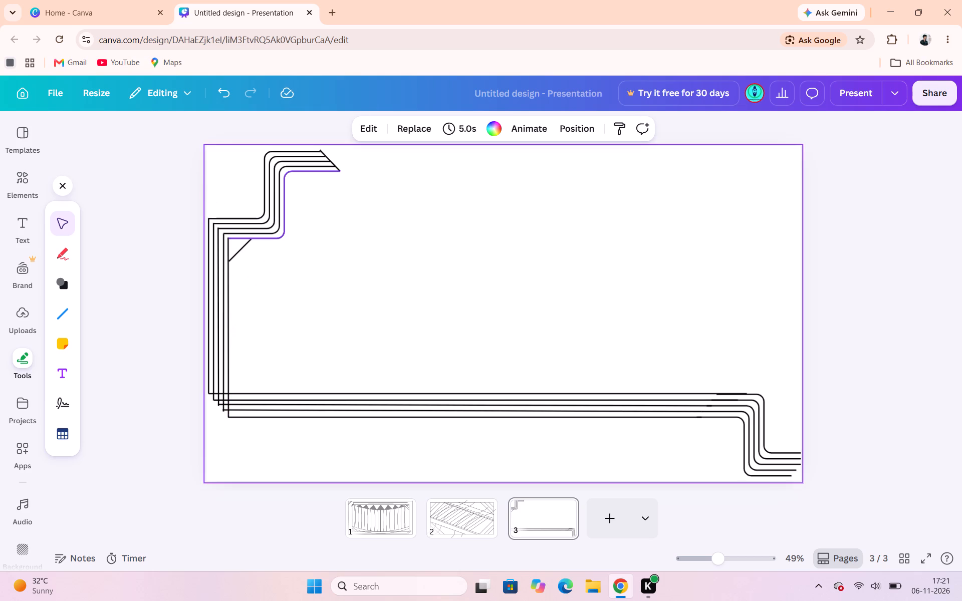
Duplicate the short corner diagonal and stretch the copy into a longer parallel line ending on the innermost vertical and horizontal lines.
click(237, 251)
click(245, 207)
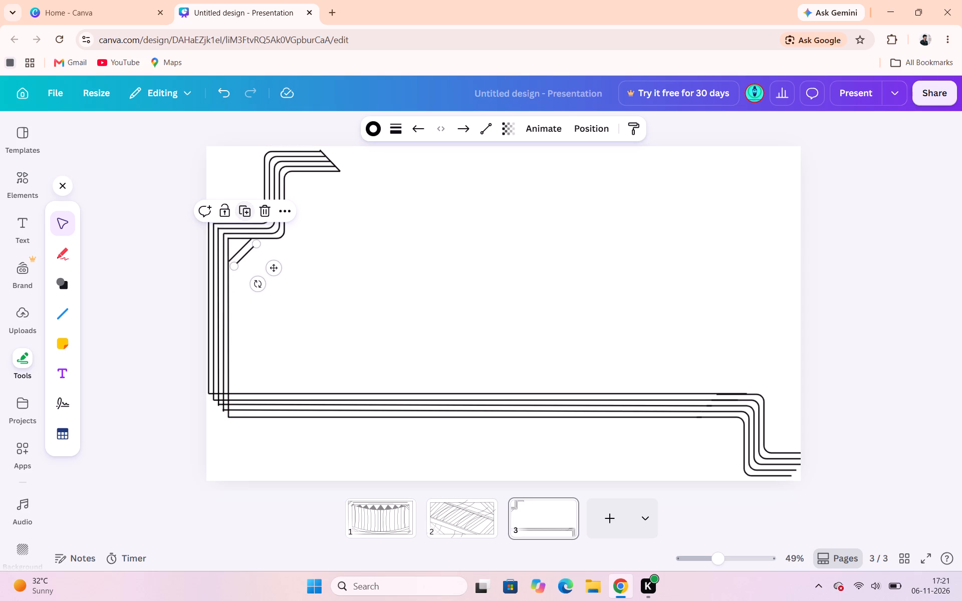
drag(237, 267, 231, 275)
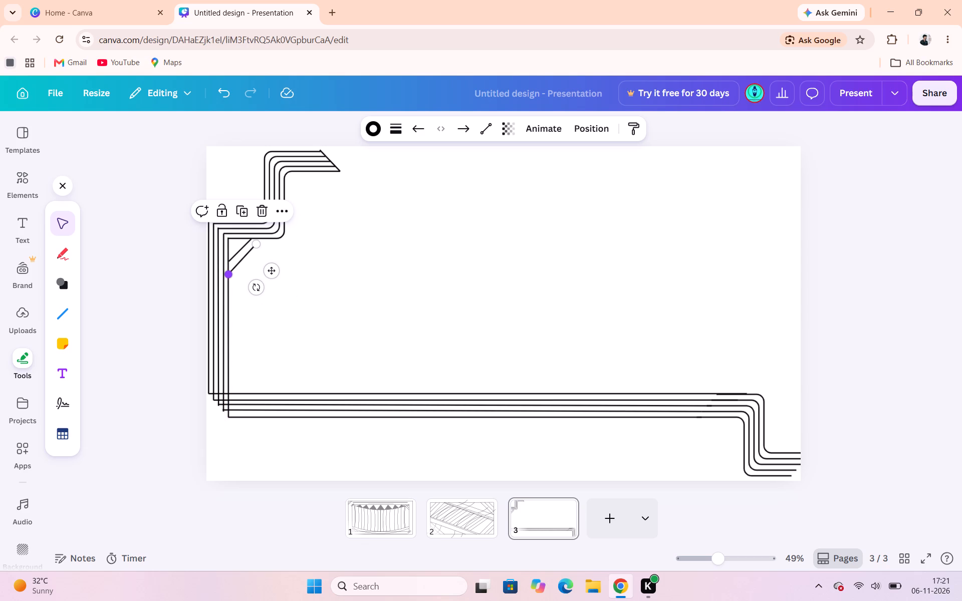
drag(257, 243, 277, 224)
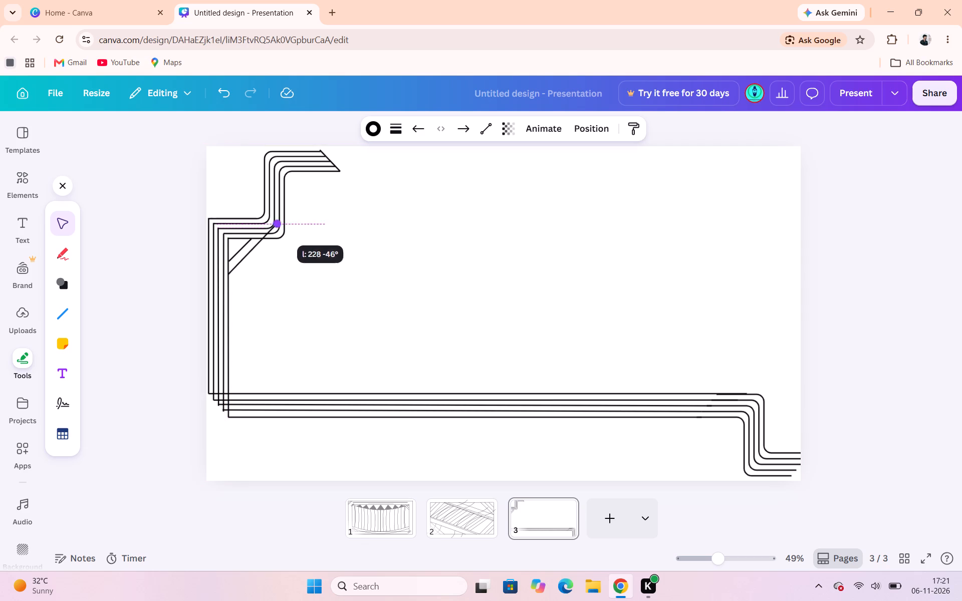
drag(277, 224, 263, 238)
click(318, 228)
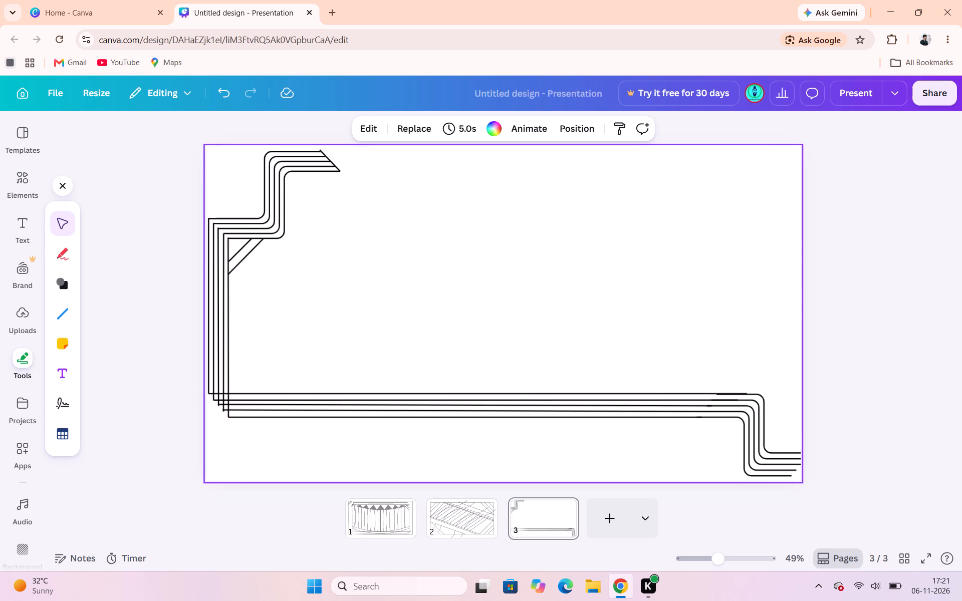
Draw a third corner diagonal about 214 long at about -45° from the innermost vertical line up to the innermost elbow line's lower bend.
click(59, 316)
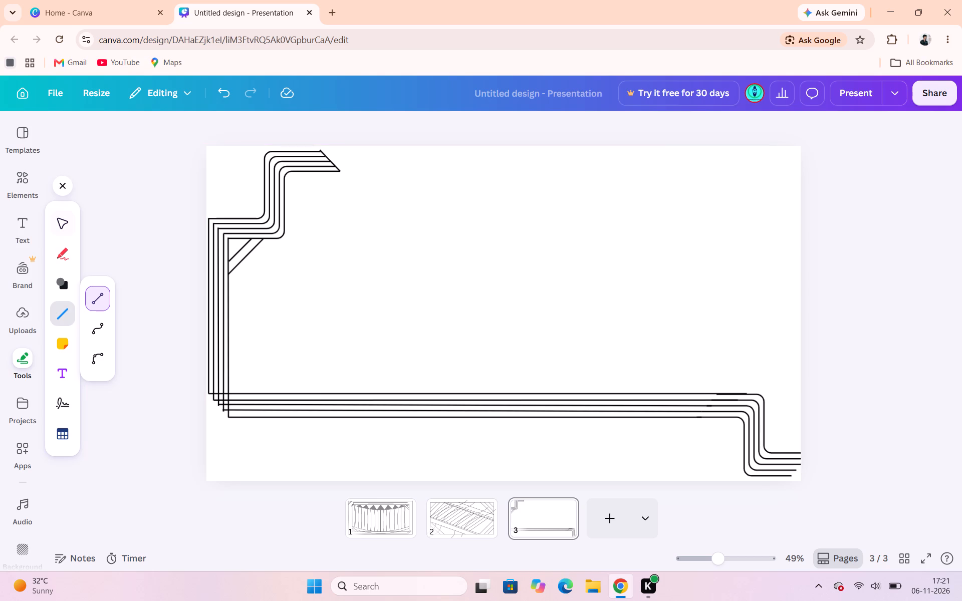
drag(228, 285, 270, 258)
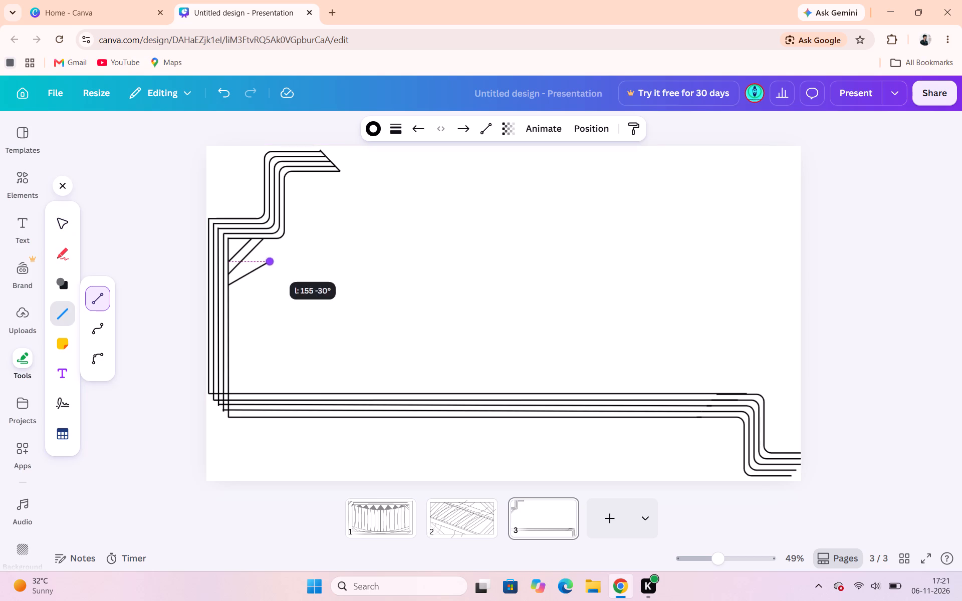
drag(270, 258, 276, 239)
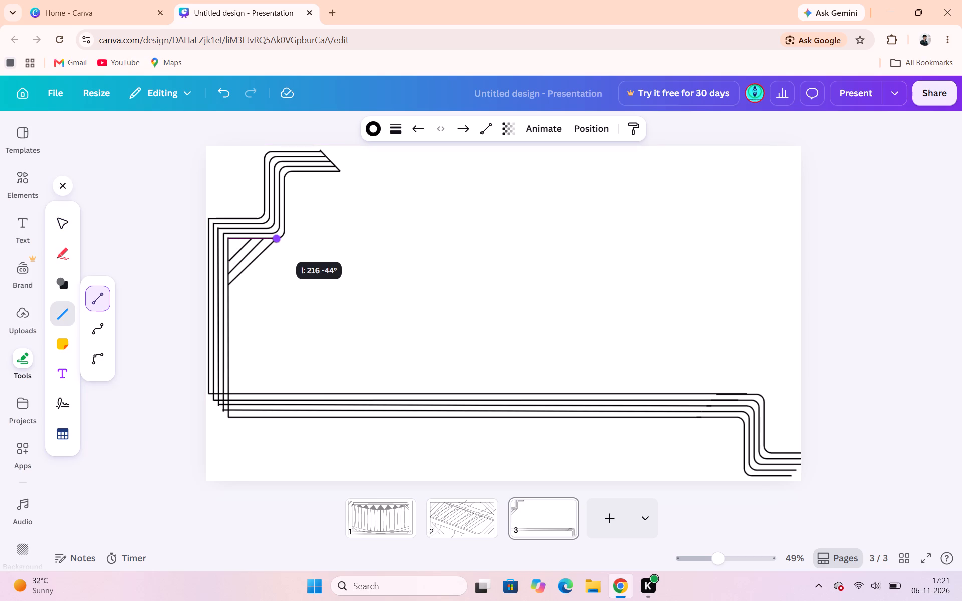
drag(276, 239, 277, 238)
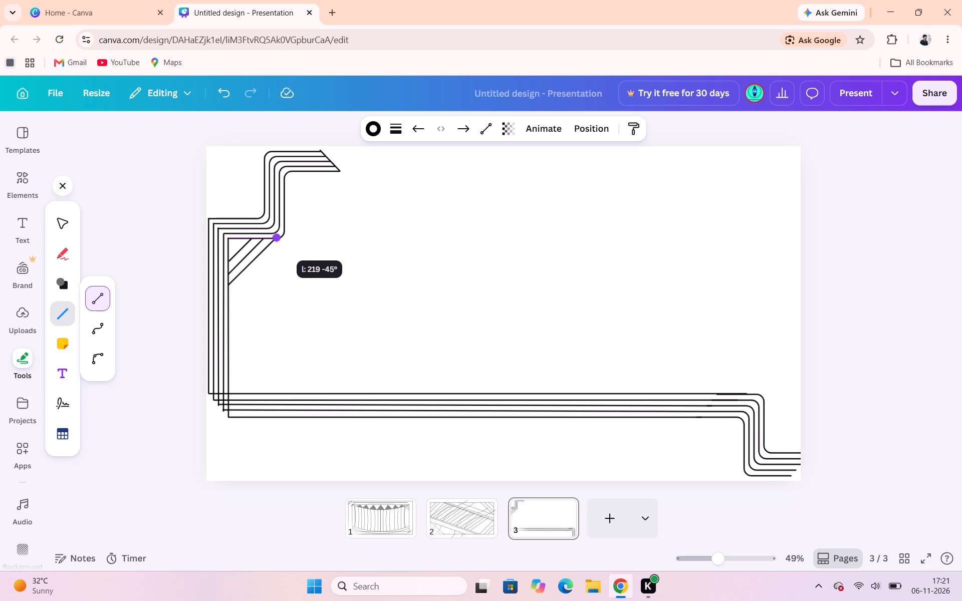
drag(277, 238, 276, 239)
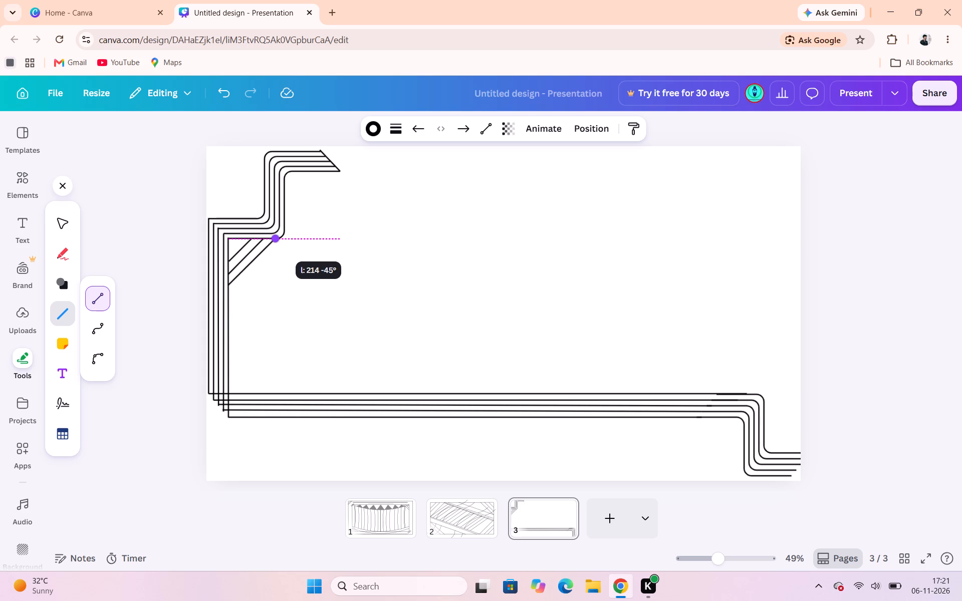
drag(276, 239, 275, 239)
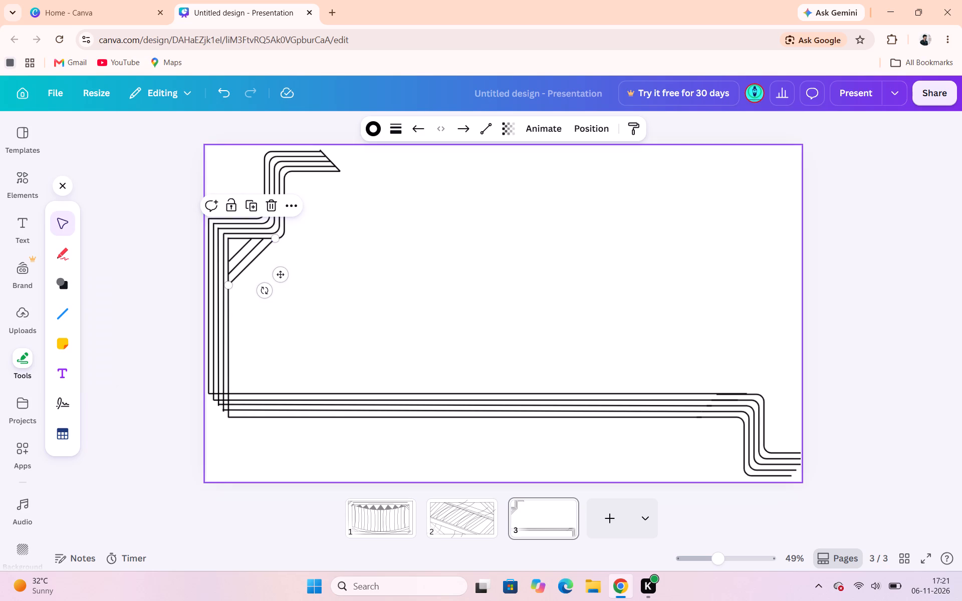
click(331, 224)
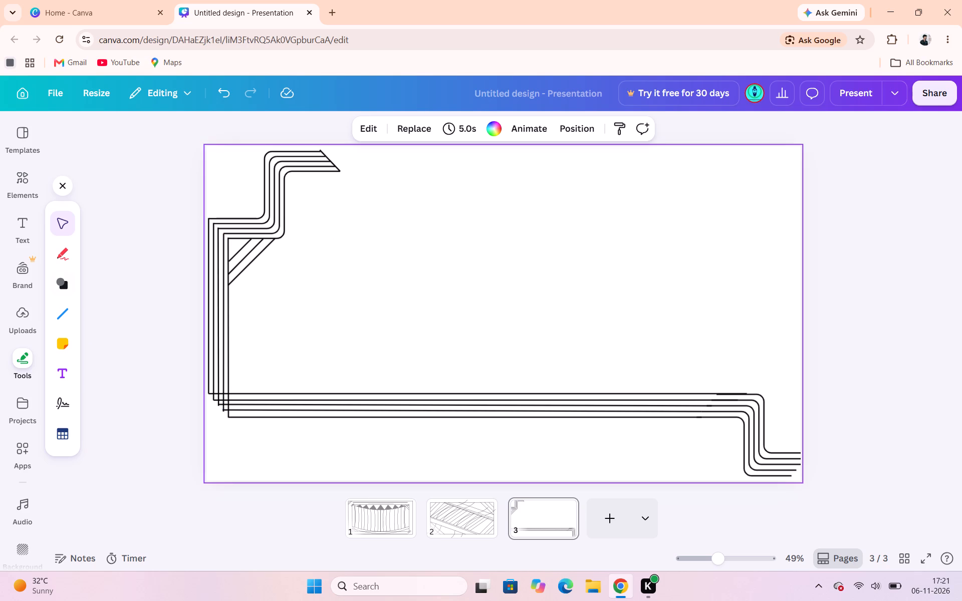
Draw a diagonal about 569 long at about -45° from the innermost vertical line past the elbow bend, ending level with the elbow's upper segment.
click(65, 307)
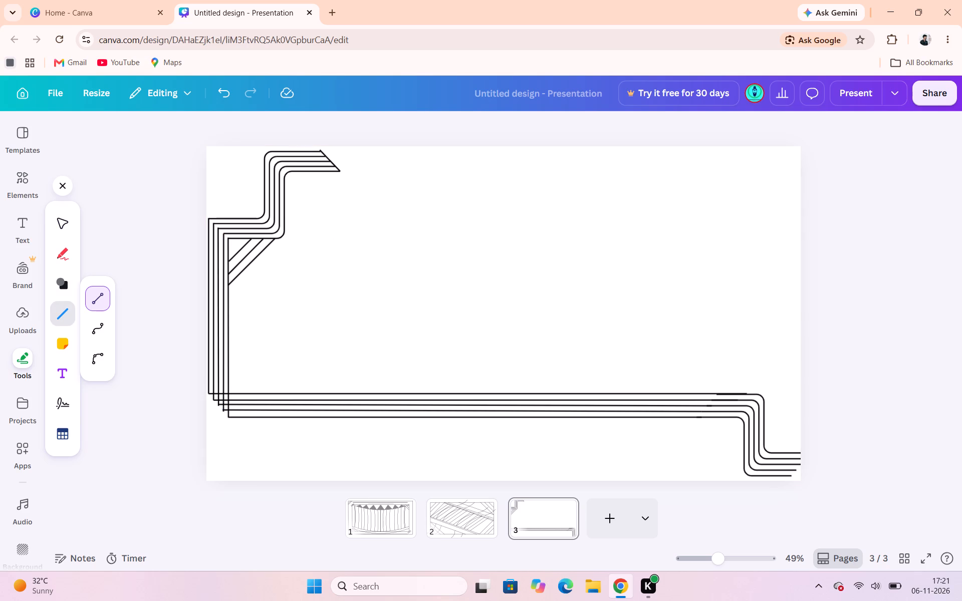
drag(228, 297, 321, 197)
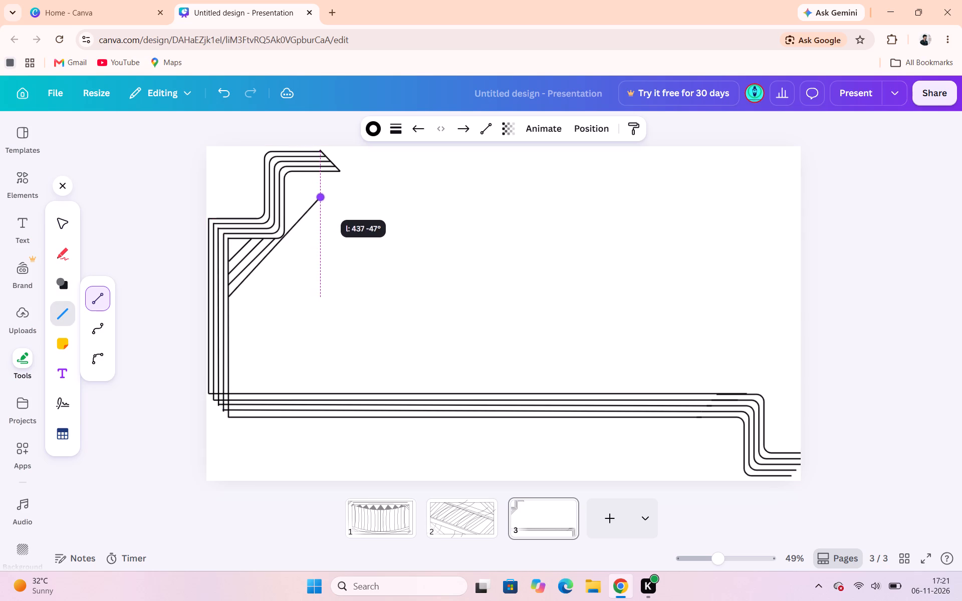
drag(321, 197, 340, 174)
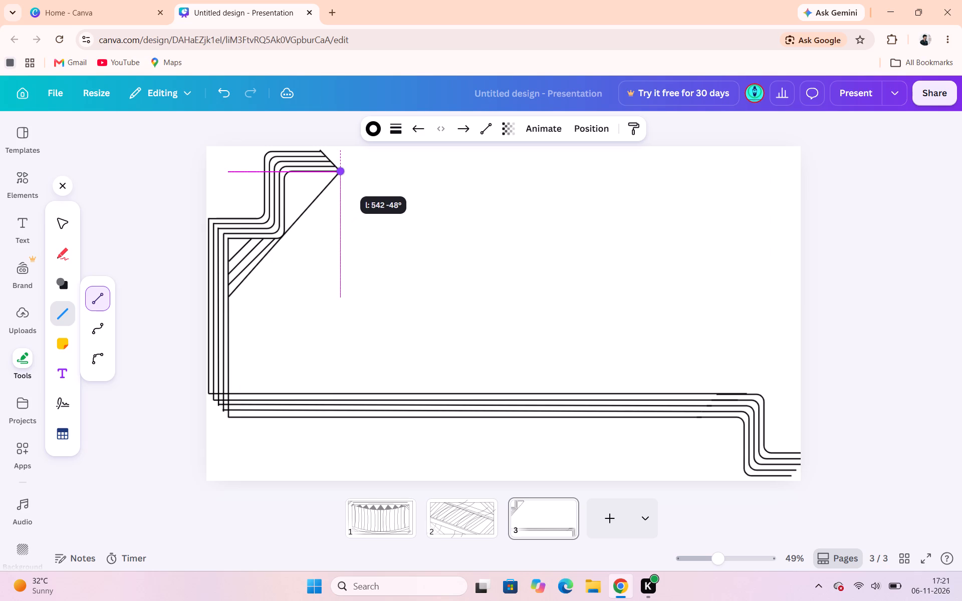
drag(340, 174, 352, 176)
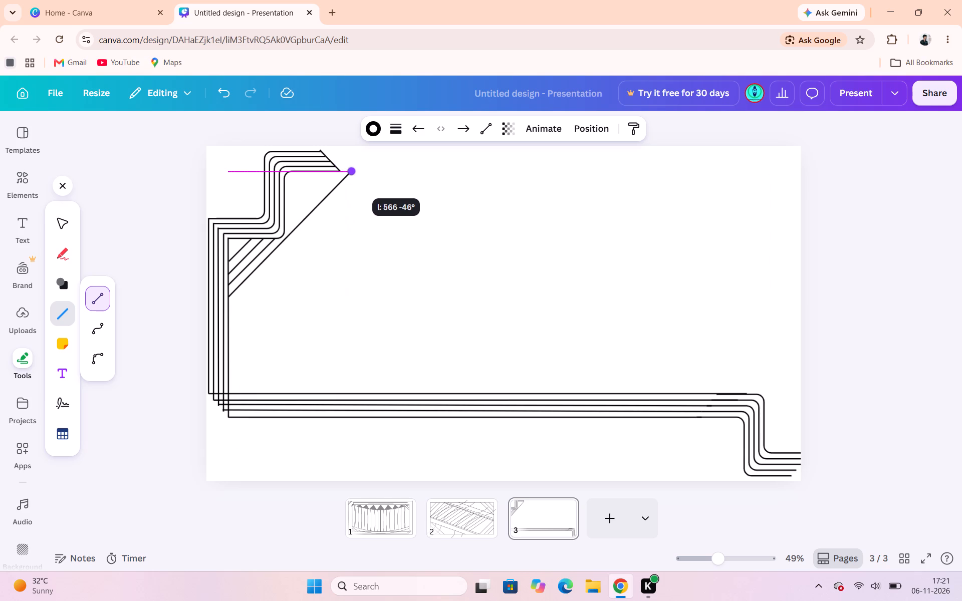
drag(352, 176, 352, 177)
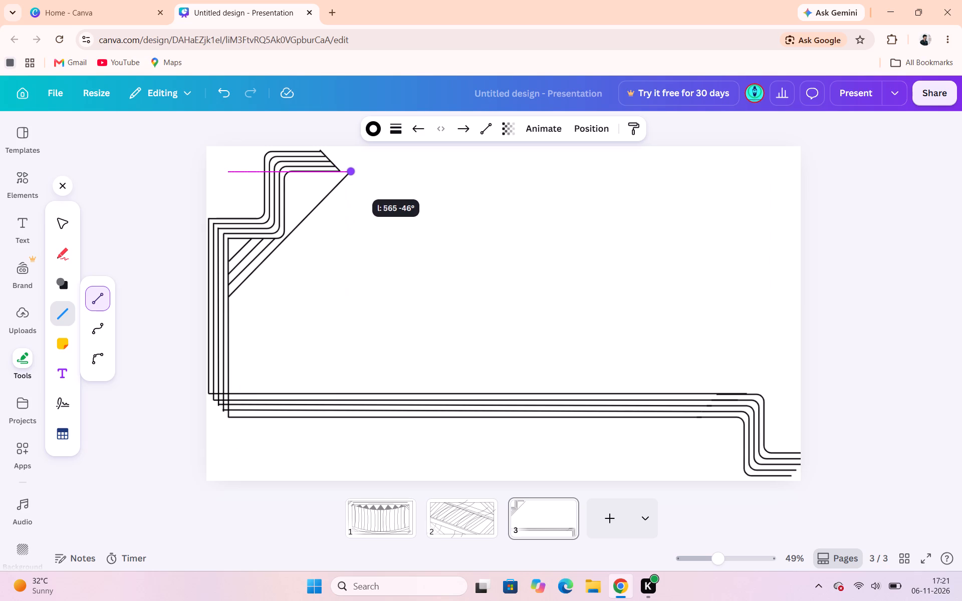
drag(352, 177, 353, 175)
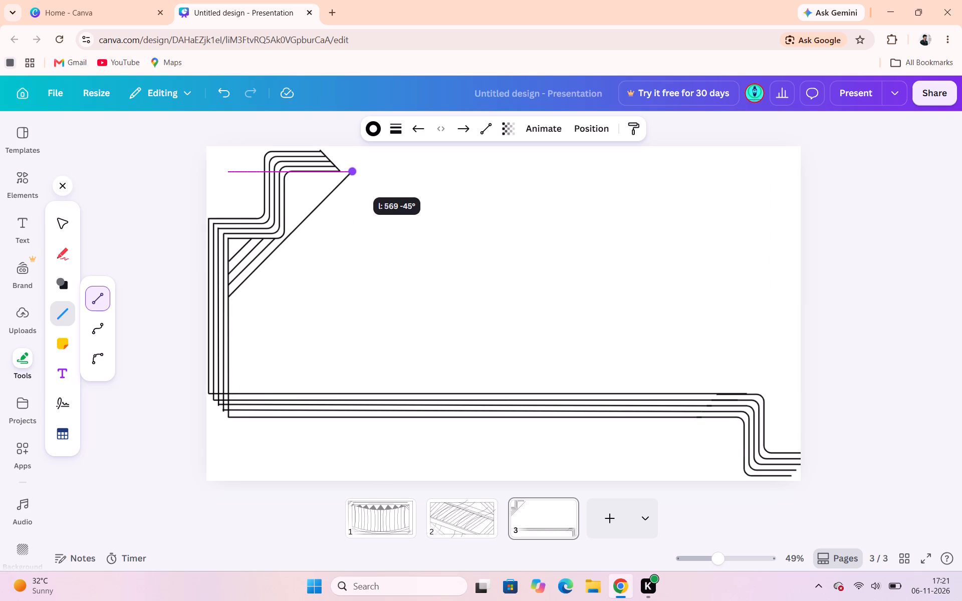
drag(353, 175, 352, 173)
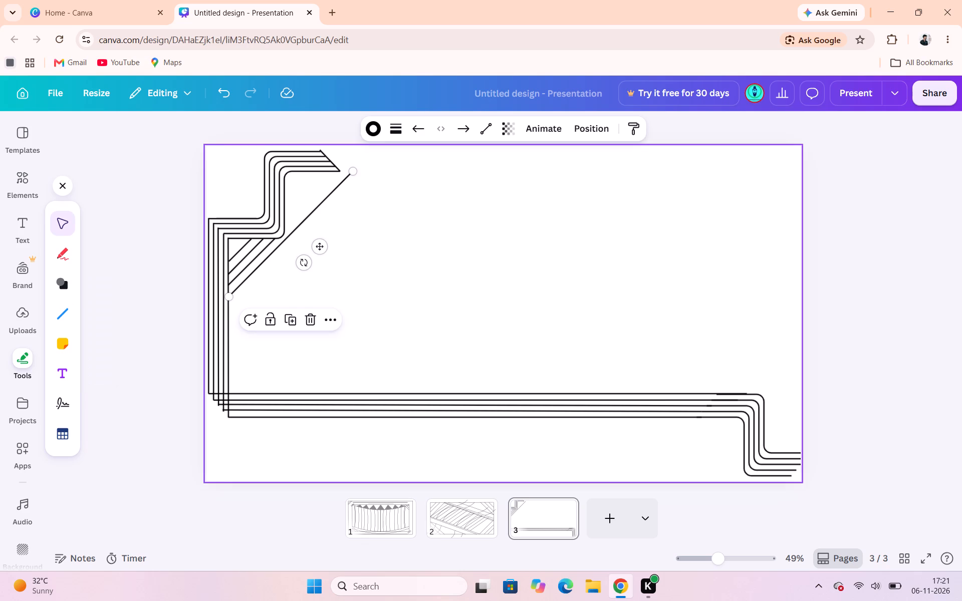
click(422, 176)
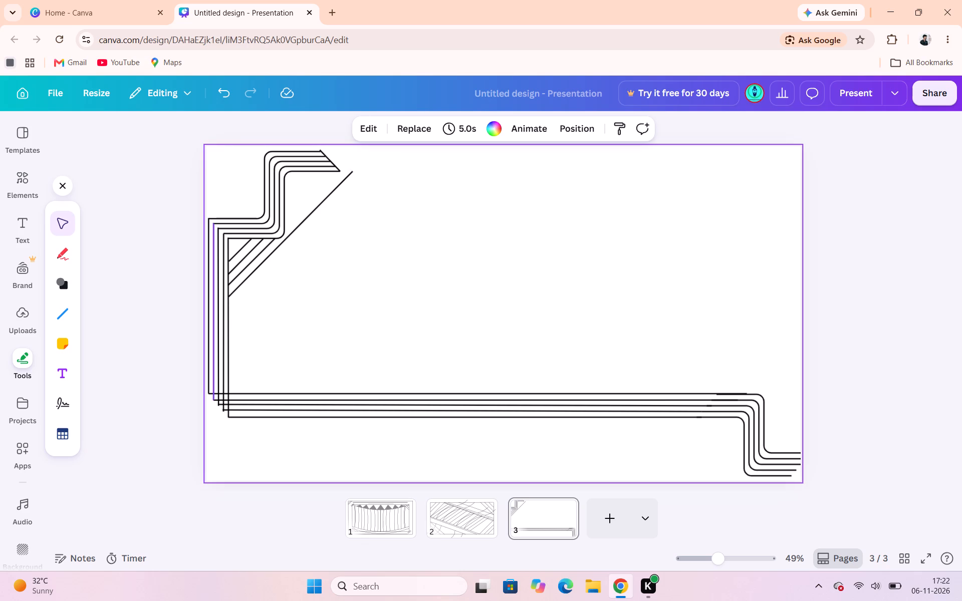
Draw a parallel diagonal about 621 long at about -45° just outside the previous long one, with its upper end at the same height.
click(57, 315)
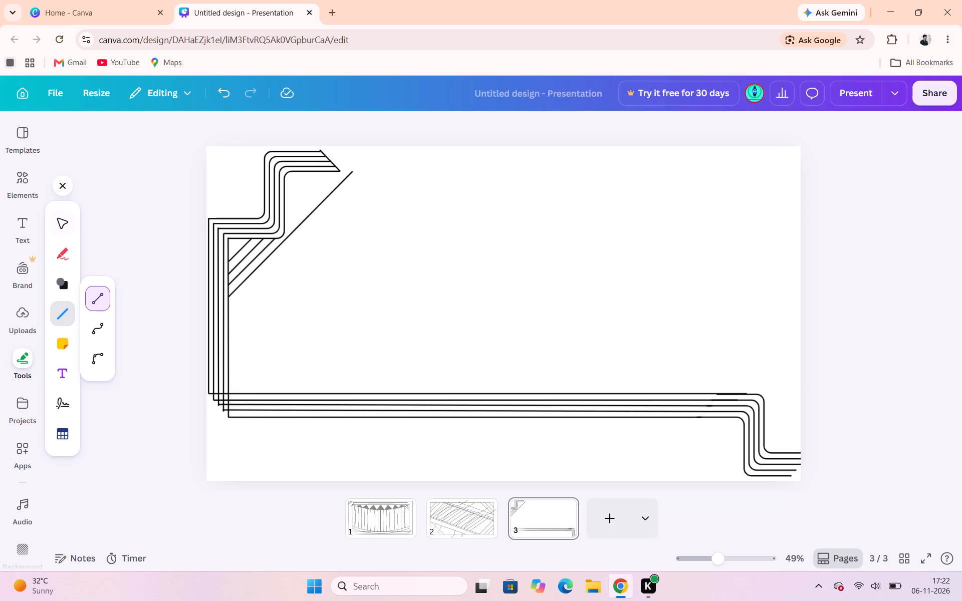
drag(227, 308, 344, 196)
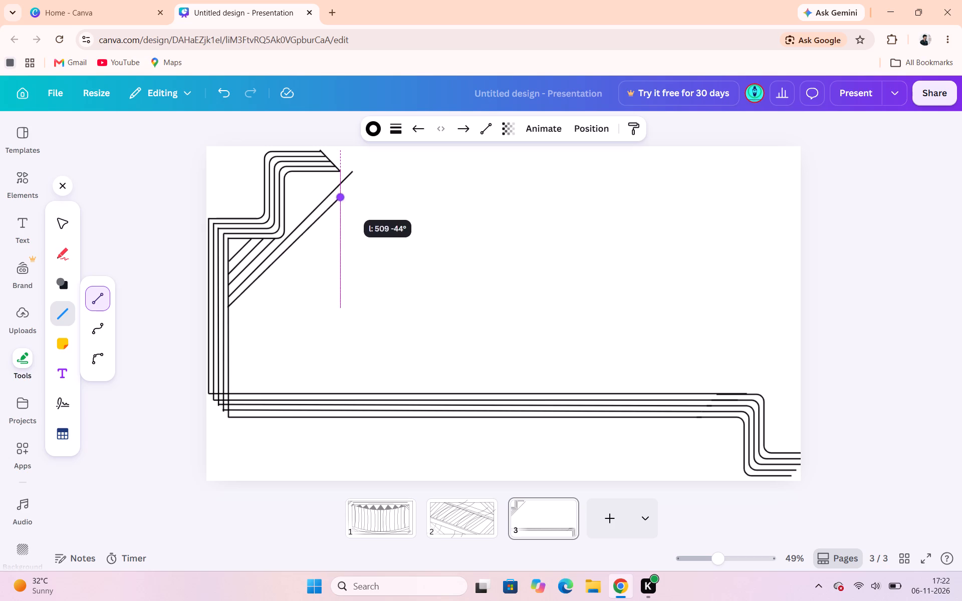
drag(344, 196, 348, 184)
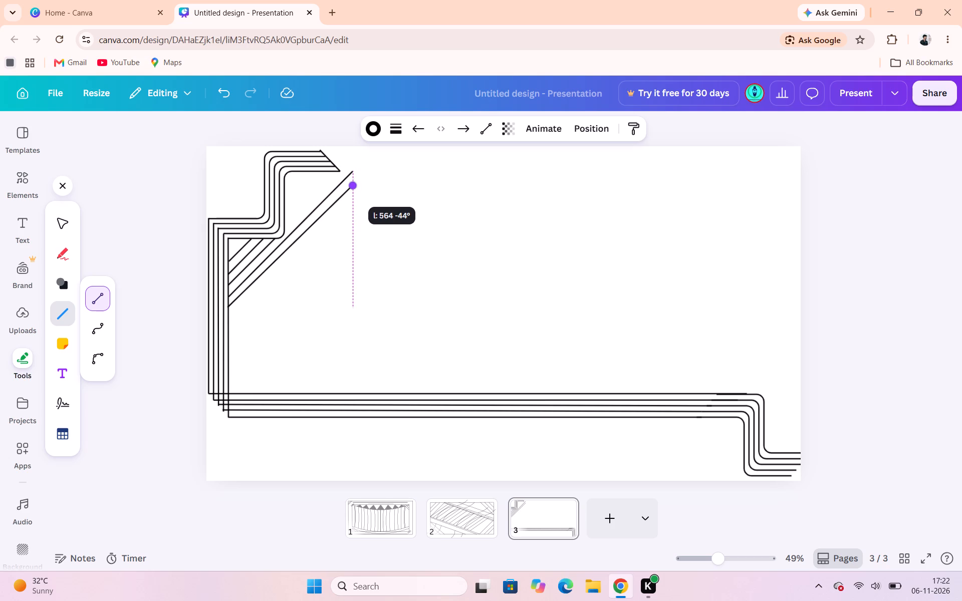
drag(348, 184, 349, 183)
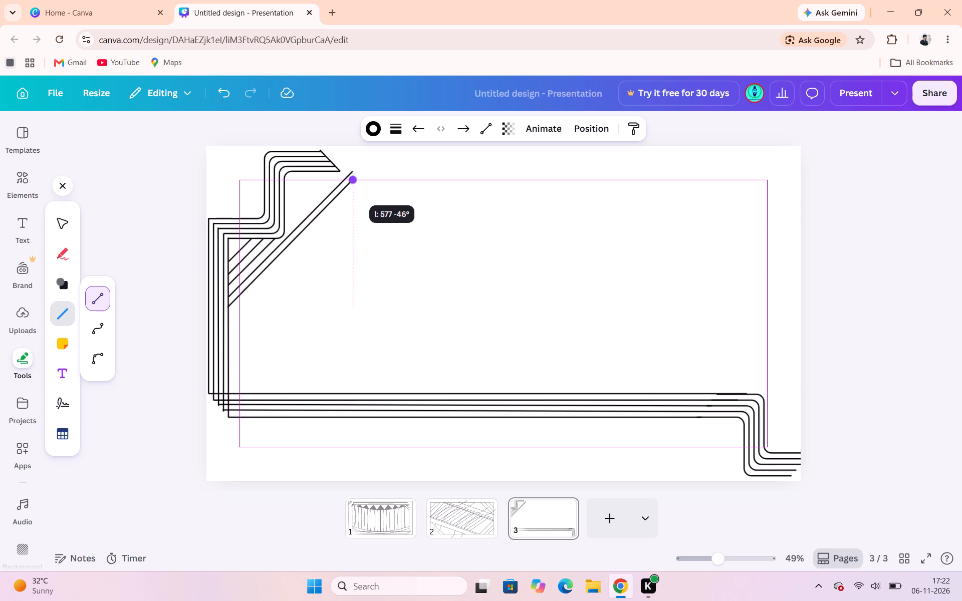
drag(349, 183, 358, 171)
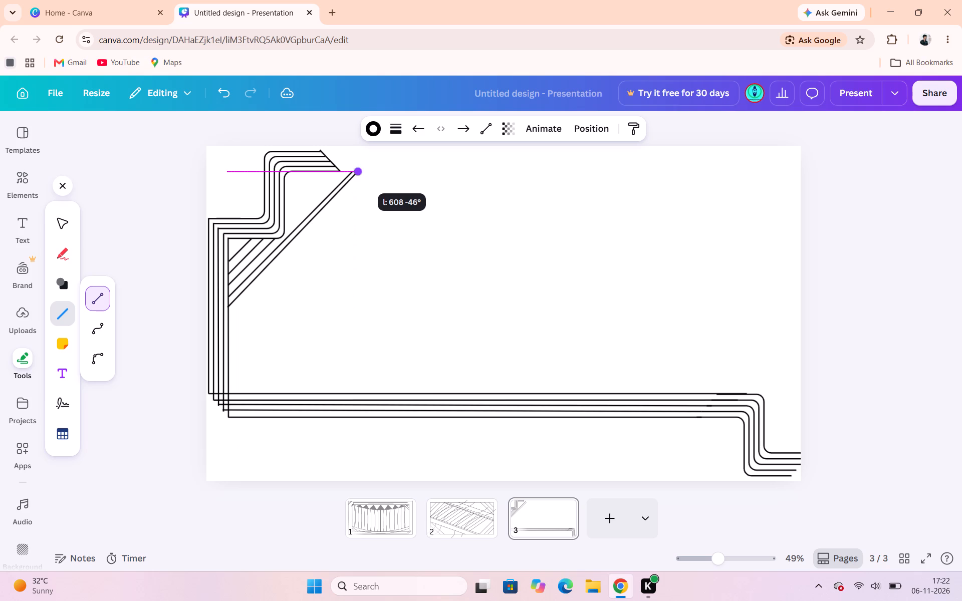
drag(358, 171, 362, 170)
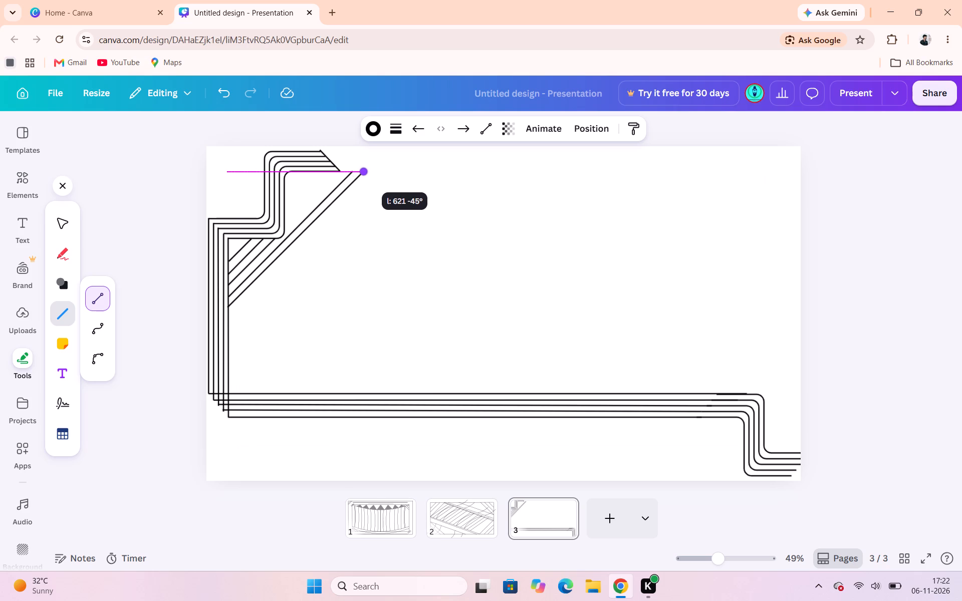
drag(362, 170, 362, 170)
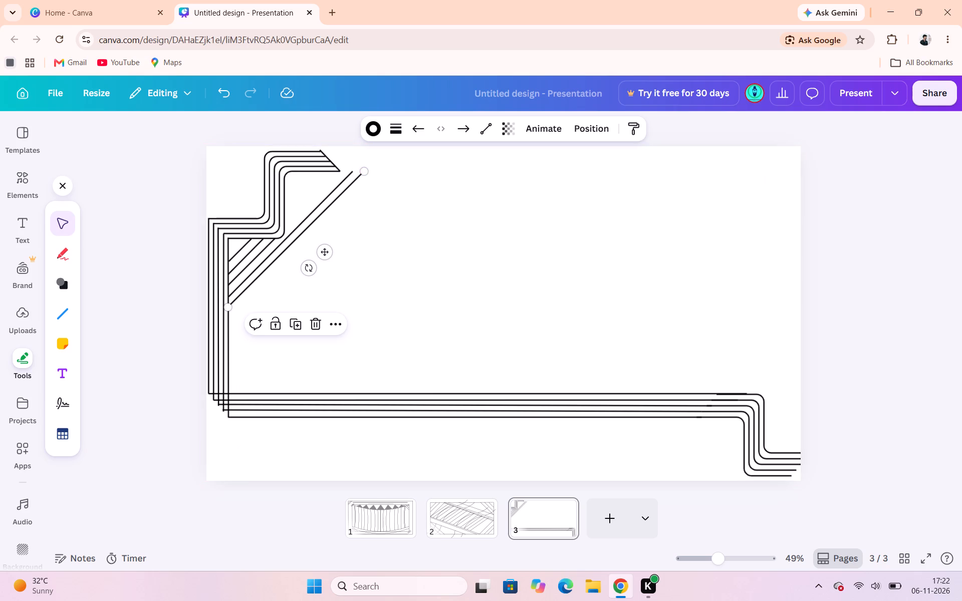
Duplicate the outermost long diagonal and place the copy directly below it, with its lower end on the innermost vertical line.
click(329, 249)
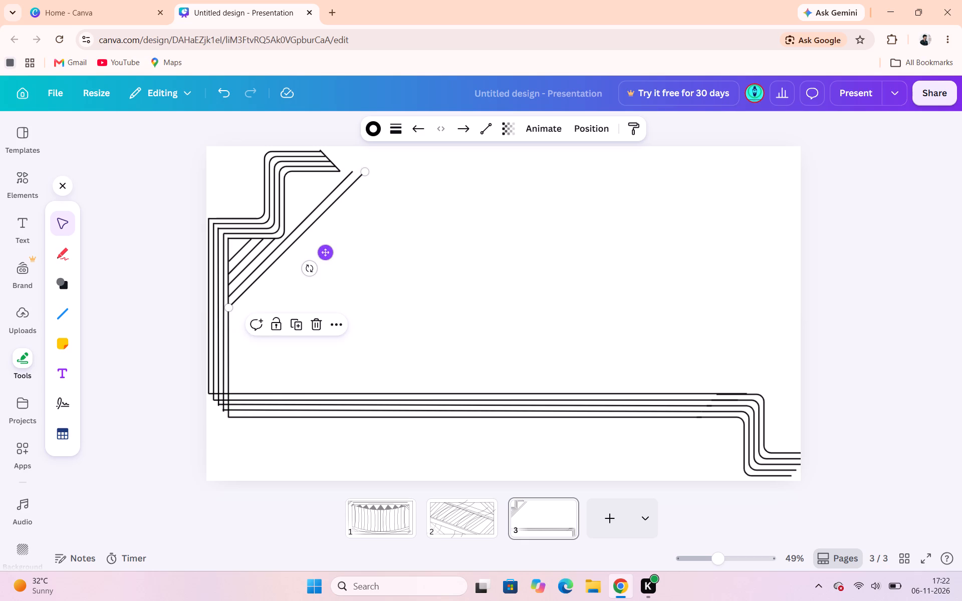
click(414, 240)
click(256, 286)
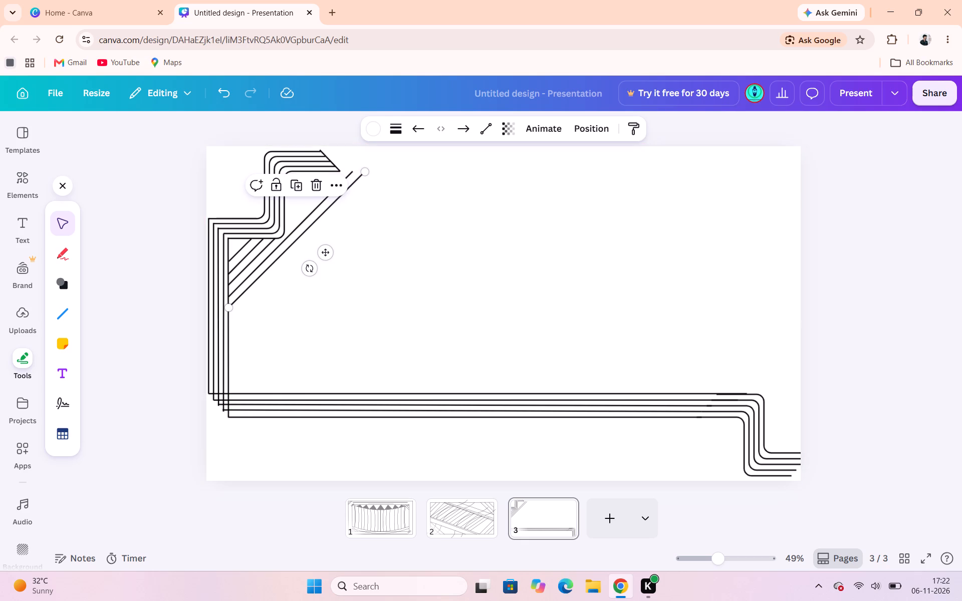
click(298, 322)
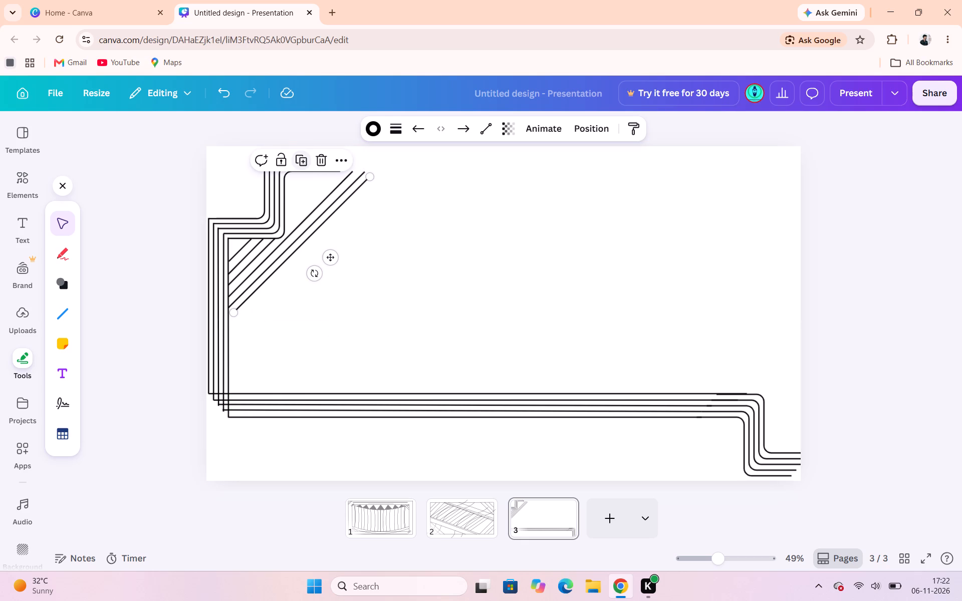
drag(333, 250, 323, 271)
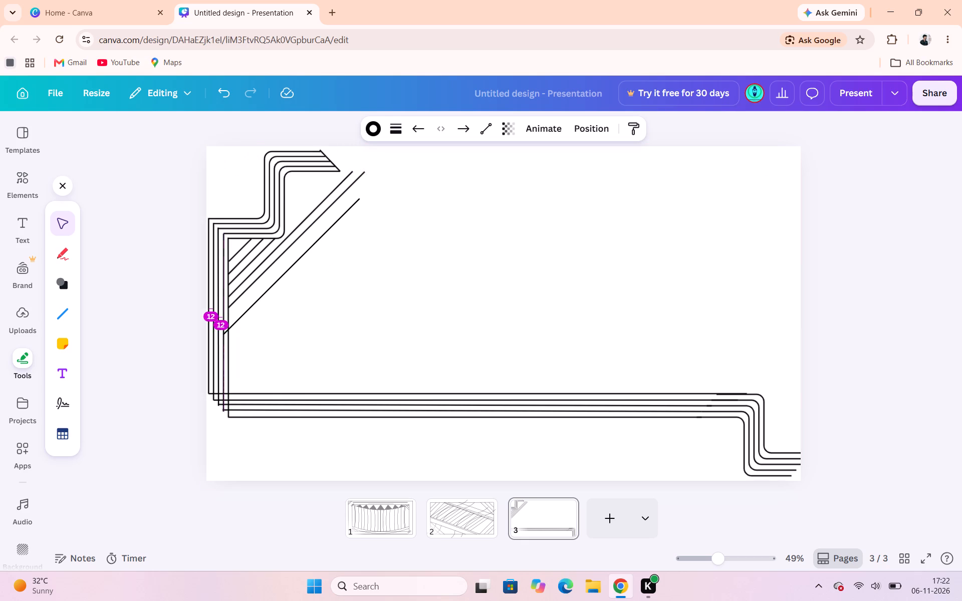
drag(323, 271, 326, 259)
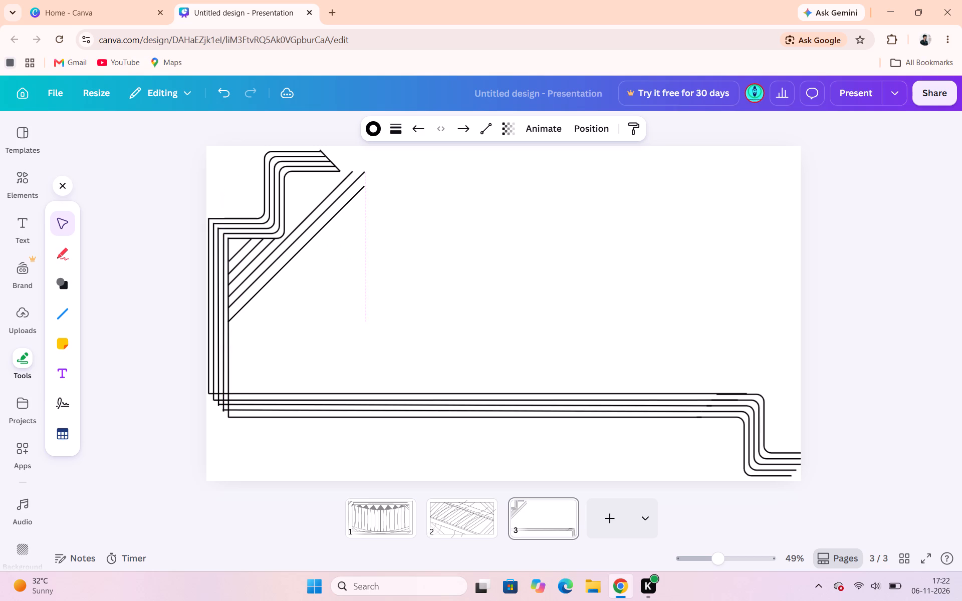
drag(326, 259, 327, 260)
click(420, 239)
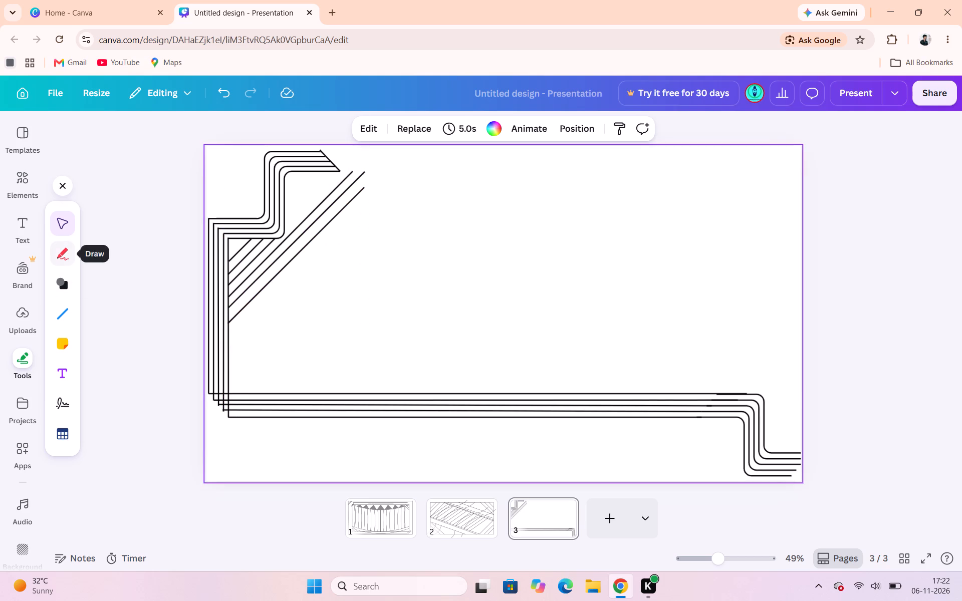
Add two more evenly spaced parallel copies of the outermost diagonal down the innermost vertical line, undoing any stray move.
click(313, 237)
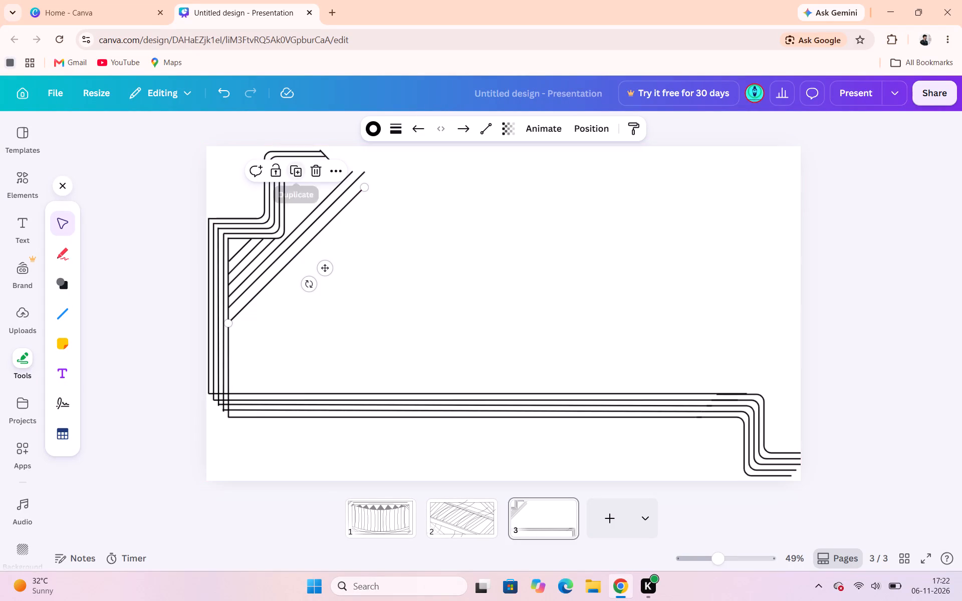
click(299, 168)
click(299, 168)
click(299, 168)
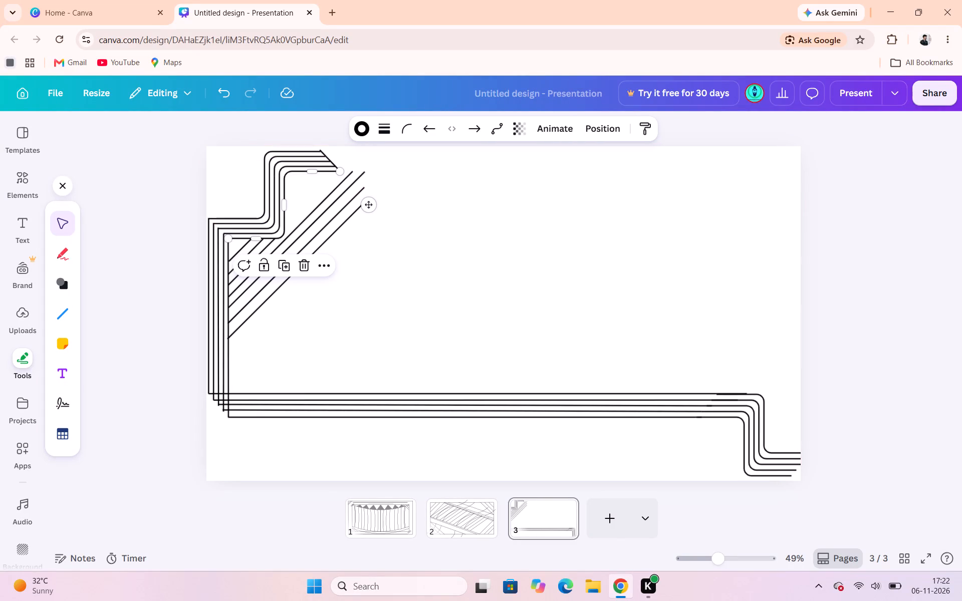
click(327, 240)
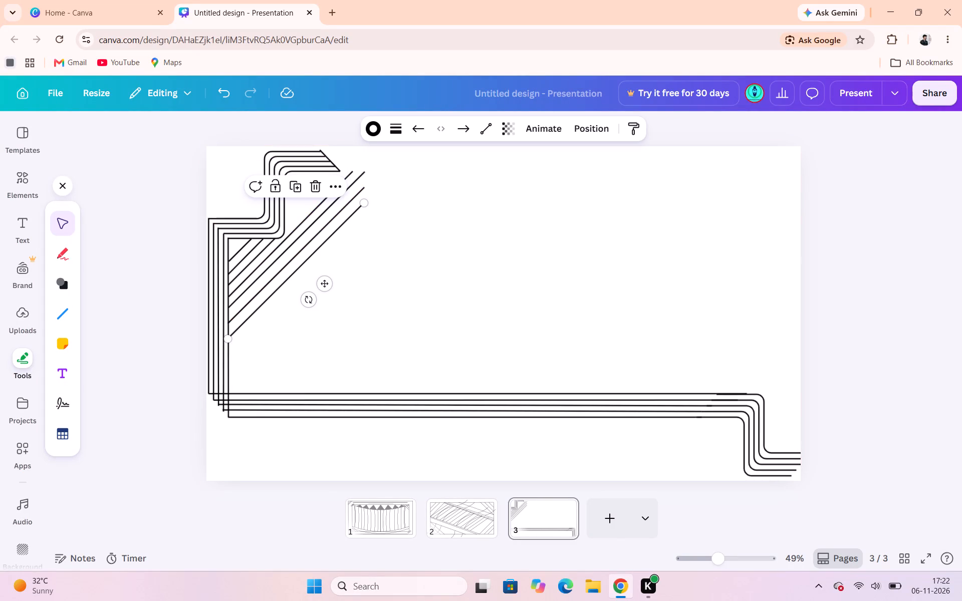
click(297, 189)
drag(325, 241, 336, 228)
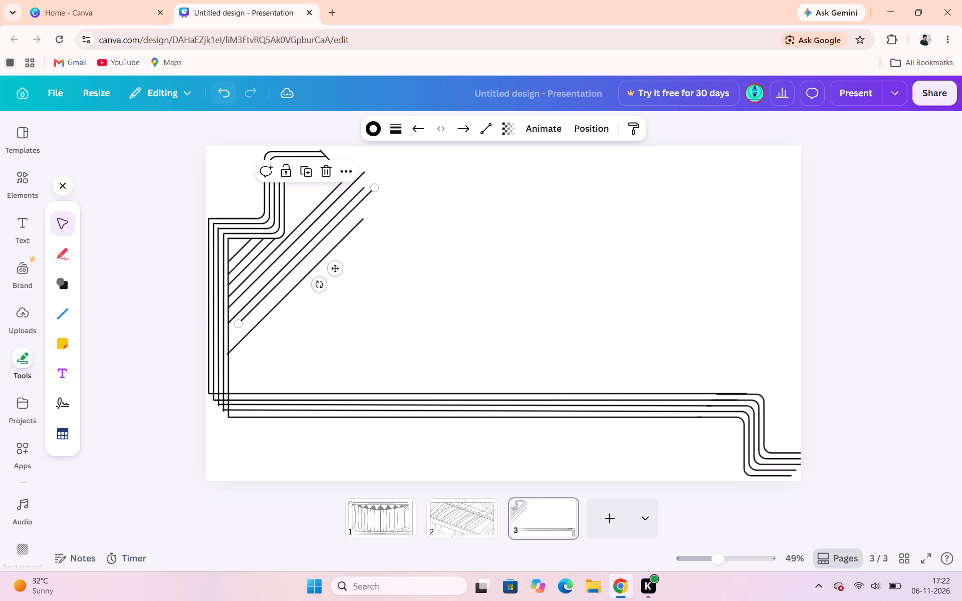
click(222, 100)
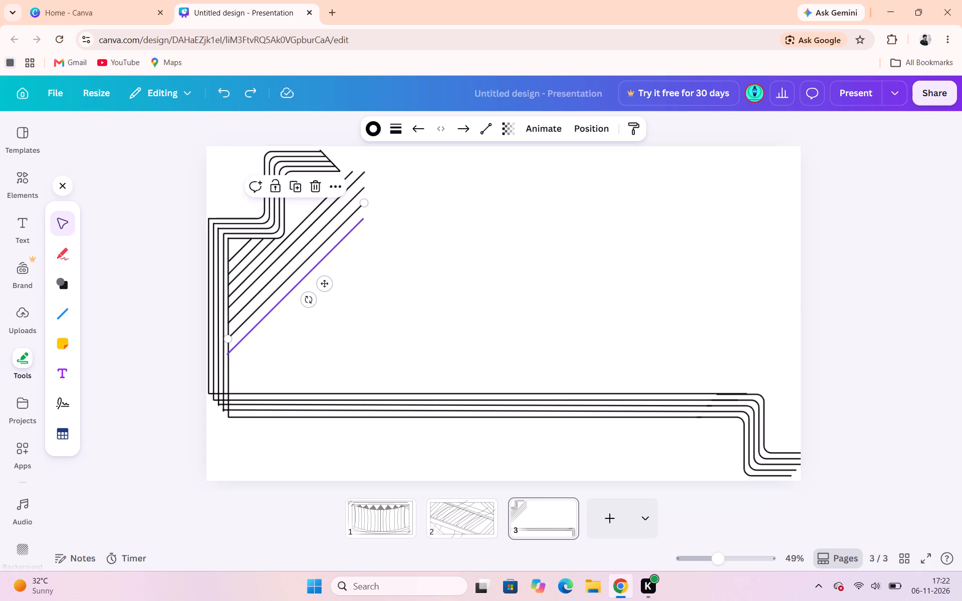
Duplicate the lowest diagonal twice more at the same vertical spacing, continuing down the innermost vertical line.
click(325, 257)
click(299, 216)
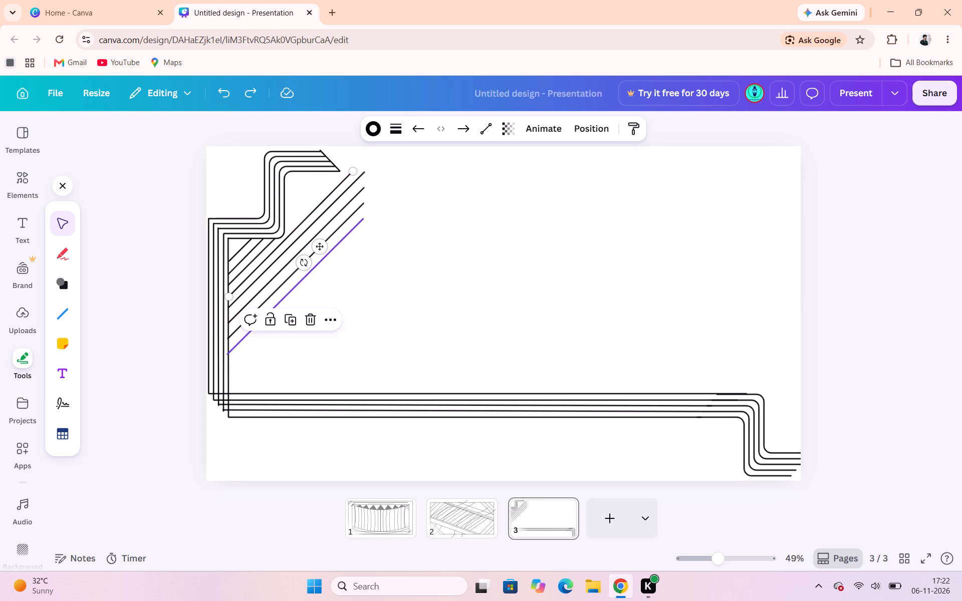
click(342, 243)
click(297, 203)
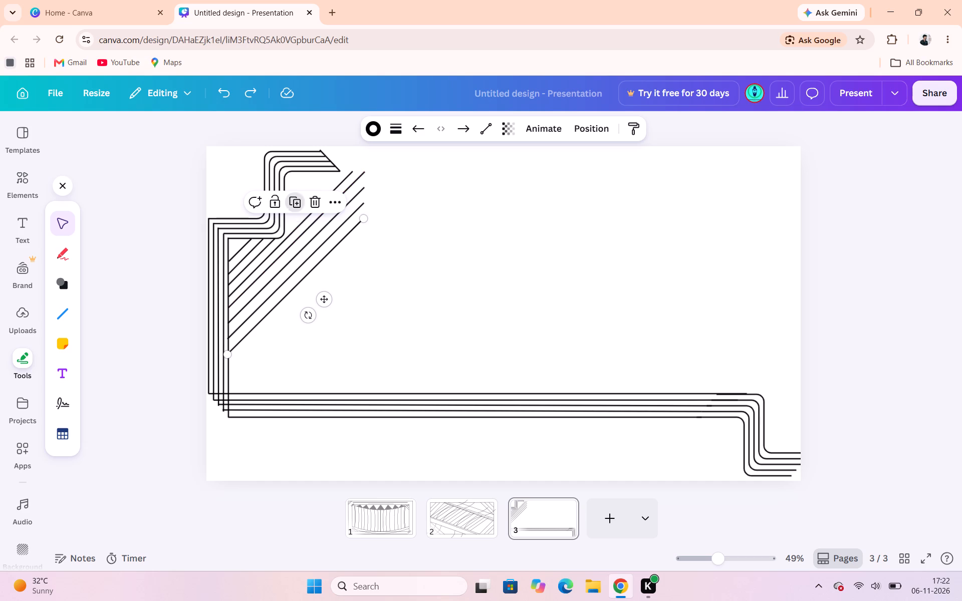
click(343, 259)
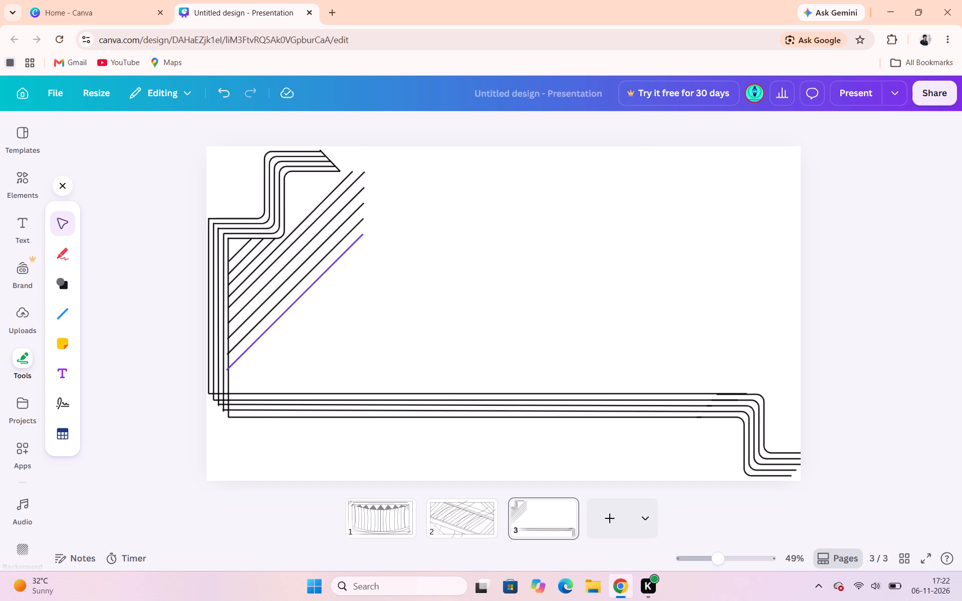
click(340, 259)
click(292, 217)
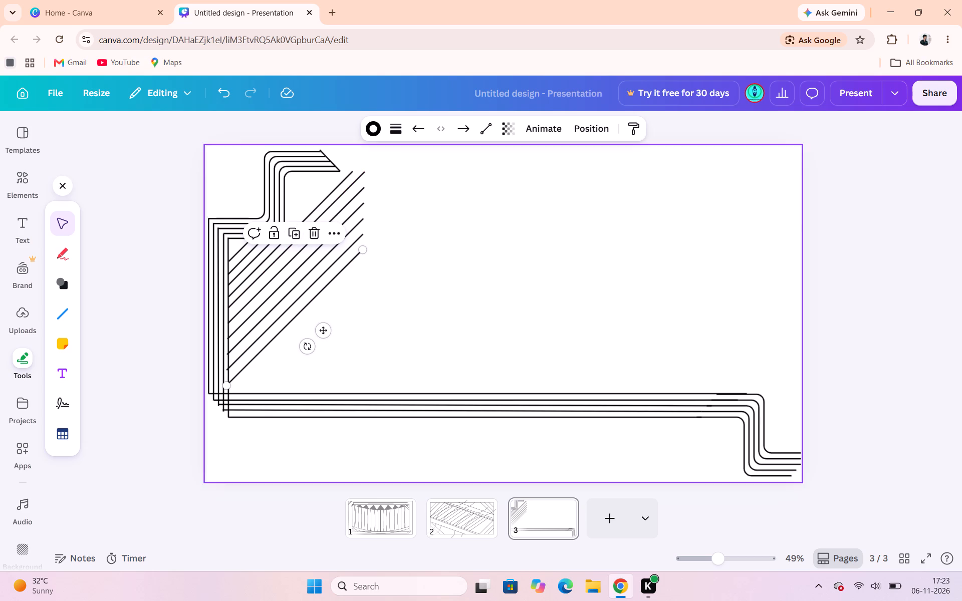
Duplicate the lowest diagonal and set the copy's lower end on the topmost horizontal line, beside the innermost vertical line.
click(310, 300)
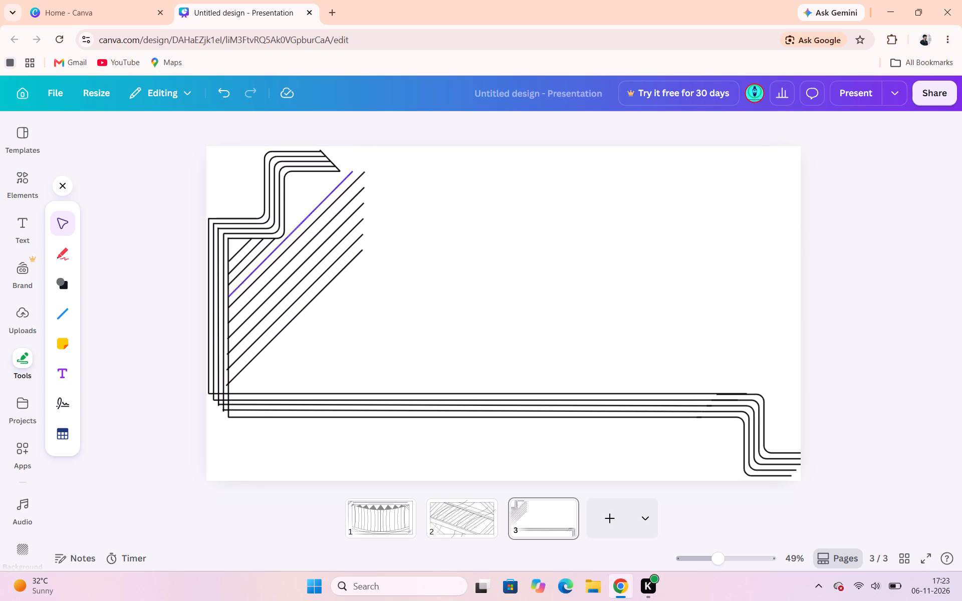
click(327, 281)
click(297, 235)
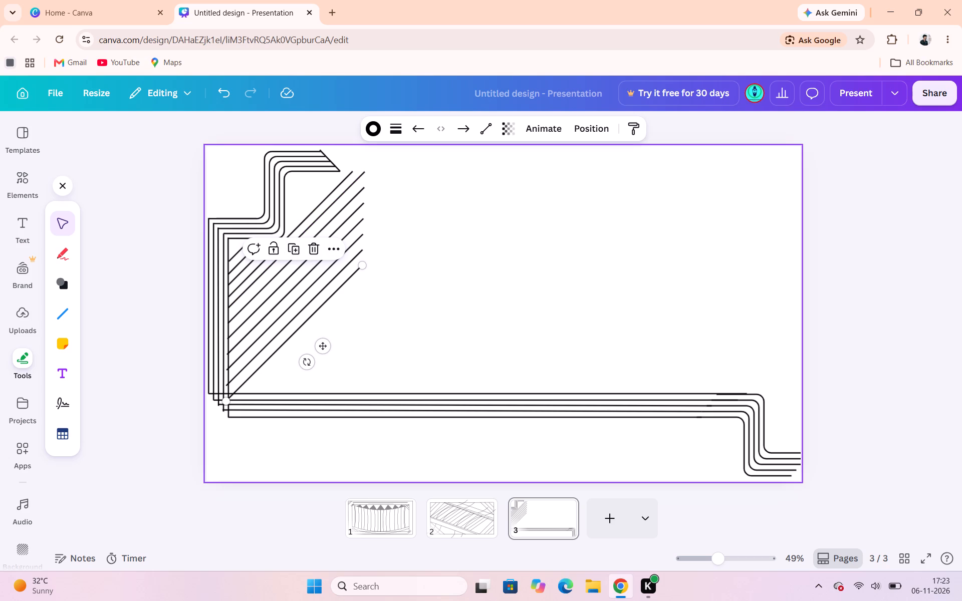
drag(322, 345, 328, 335)
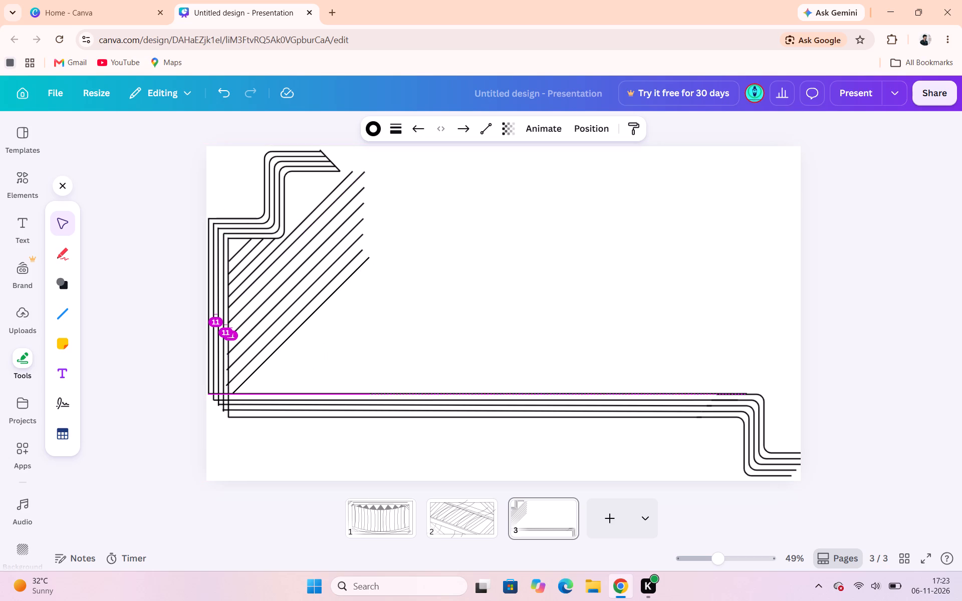
drag(328, 335, 330, 336)
click(394, 319)
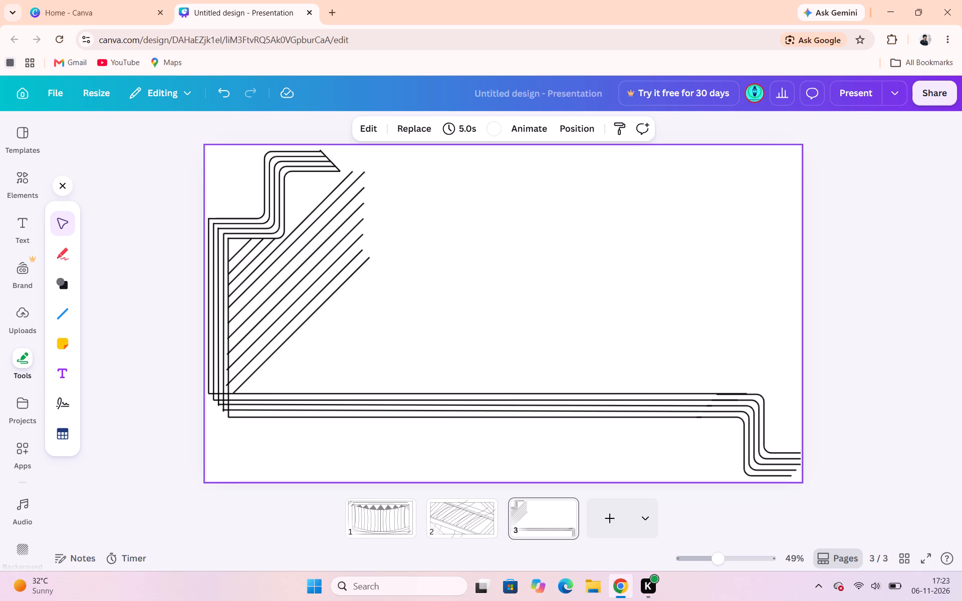
Duplicate the last diagonal and shift the copy horizontally outward, keeping its lower end on the topmost horizontal line.
click(362, 265)
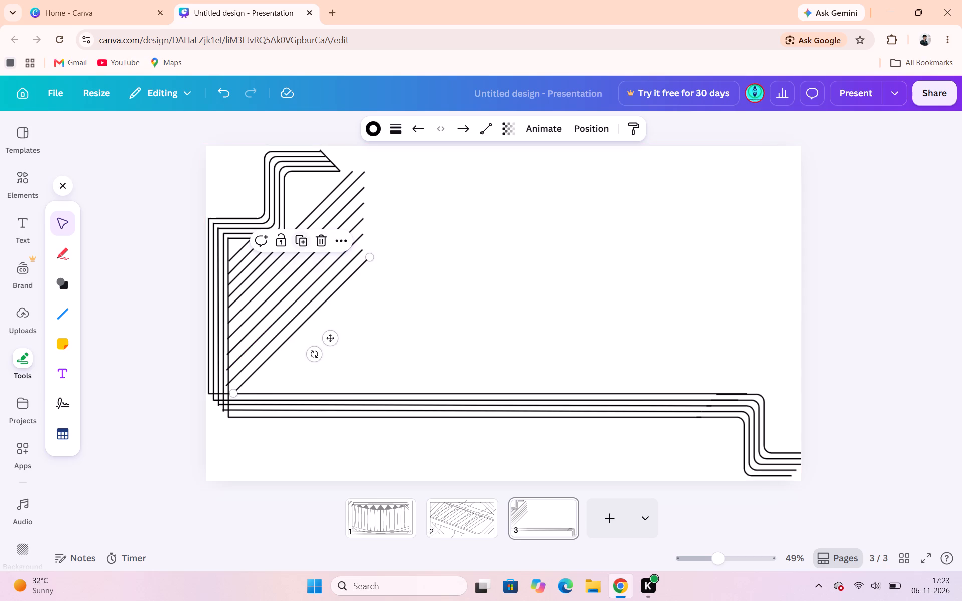
click(302, 244)
drag(338, 339, 363, 320)
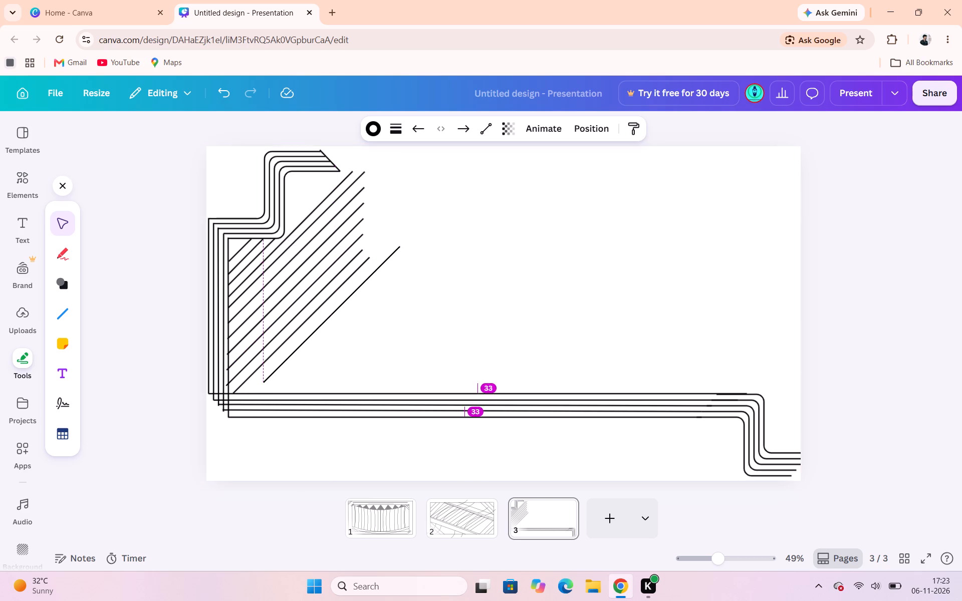
drag(363, 320, 350, 330)
click(437, 317)
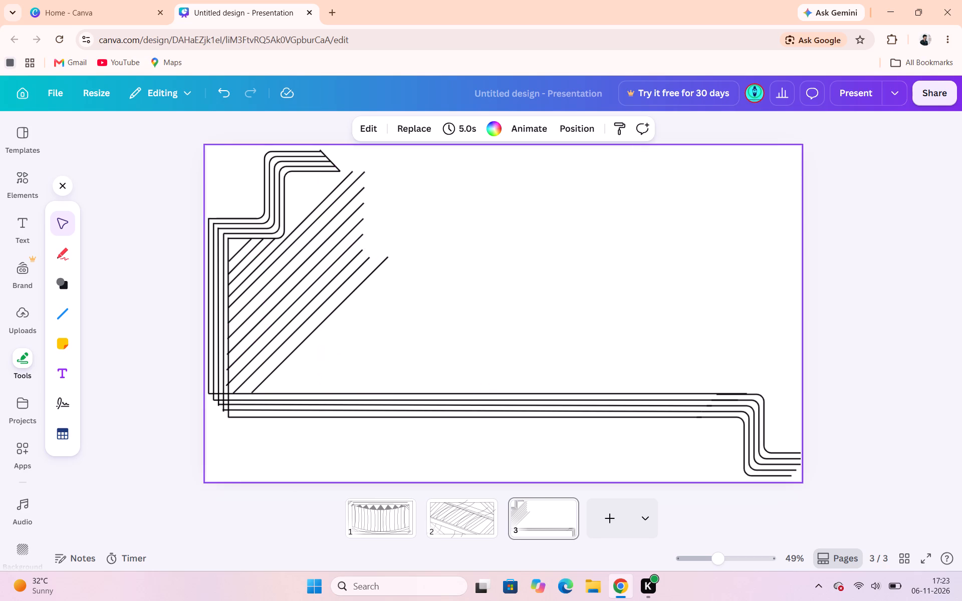
Duplicate the outermost diagonal once more at the same horizontal spacing along the topmost horizontal line.
click(337, 306)
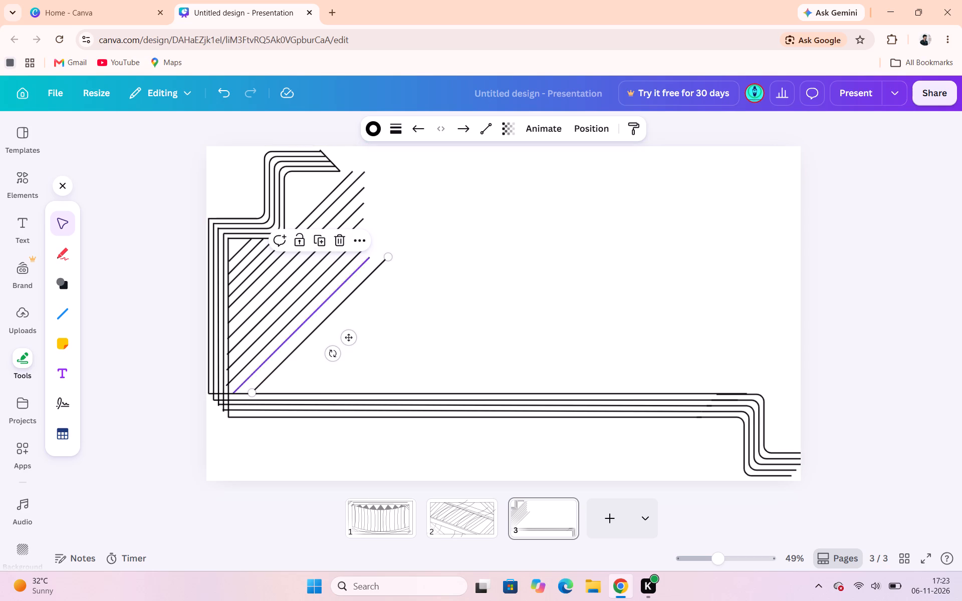
click(355, 289)
click(344, 294)
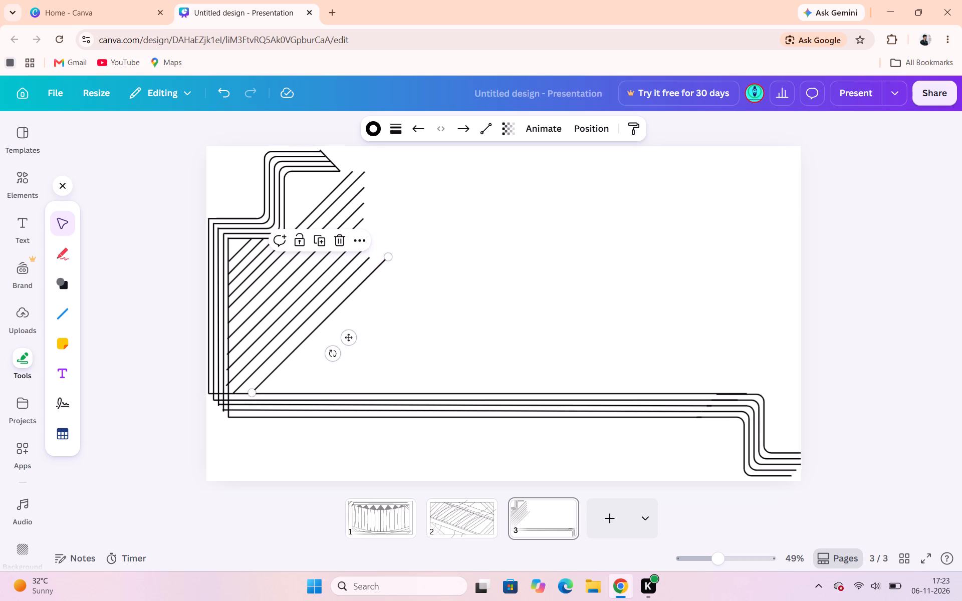
click(321, 238)
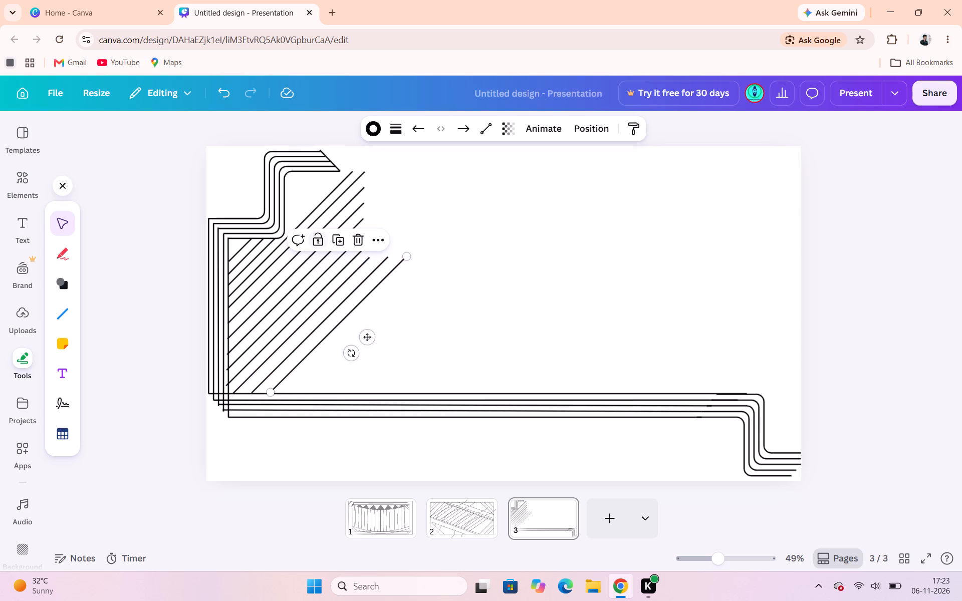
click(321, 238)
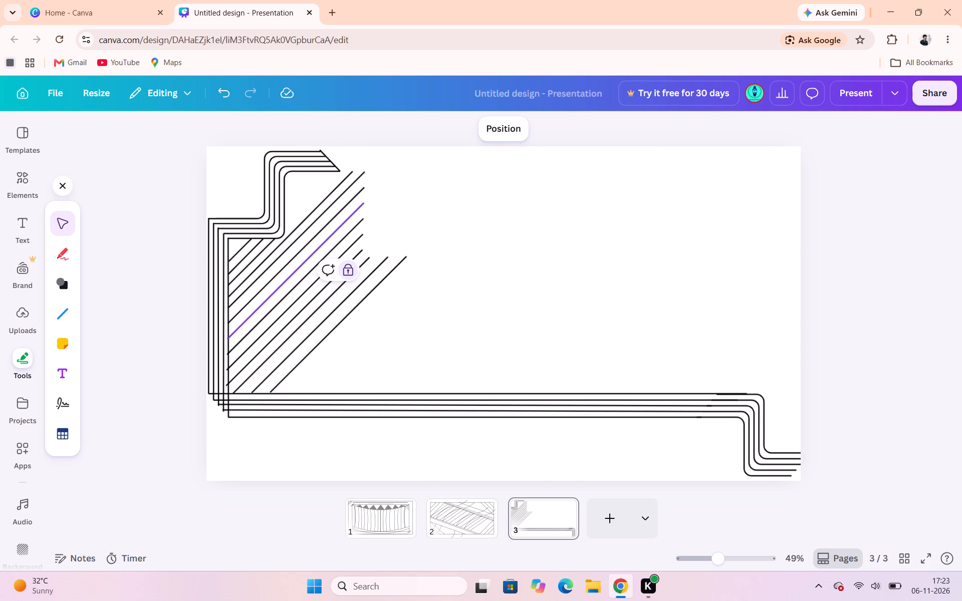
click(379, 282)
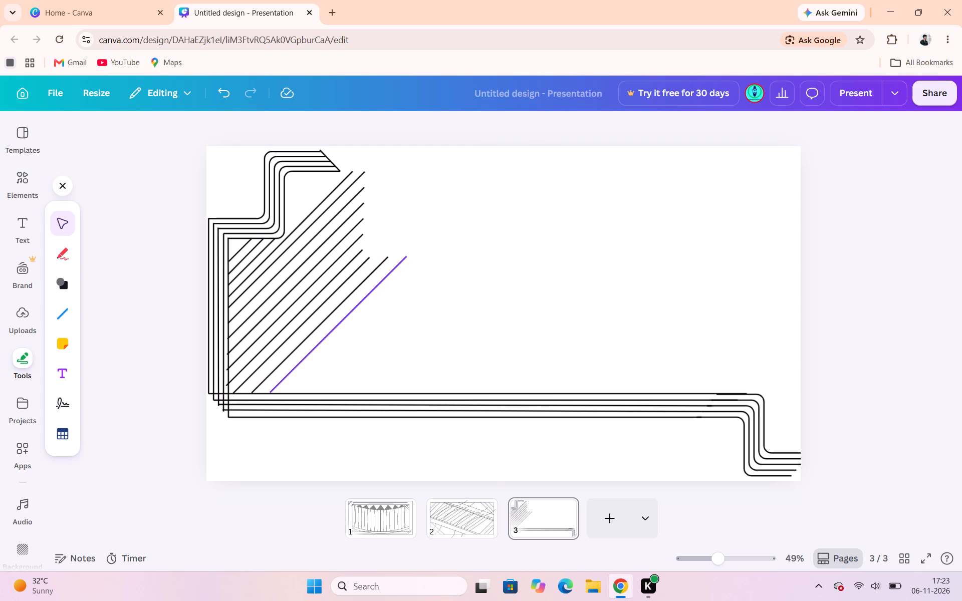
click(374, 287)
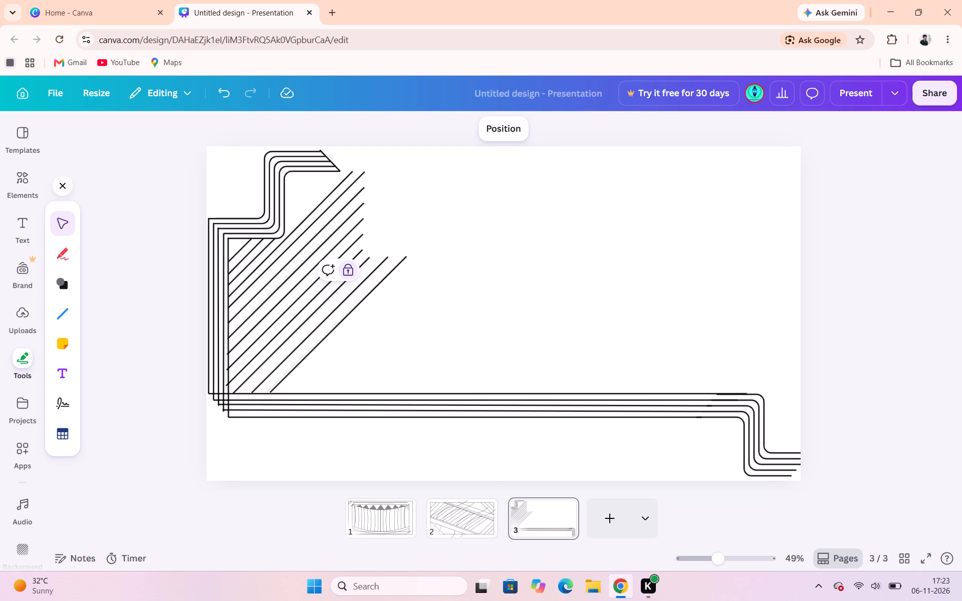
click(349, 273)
Duplicate the outermost diagonal four times in succession at the same horizontal spacing along the topmost long horizontal line.
click(344, 238)
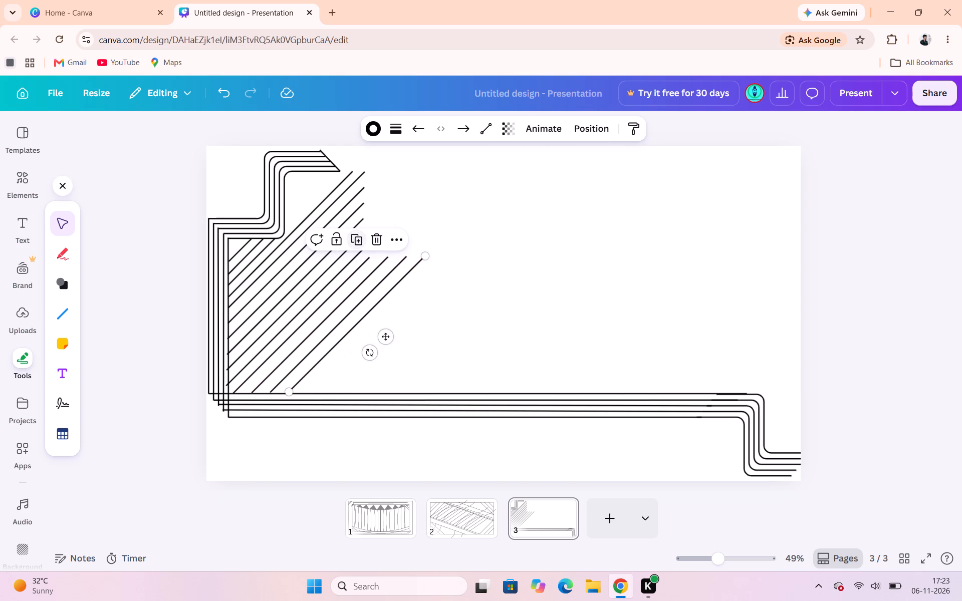
click(410, 270)
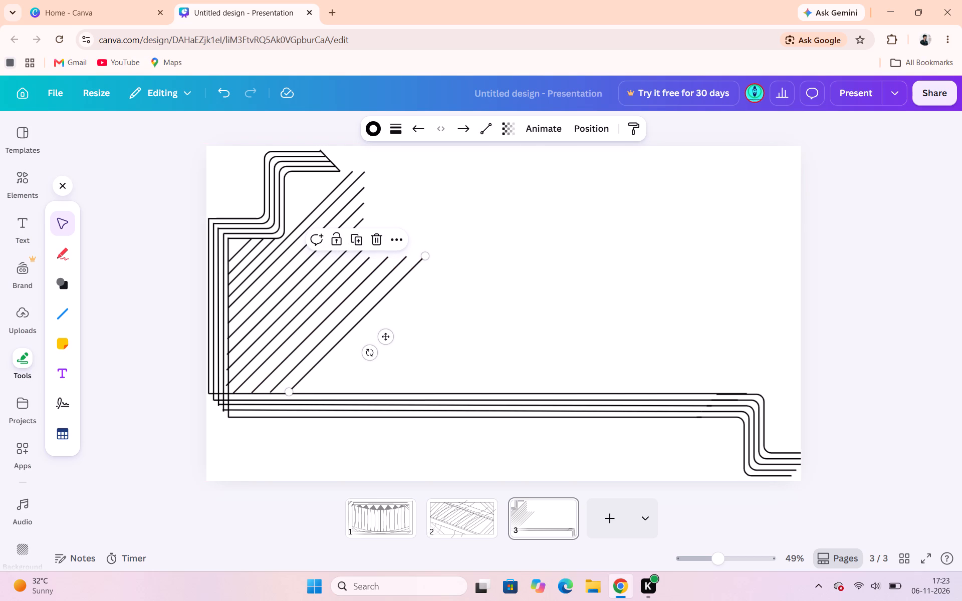
click(408, 270)
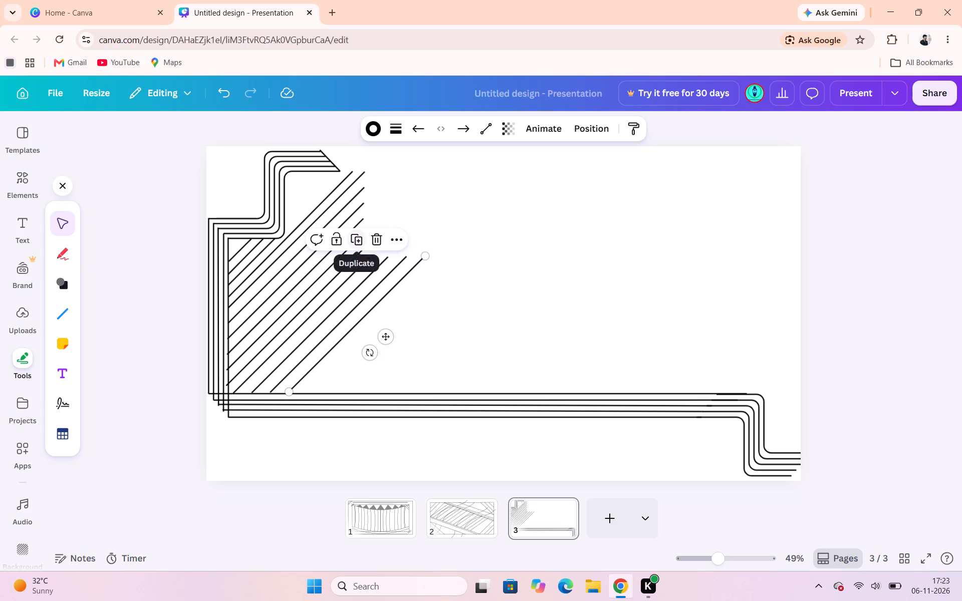
click(363, 240)
click(412, 283)
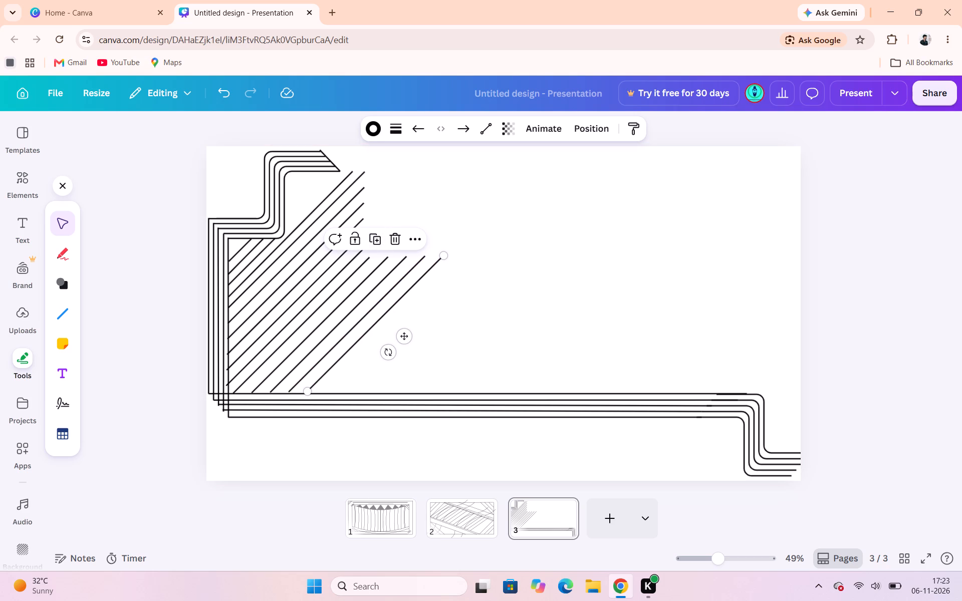
click(420, 277)
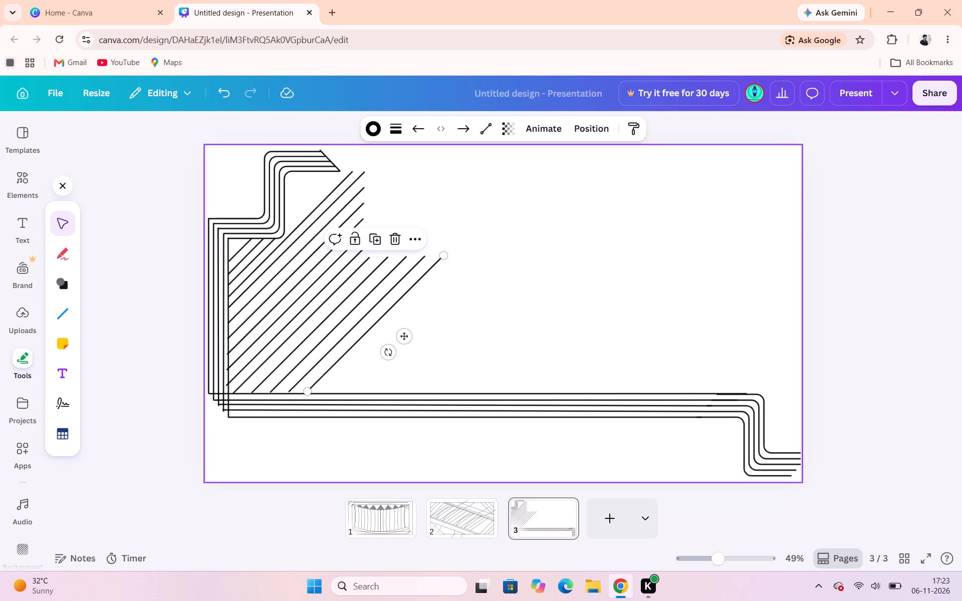
click(380, 240)
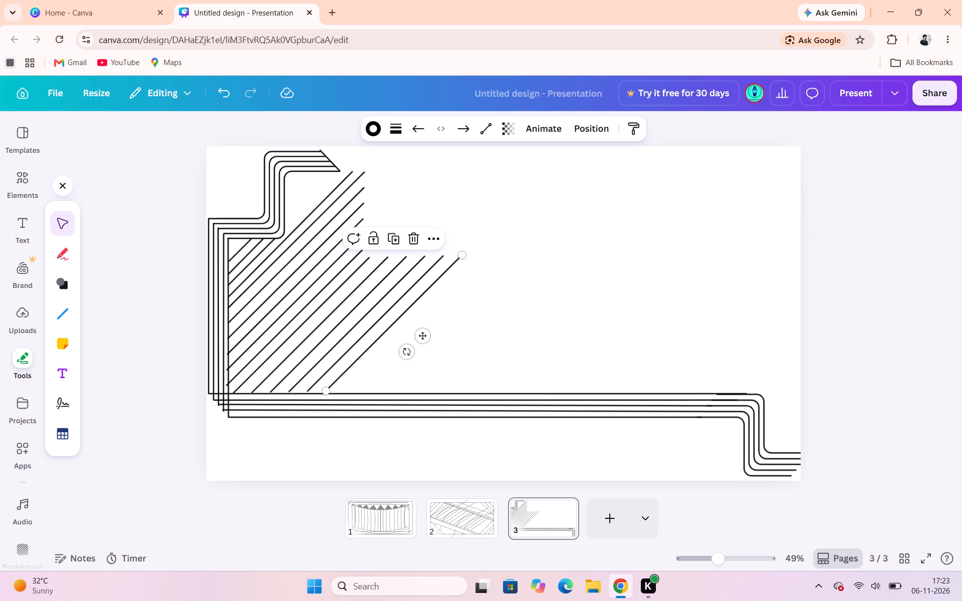
click(429, 283)
click(432, 283)
click(393, 242)
Add four more copies of the outermost diagonal at equal horizontal spacing, extending the row toward the middle of the page.
click(449, 286)
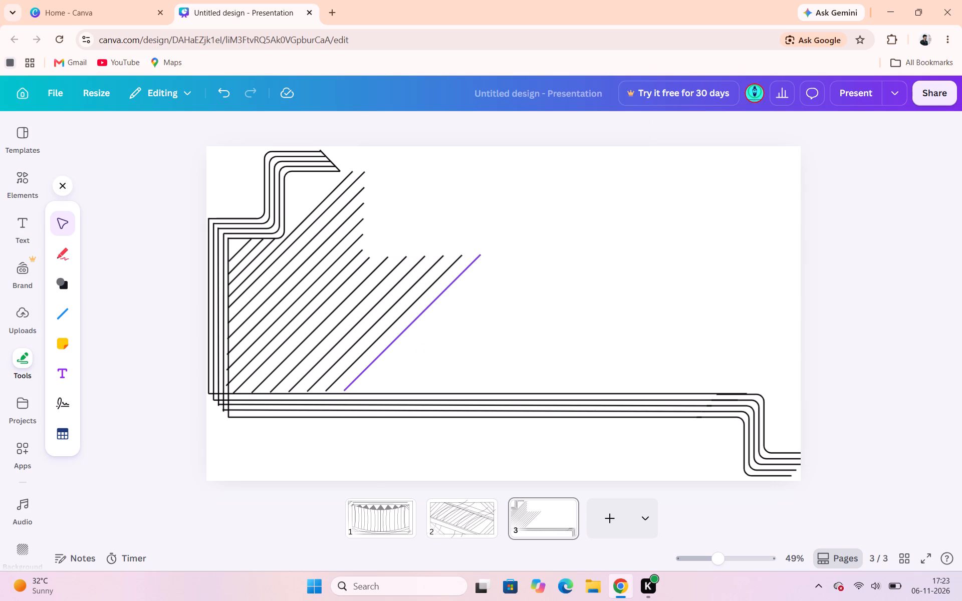
click(451, 285)
click(416, 240)
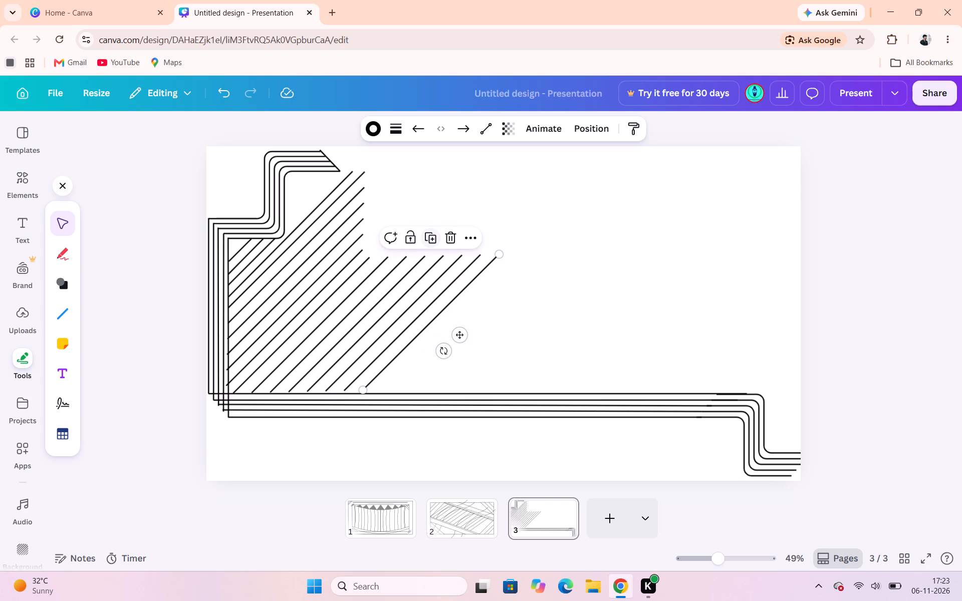
click(466, 280)
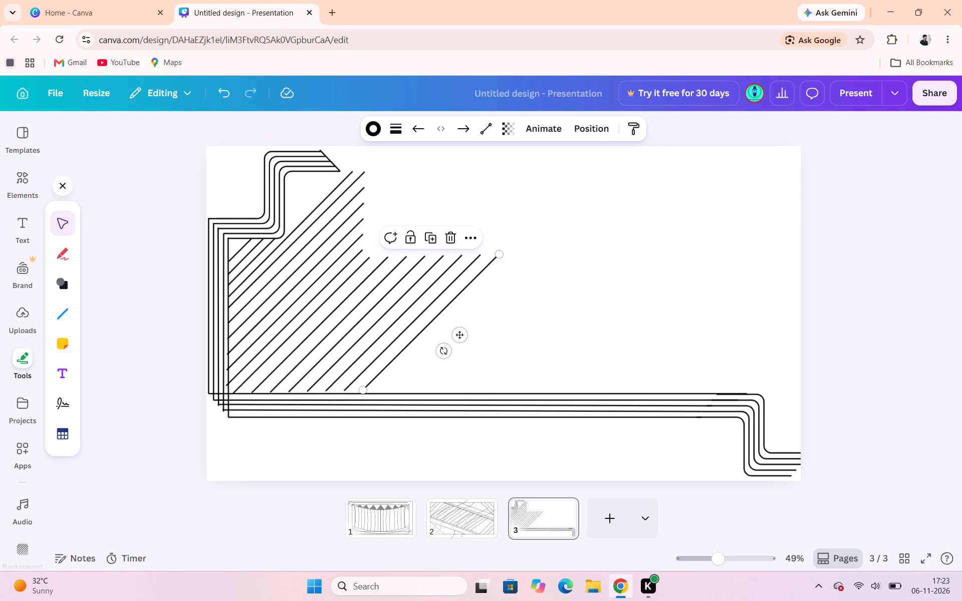
click(468, 280)
click(435, 239)
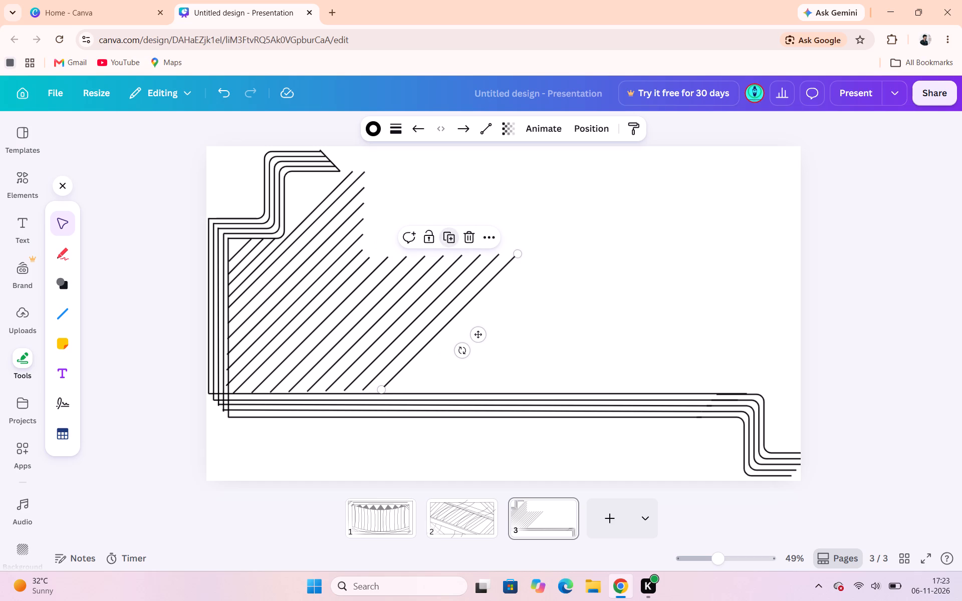
click(497, 277)
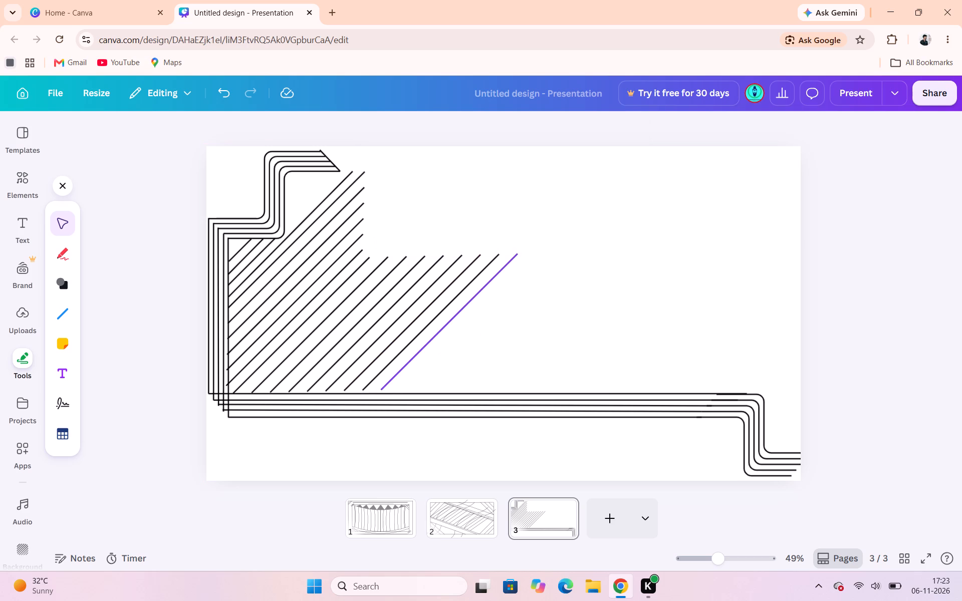
click(494, 279)
click(450, 241)
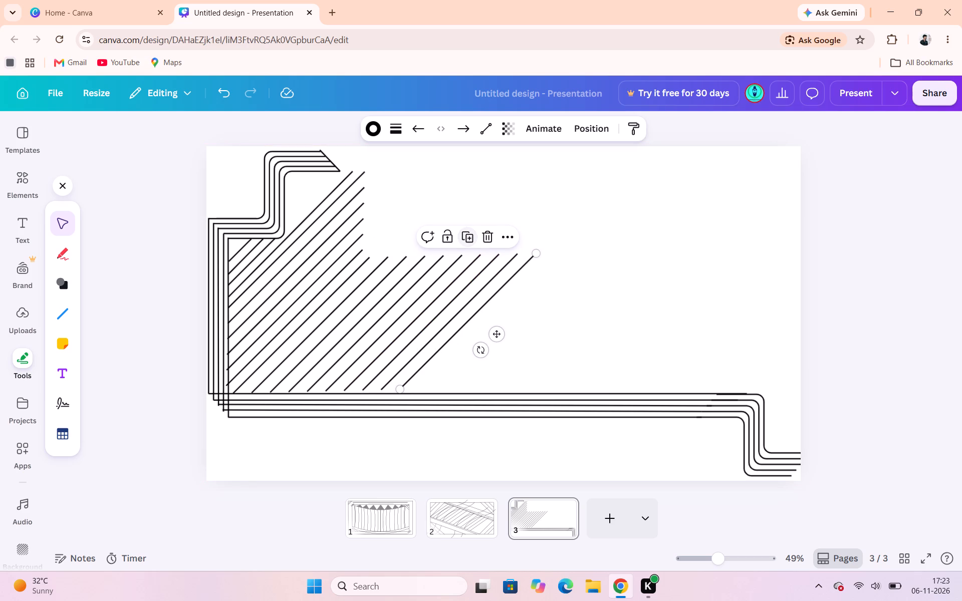
click(491, 293)
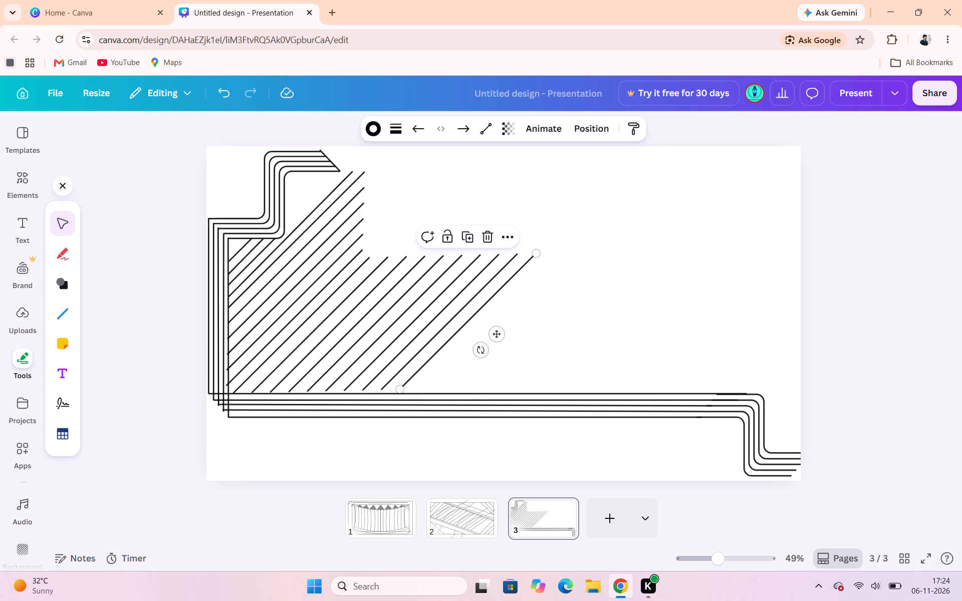
click(495, 292)
click(465, 241)
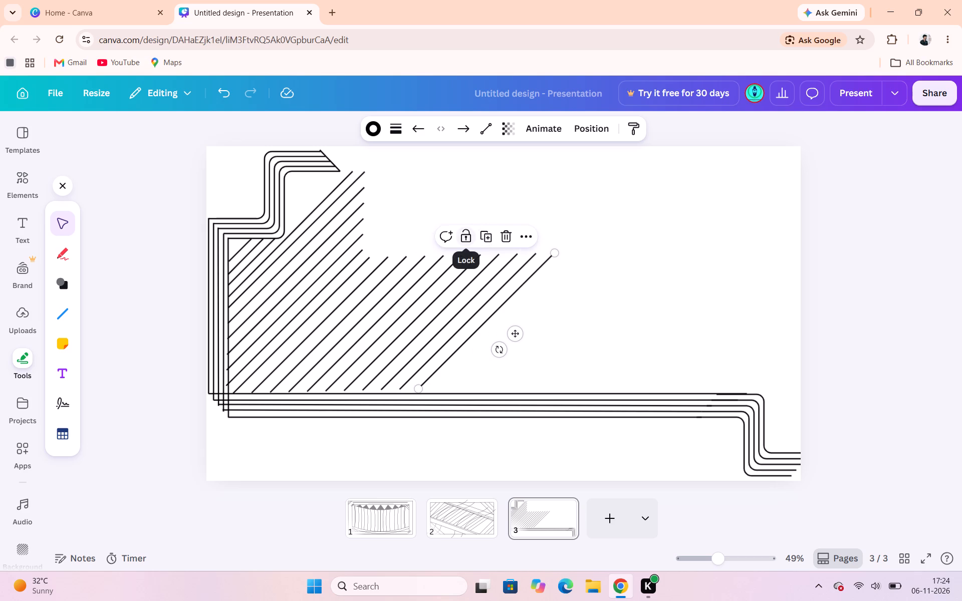
Extend the diagonal row past the page's middle with four more evenly spaced duplicates, each made from the outermost line.
click(511, 291)
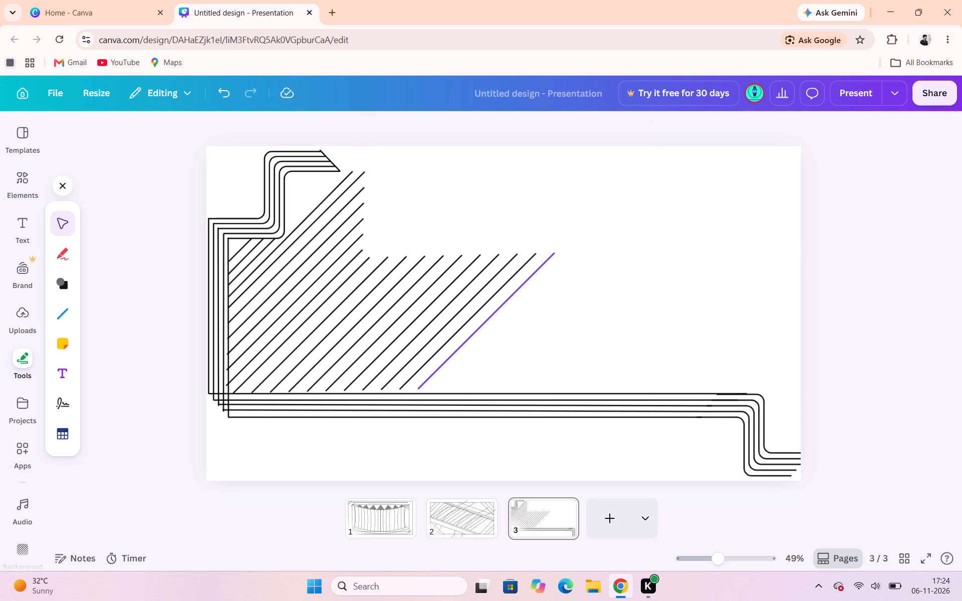
click(515, 291)
click(489, 237)
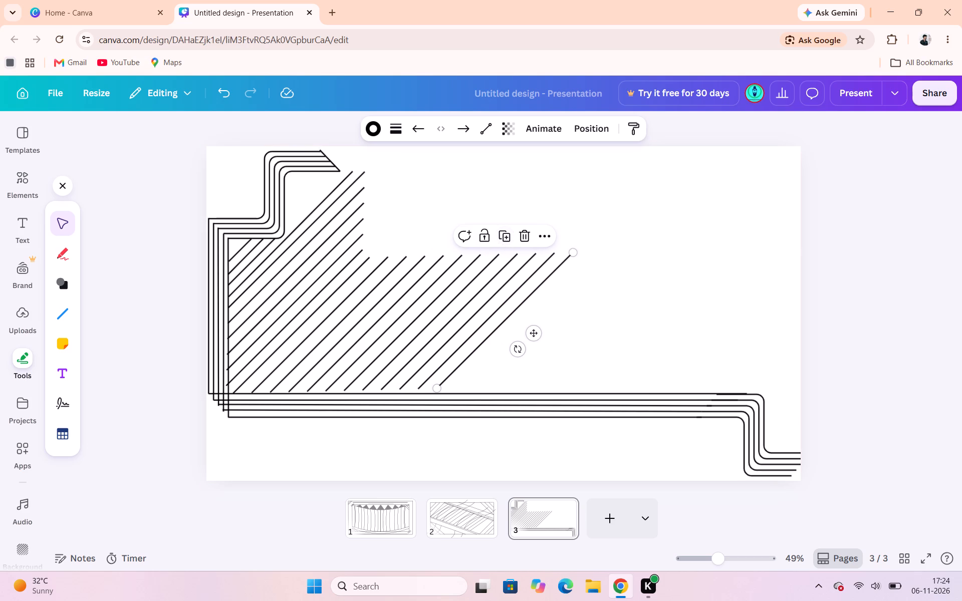
click(543, 286)
click(539, 286)
click(501, 237)
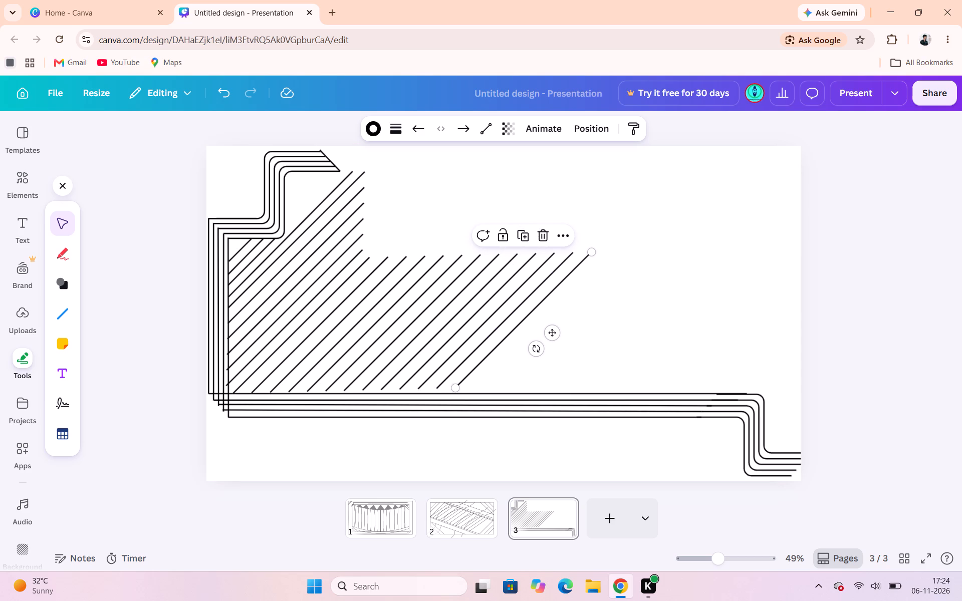
click(565, 281)
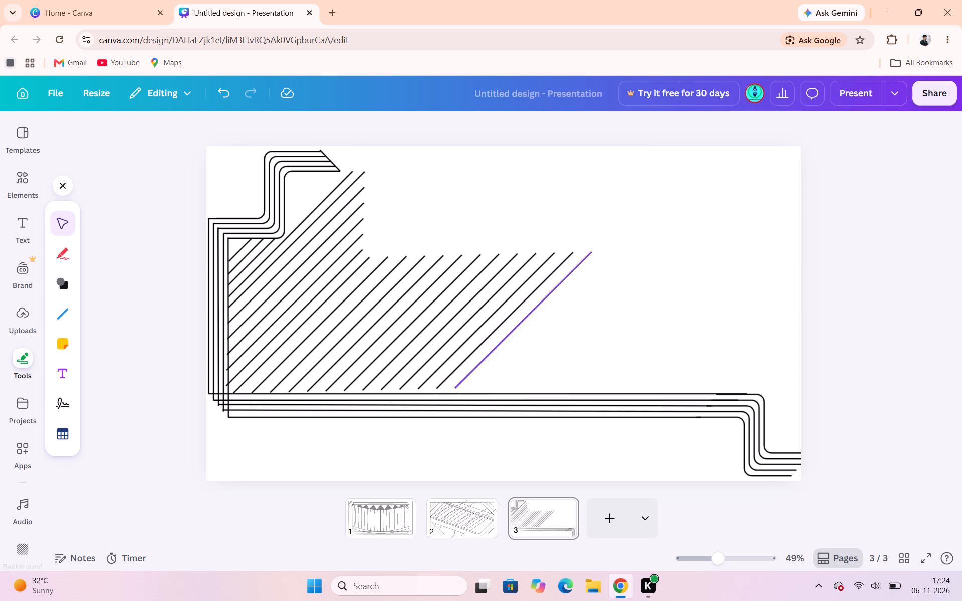
click(552, 284)
click(530, 239)
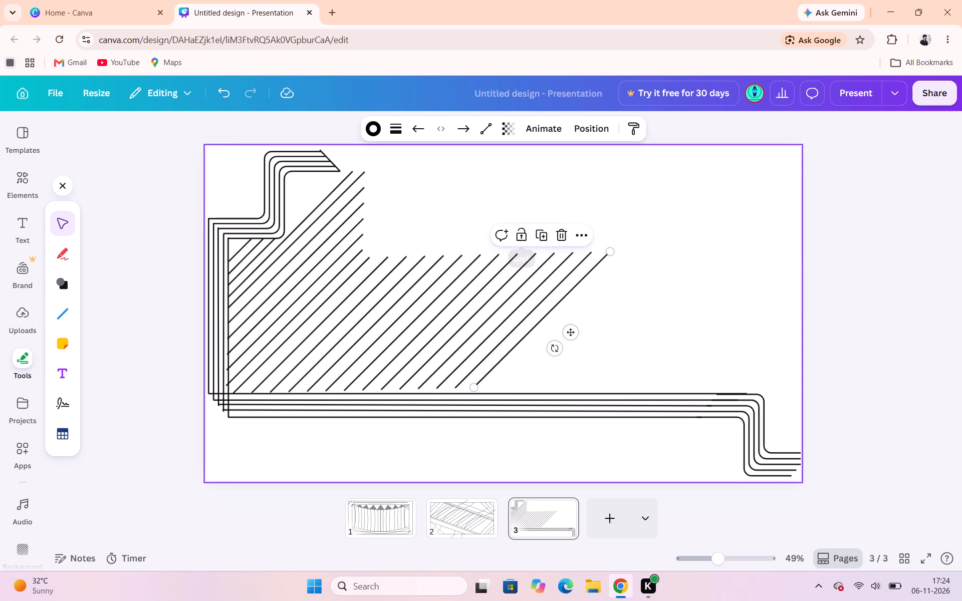
click(552, 307)
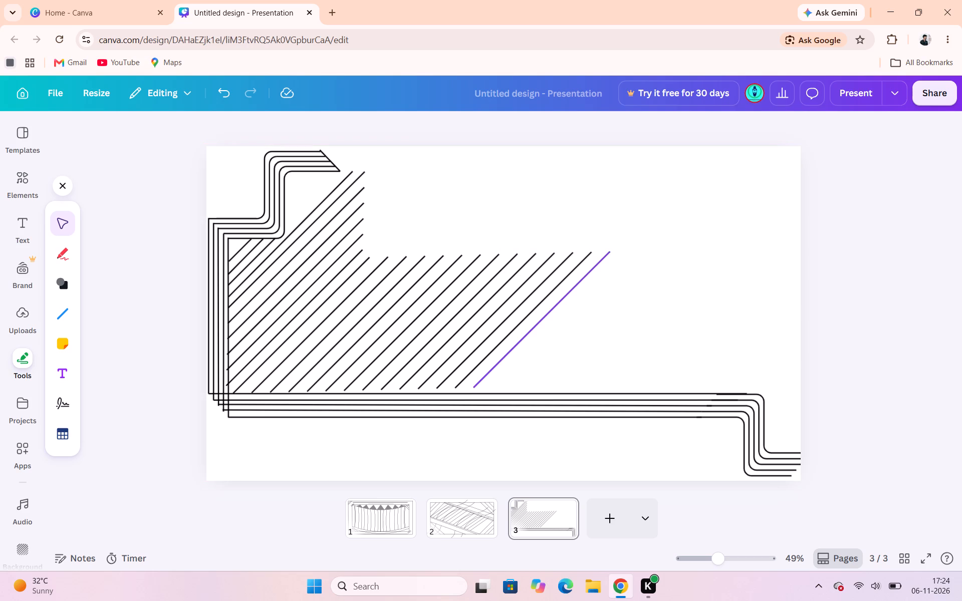
click(576, 281)
click(542, 235)
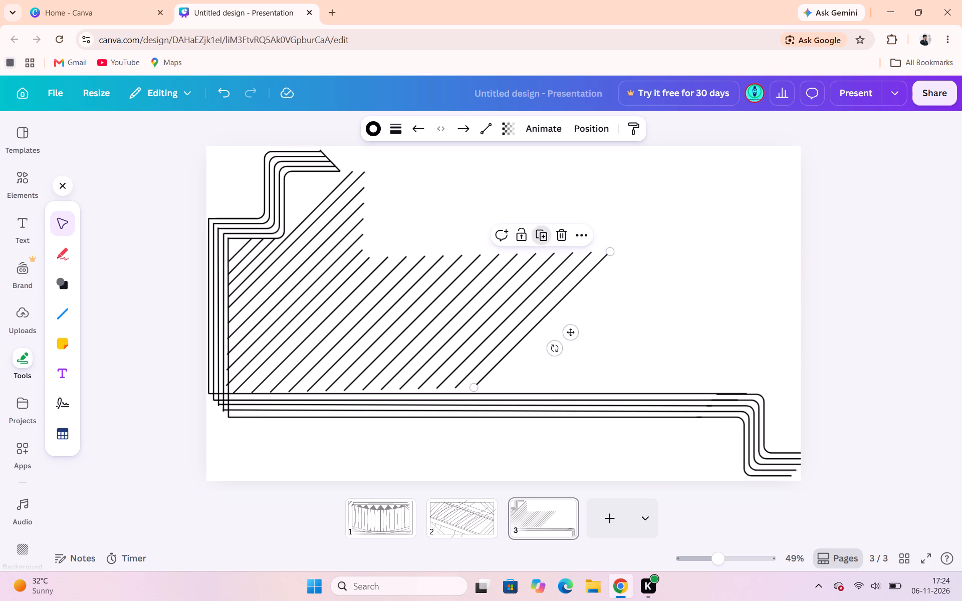
Duplicate the outermost diagonal three more times at the same spacing, continuing toward the page's lower-right corner elbows.
click(588, 288)
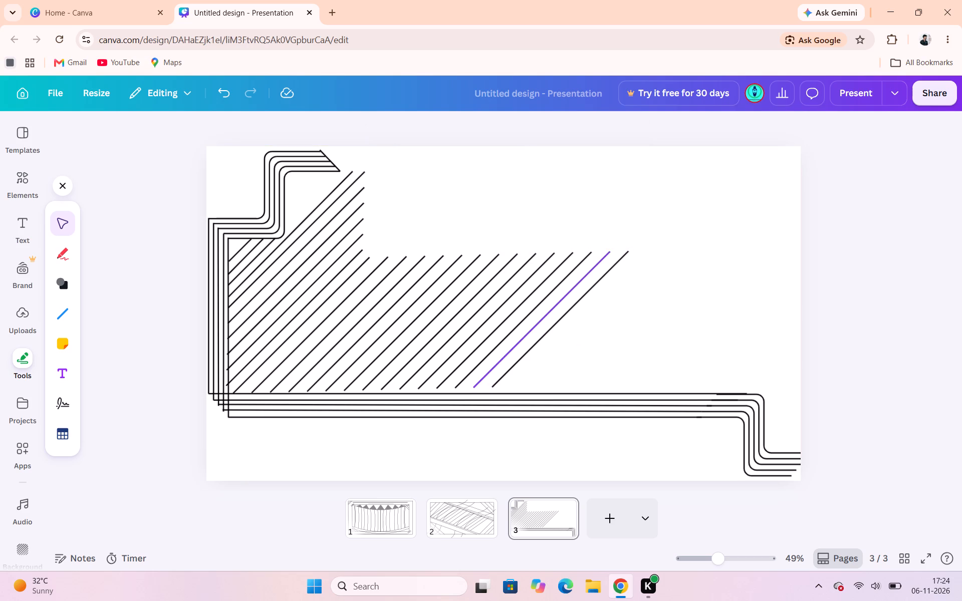
click(594, 280)
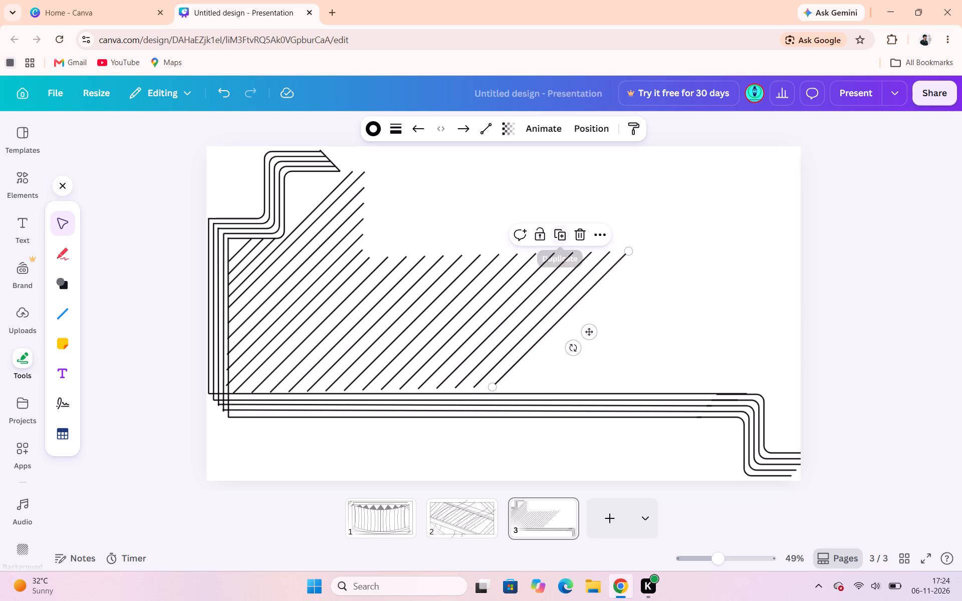
click(558, 234)
click(616, 283)
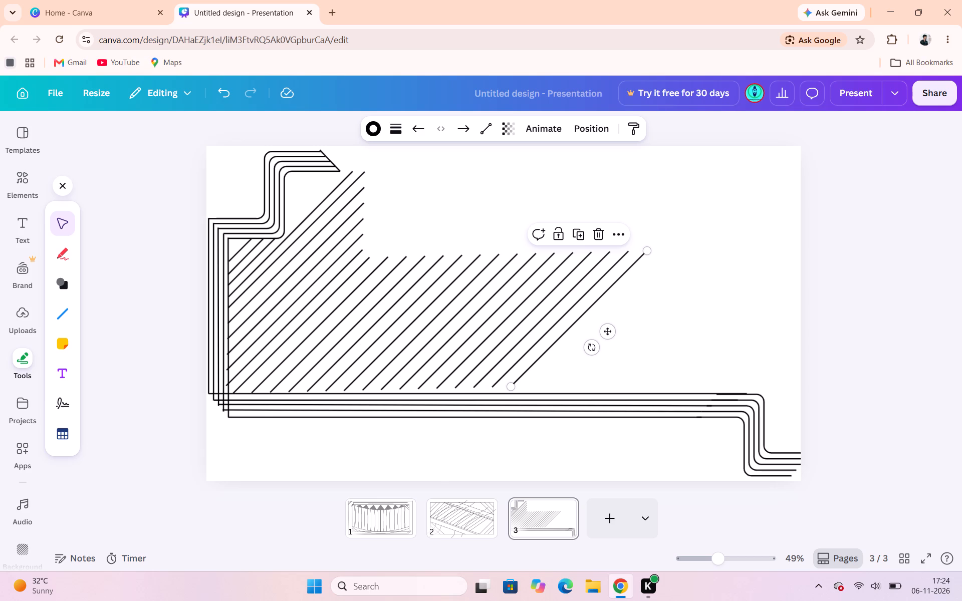
click(615, 283)
click(575, 238)
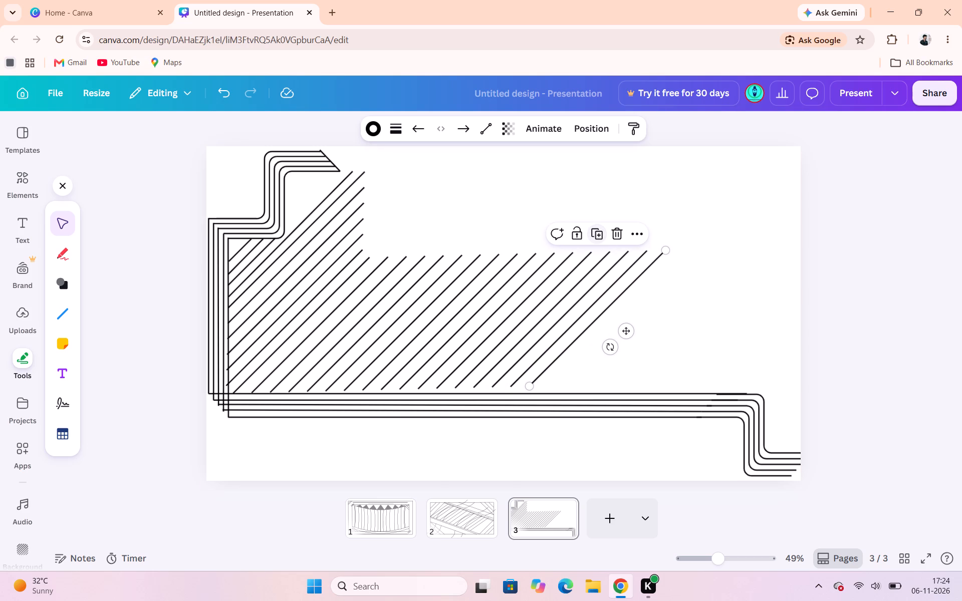
click(625, 289)
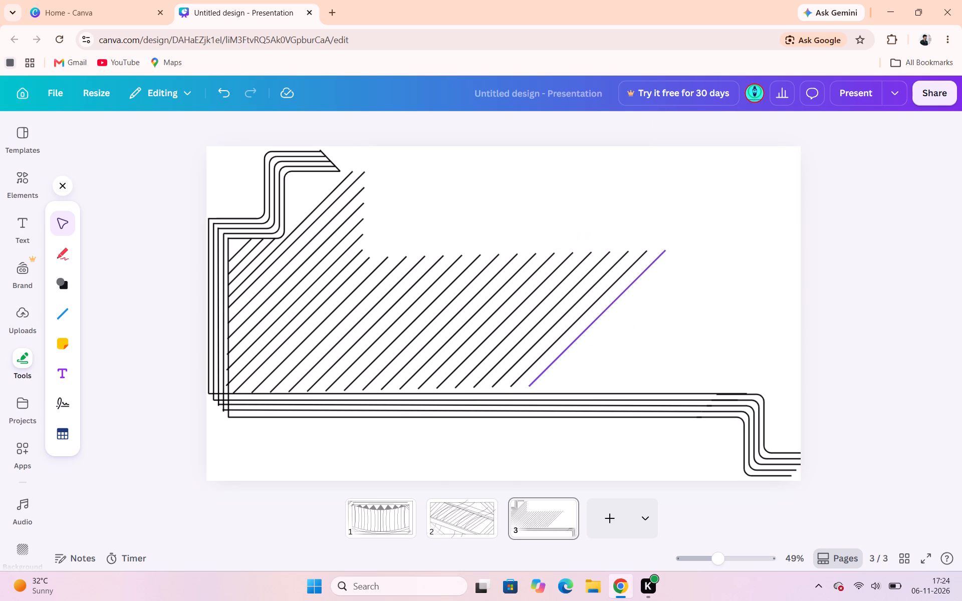
click(624, 289)
click(597, 233)
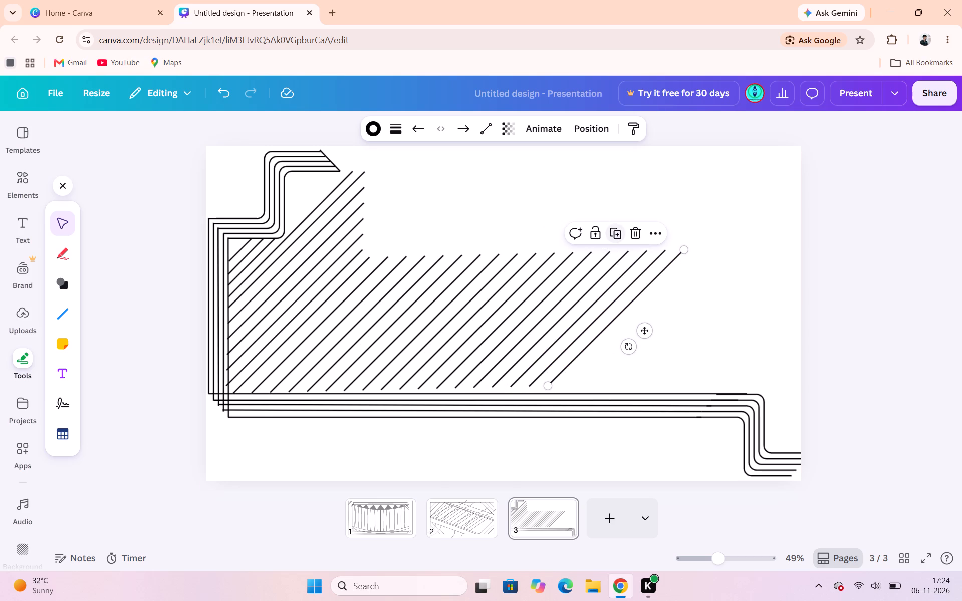
Add three further evenly spaced copies of the outermost diagonal, bringing the row's upper end above the lower-right corner elbows.
click(633, 300)
click(628, 302)
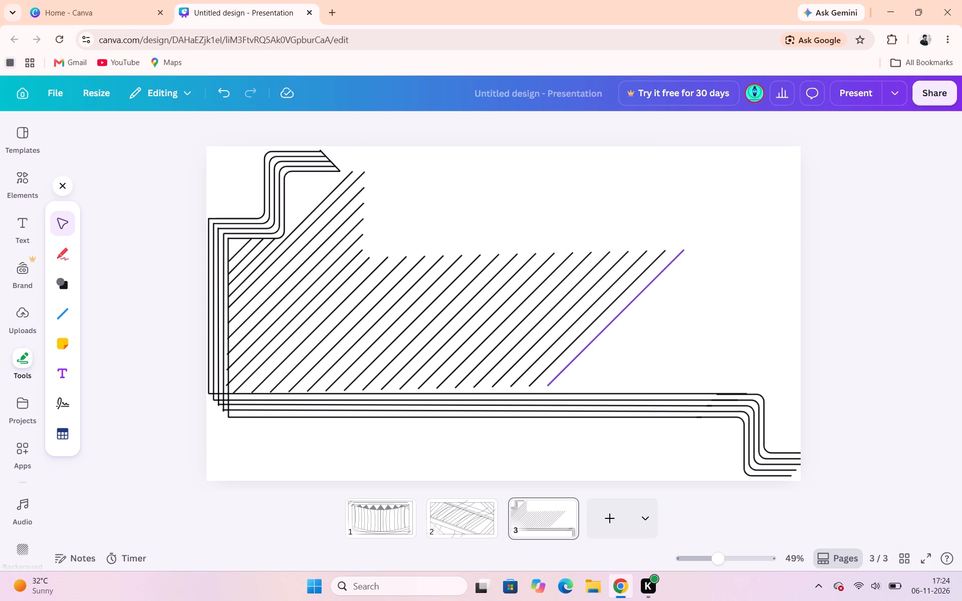
click(609, 232)
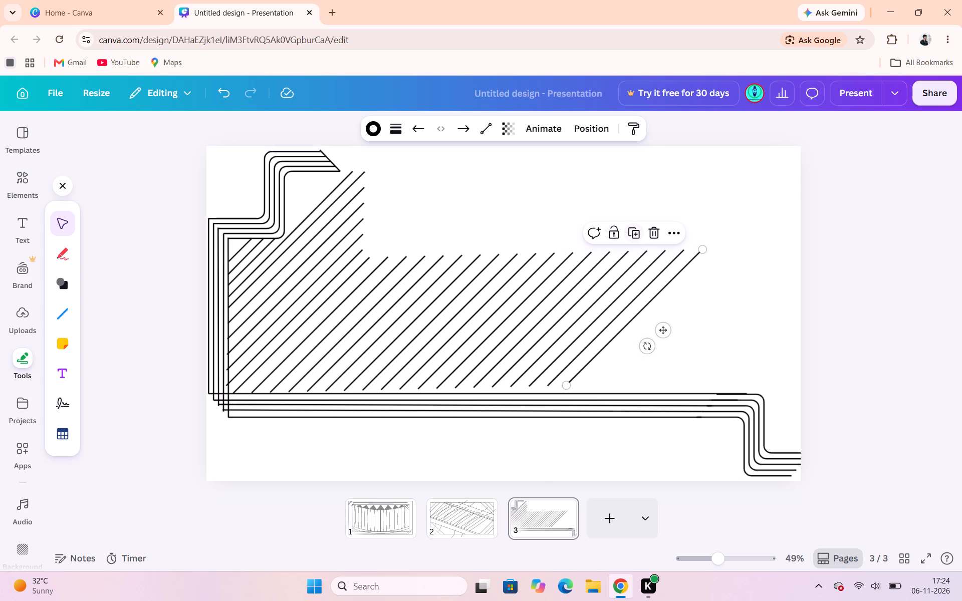
click(653, 295)
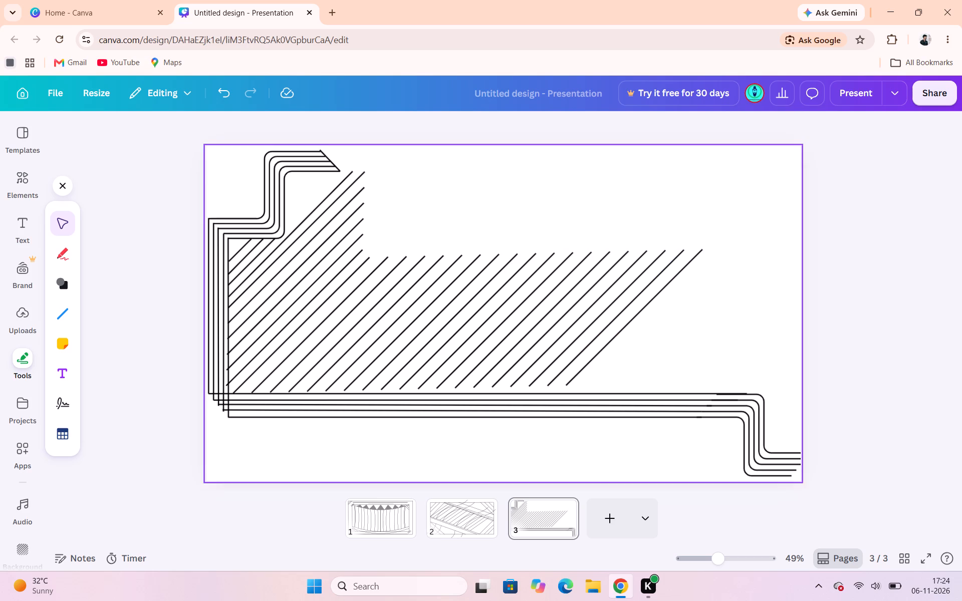
click(657, 289)
click(633, 237)
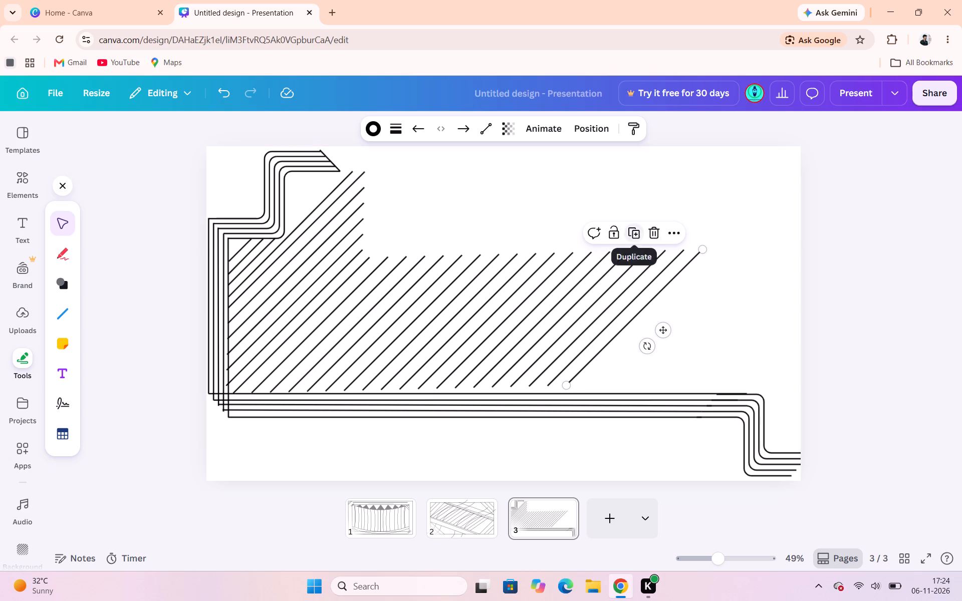
click(670, 298)
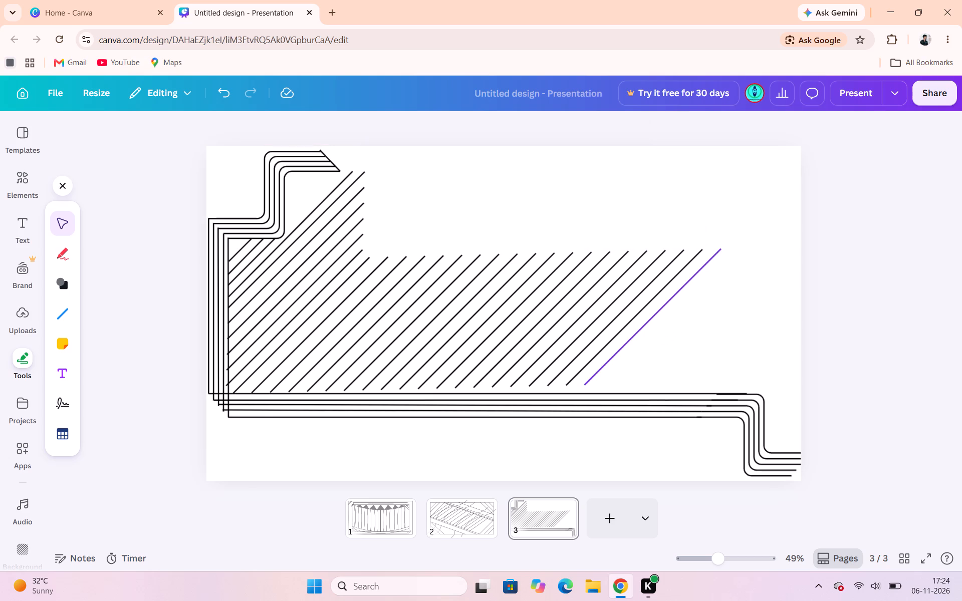
click(665, 301)
click(651, 224)
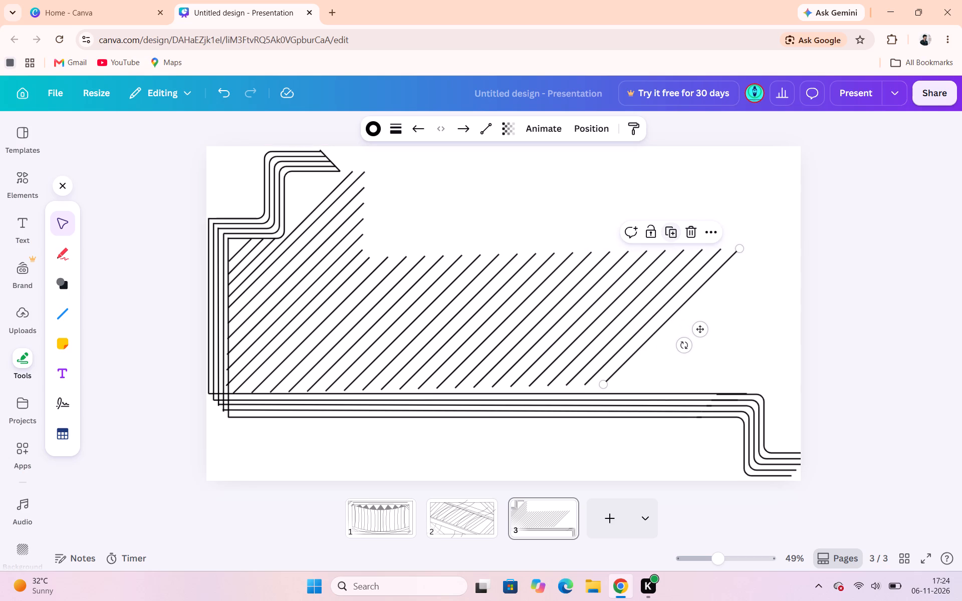
Add four more evenly spaced duplicates of the outermost diagonal, extending the row until its upper end runs past the page's right edge.
click(669, 313)
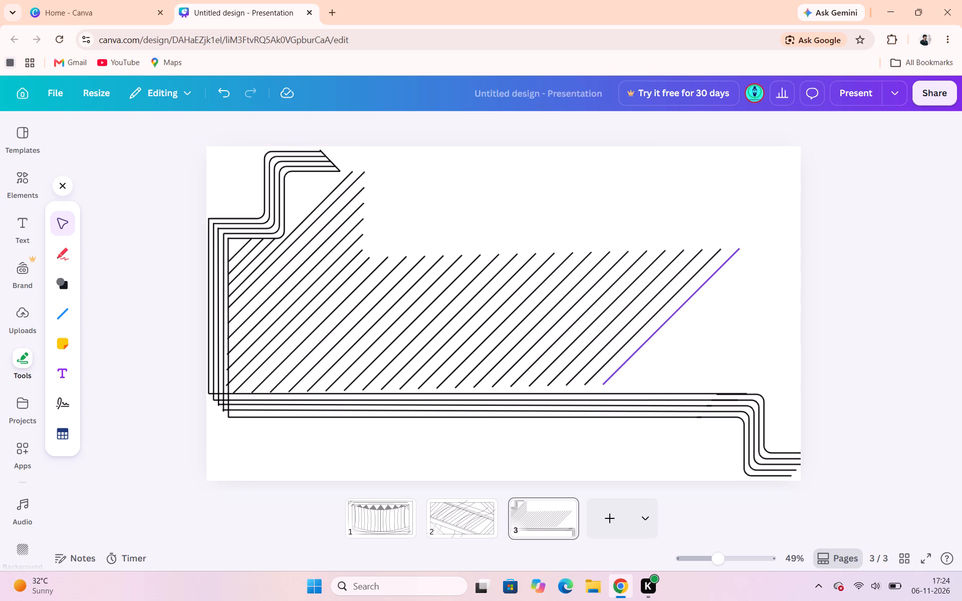
click(681, 310)
click(691, 296)
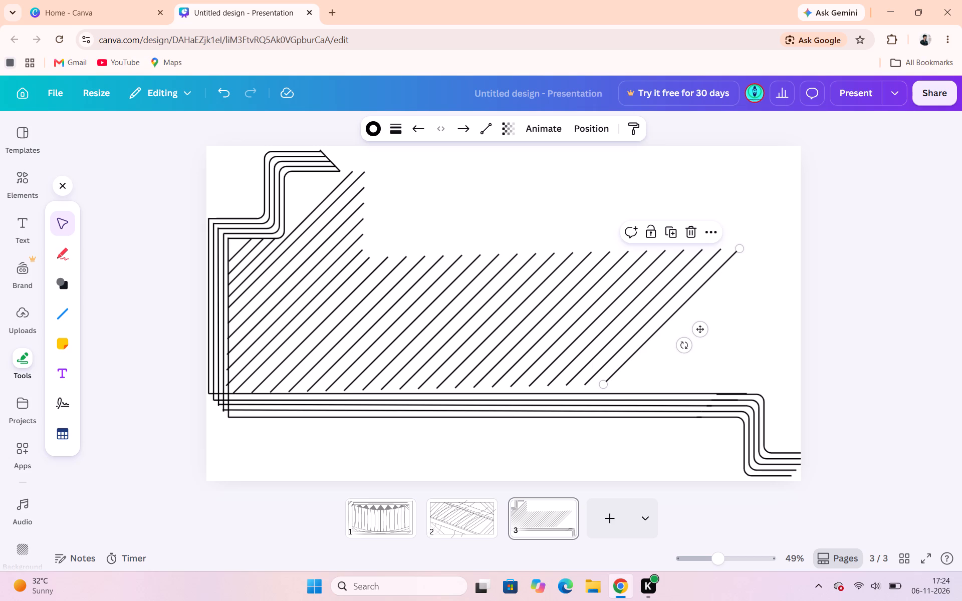
click(676, 309)
click(667, 234)
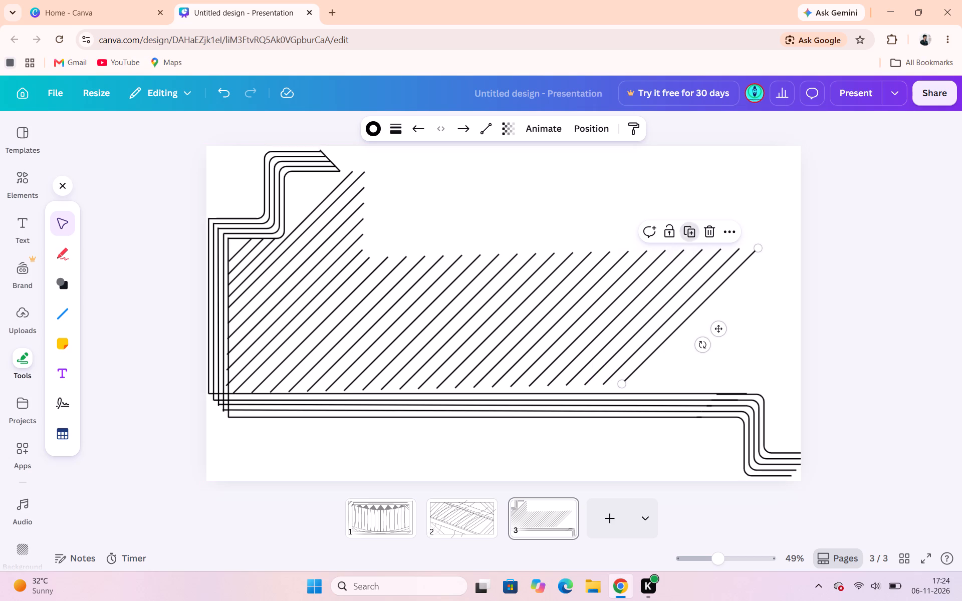
click(750, 327)
click(698, 304)
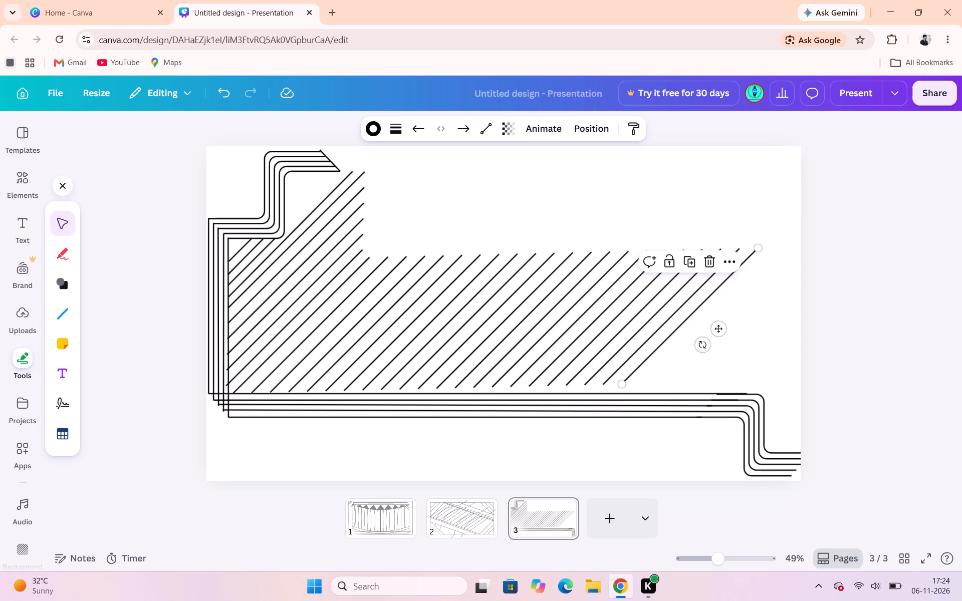
click(696, 225)
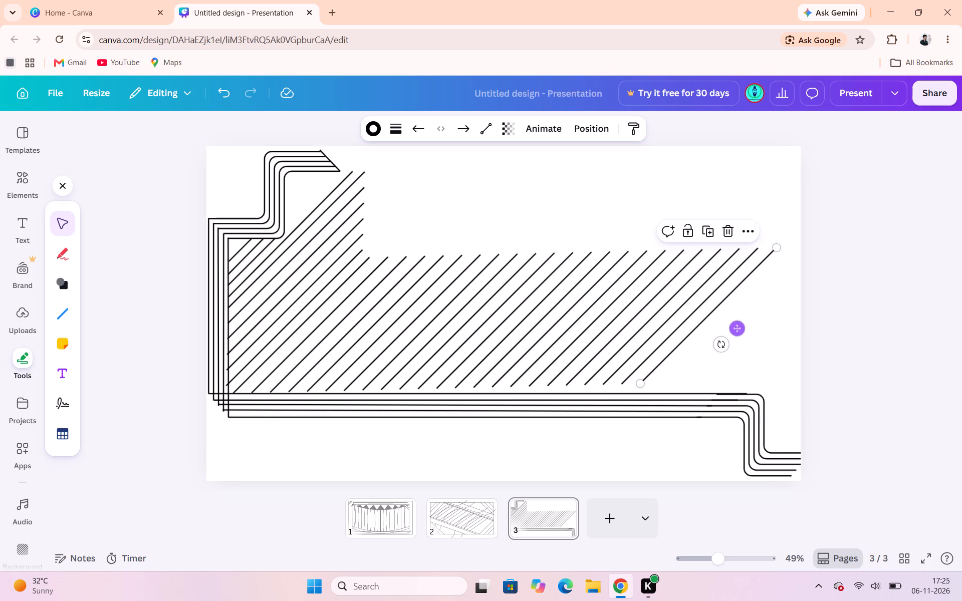
click(705, 227)
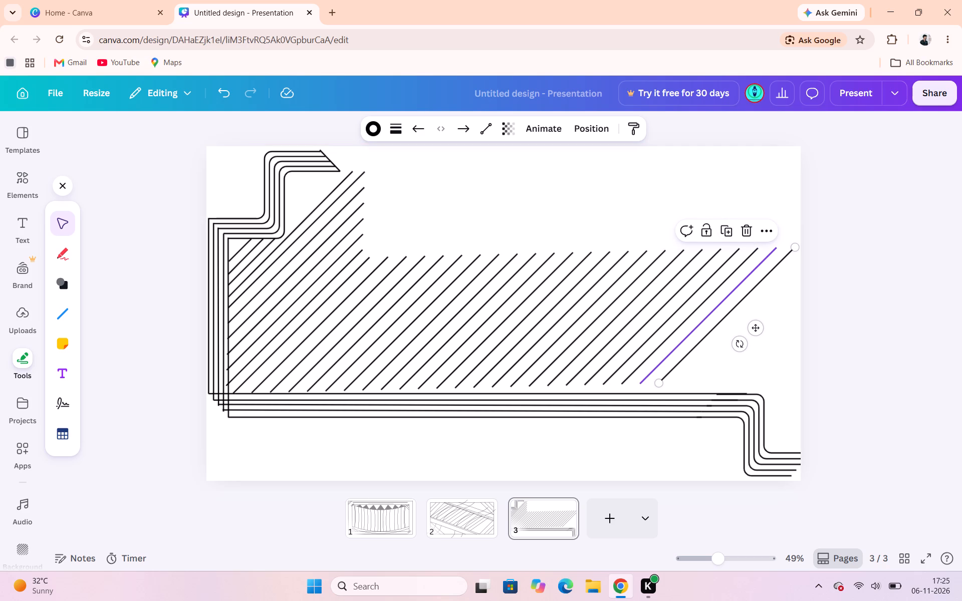
click(725, 310)
click(730, 310)
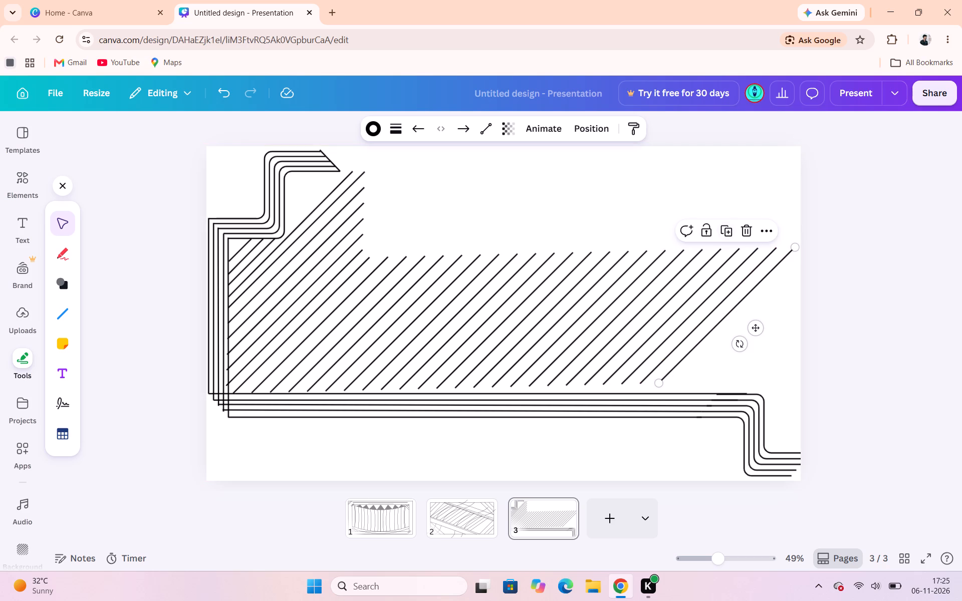
click(727, 226)
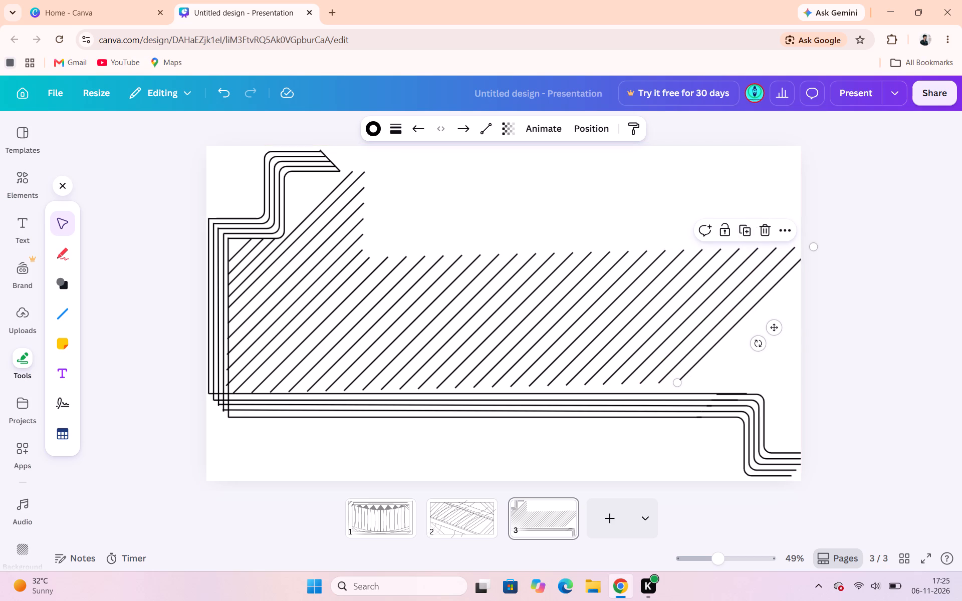
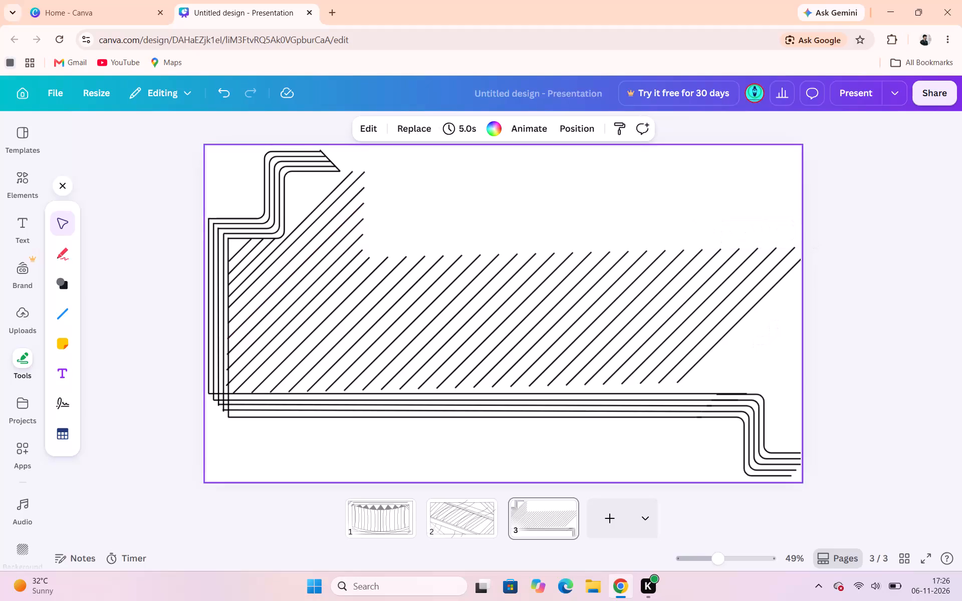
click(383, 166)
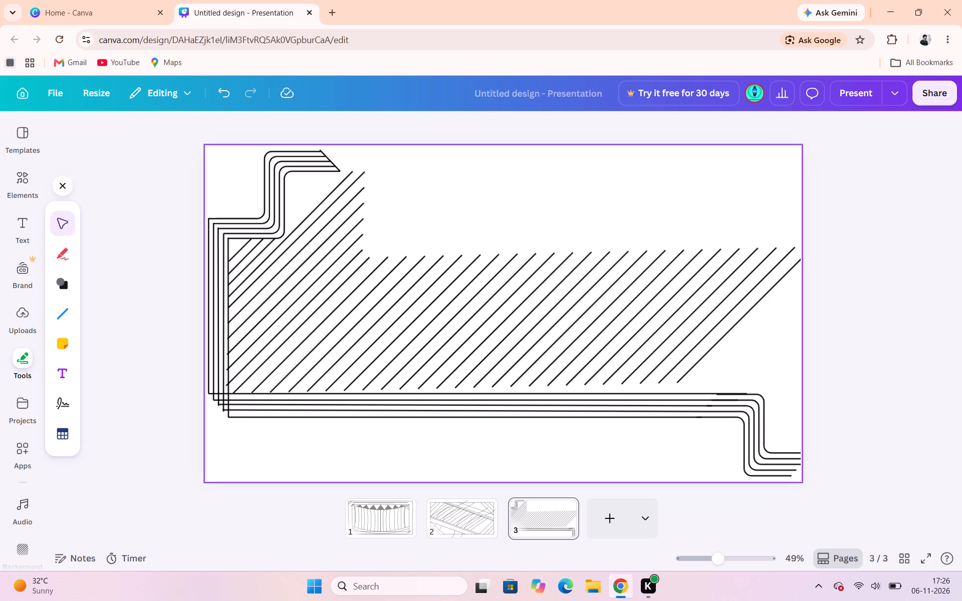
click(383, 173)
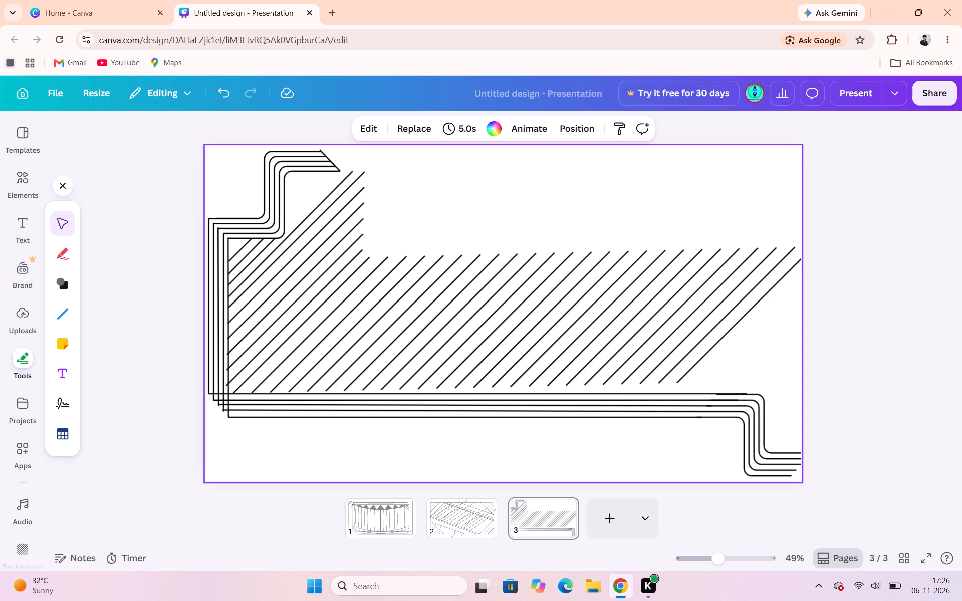
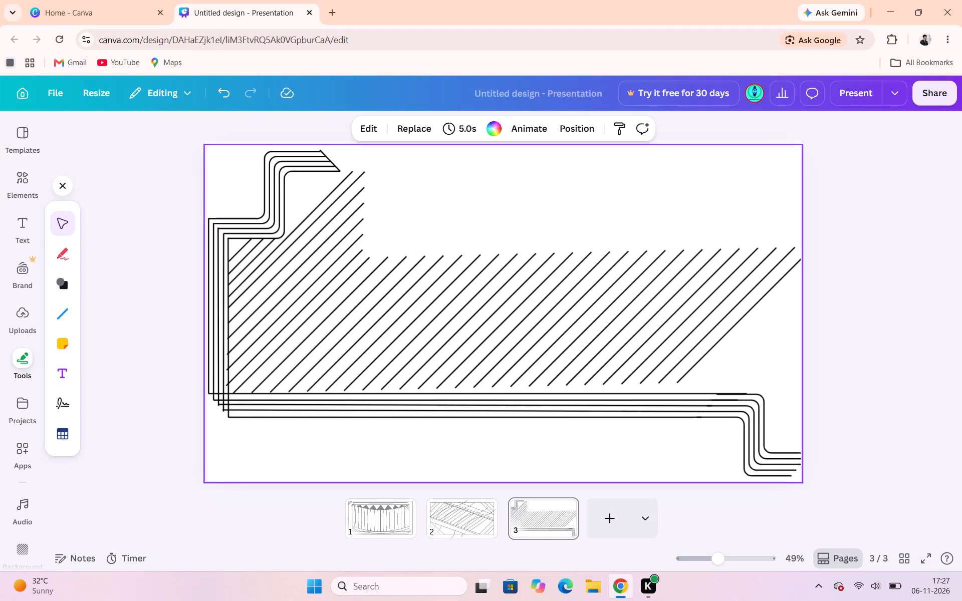
Draw a straight line about 1,400 long at -1° along the upper ends of the long diagonals, reaching the page's right edge.
click(59, 319)
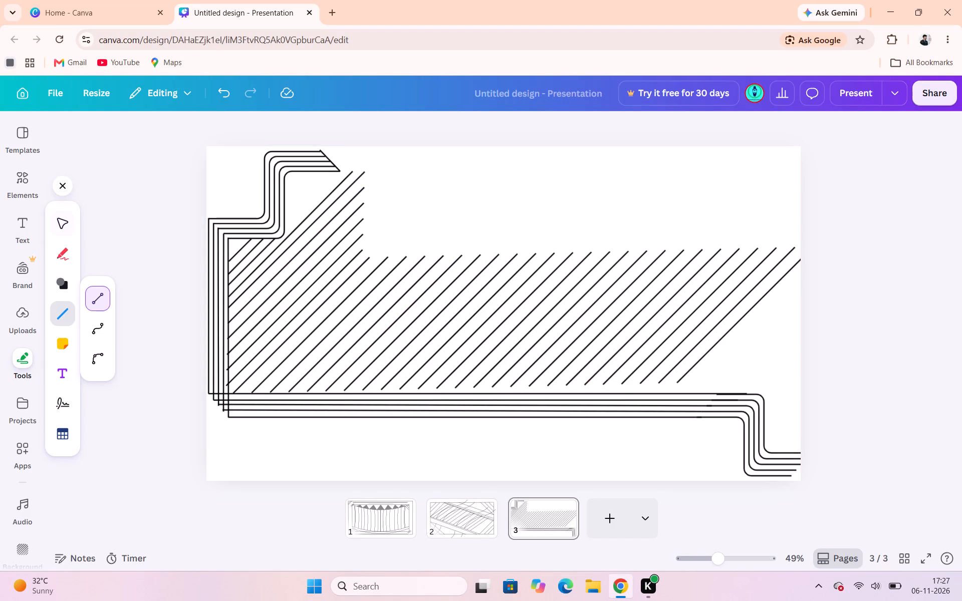
drag(367, 257, 660, 235)
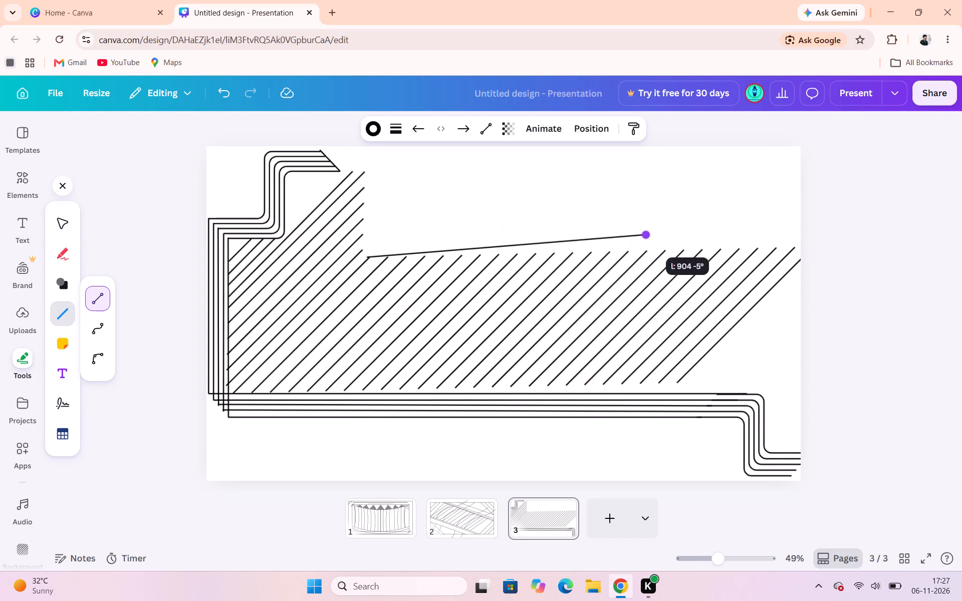
drag(660, 235, 804, 247)
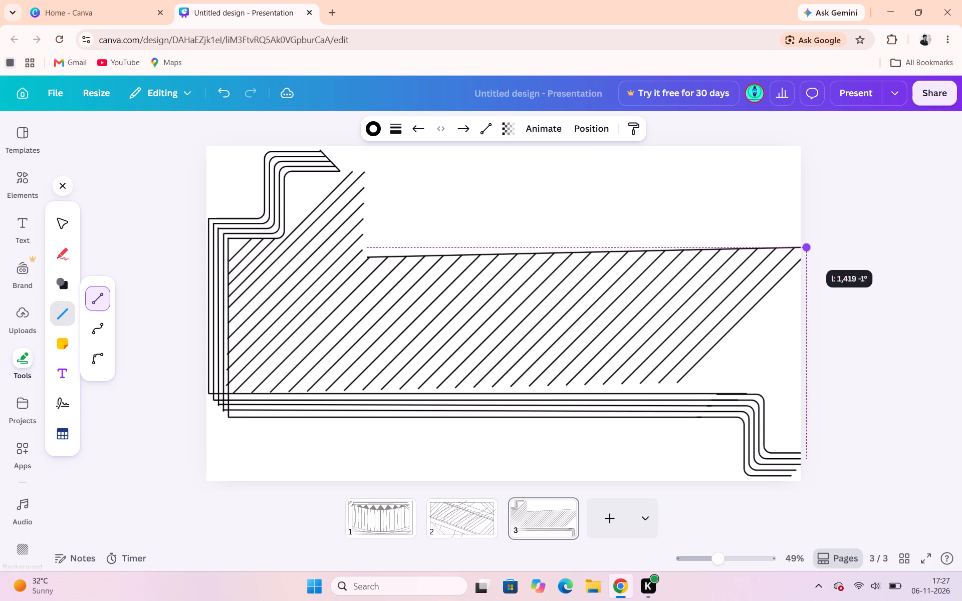
drag(804, 247, 796, 246)
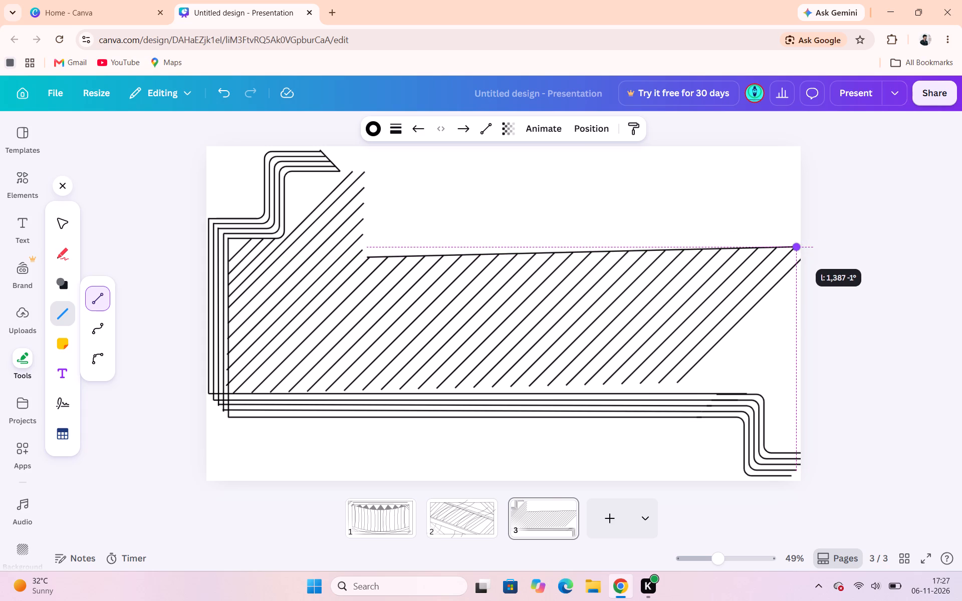
drag(796, 246, 799, 247)
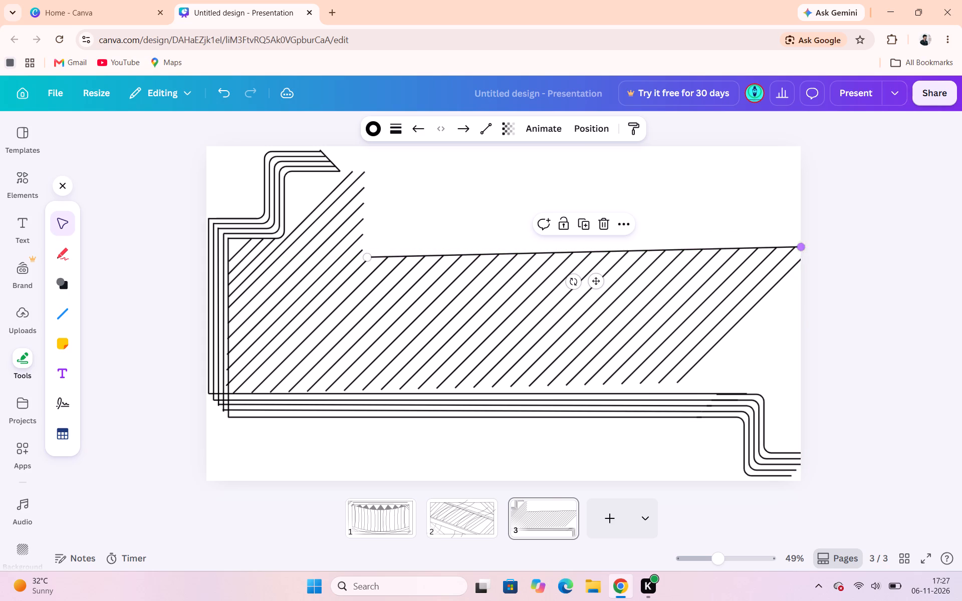
click(848, 228)
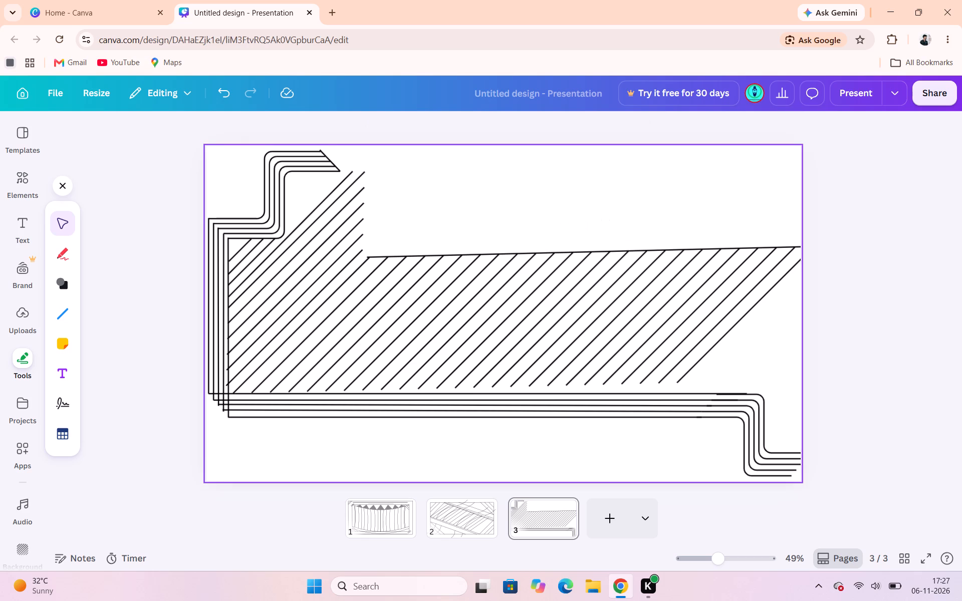
Draw a near-vertical straight line from the new edge line's left end up to the top of the upper-left diagonals.
click(68, 315)
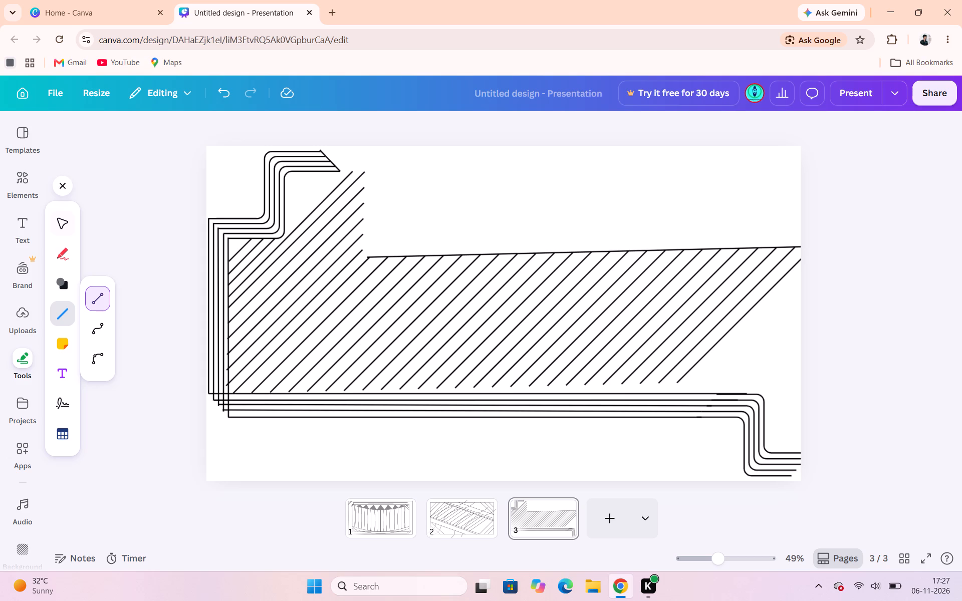
drag(366, 256, 365, 178)
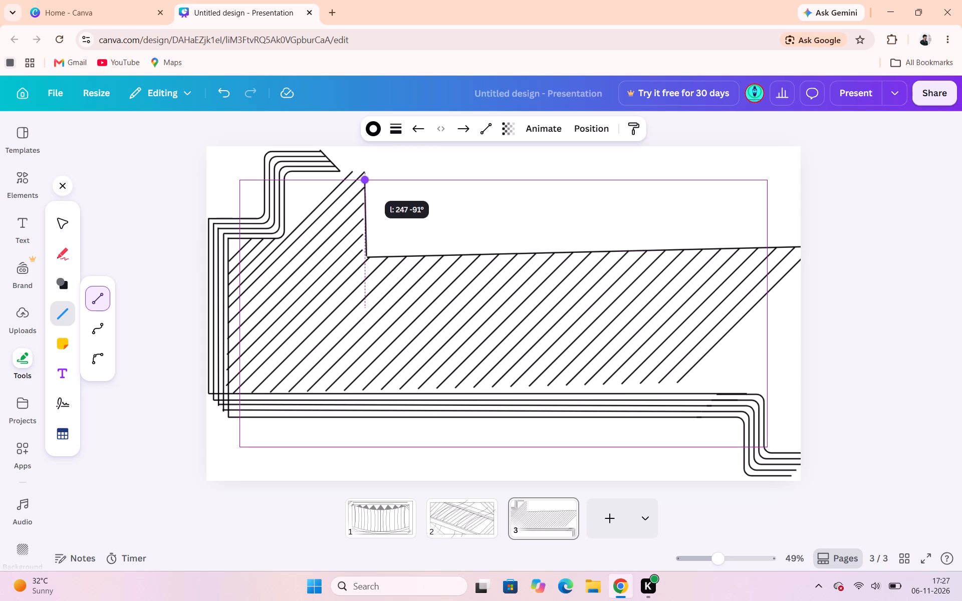
drag(365, 178, 366, 171)
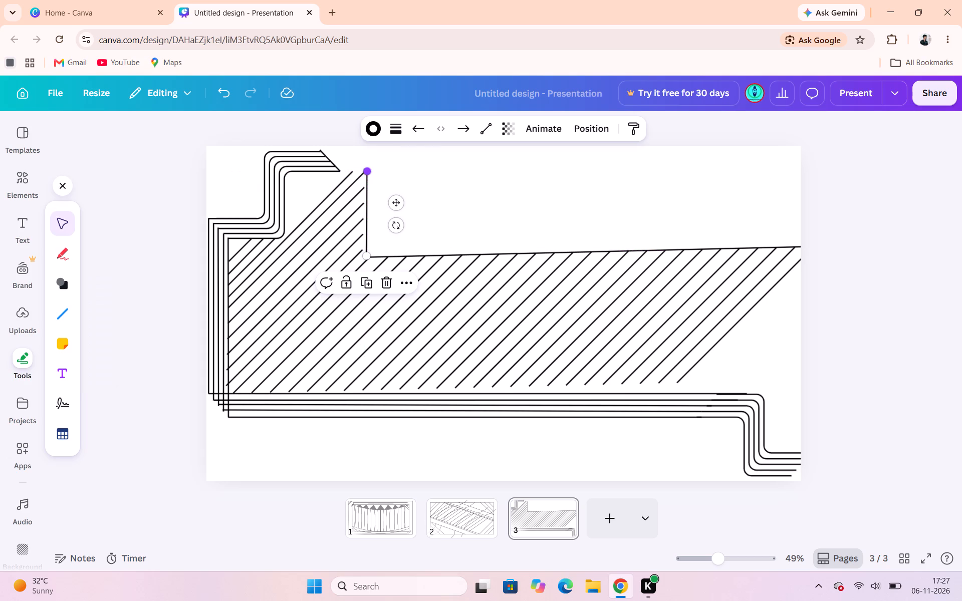
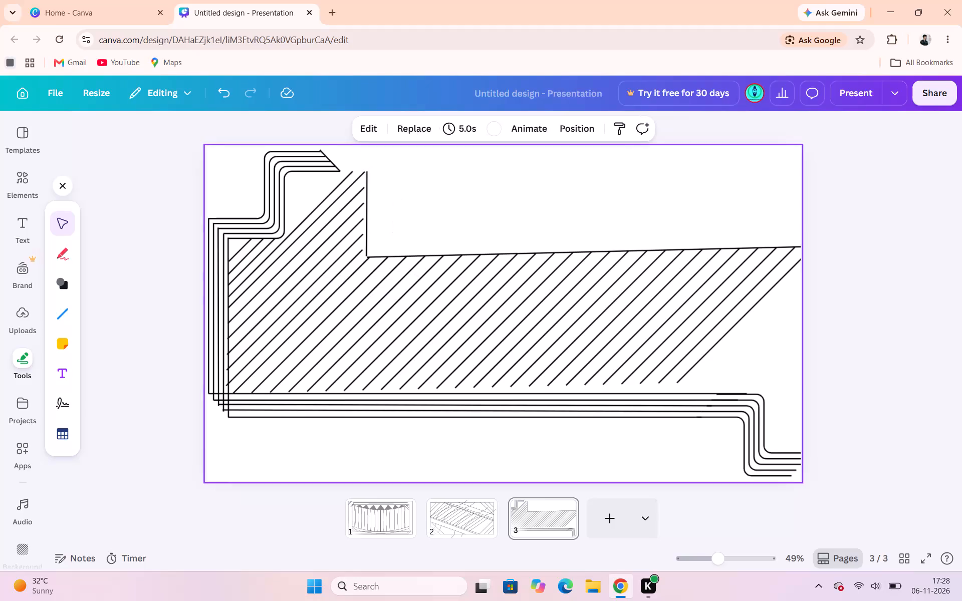
Lengthen the vertical edge line downward to about 291 at -90° and shift it onto the right ends of the upper-left diagonals.
click(363, 230)
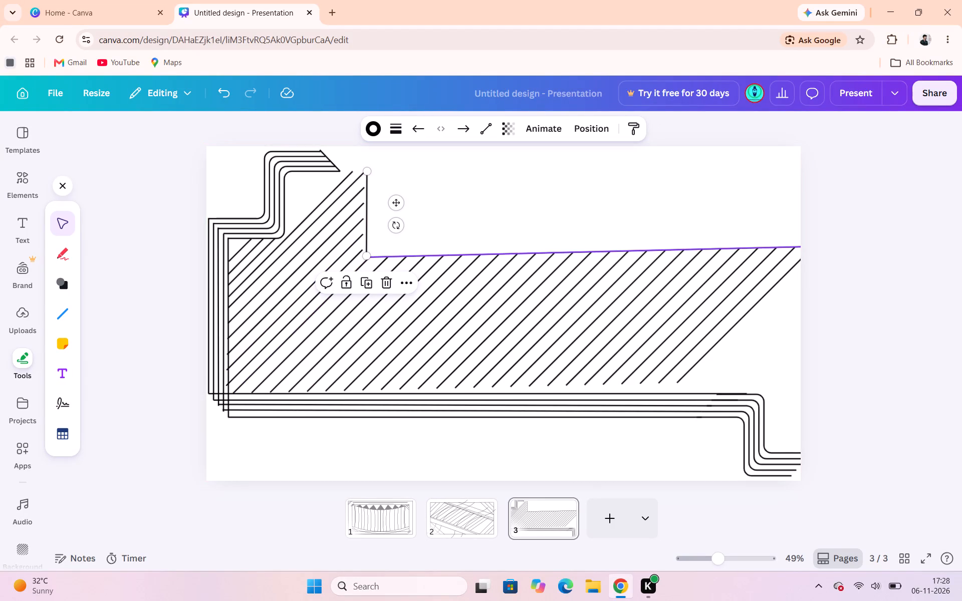
drag(366, 254, 367, 260)
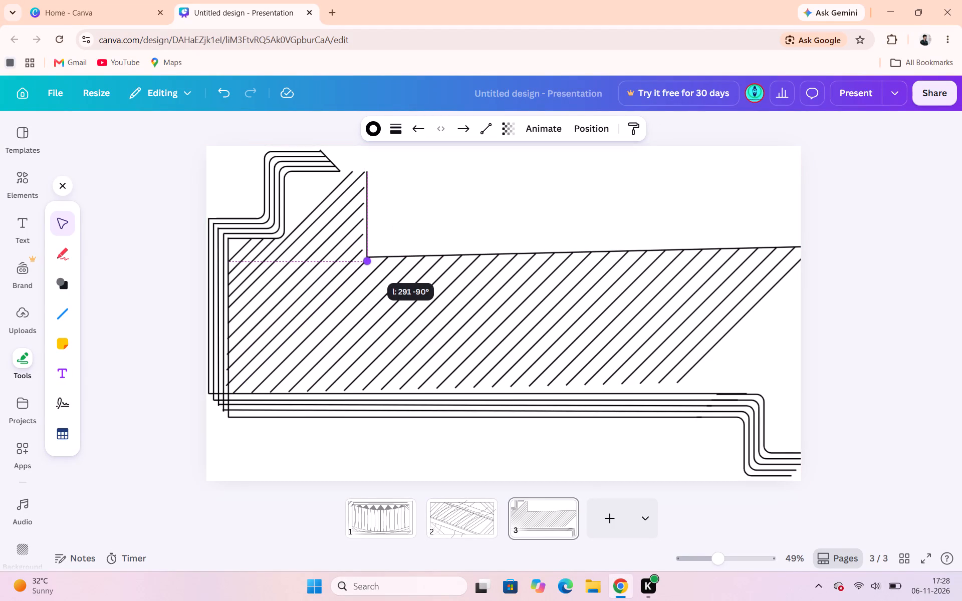
drag(367, 260, 366, 260)
click(529, 186)
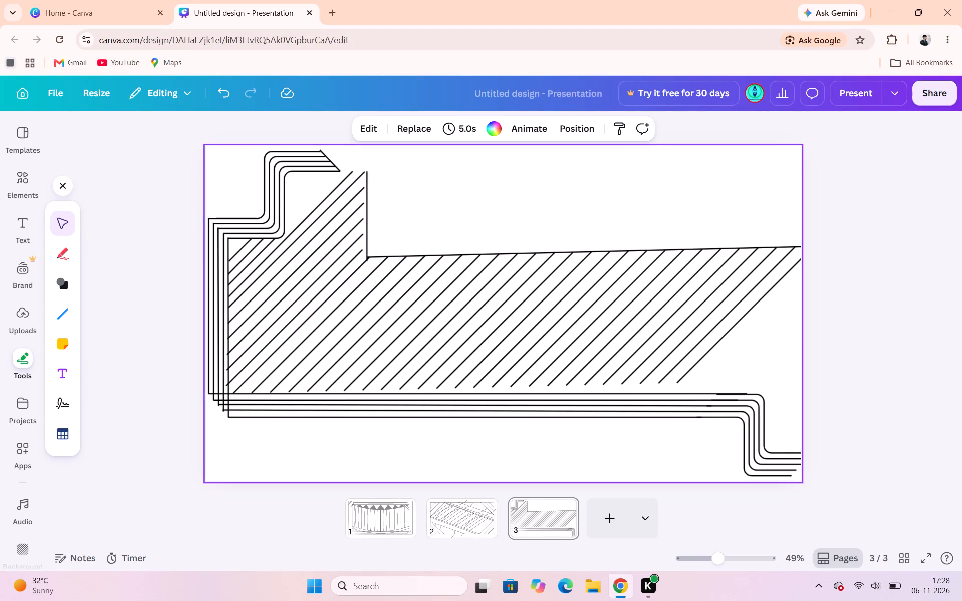
click(368, 219)
click(463, 160)
click(366, 228)
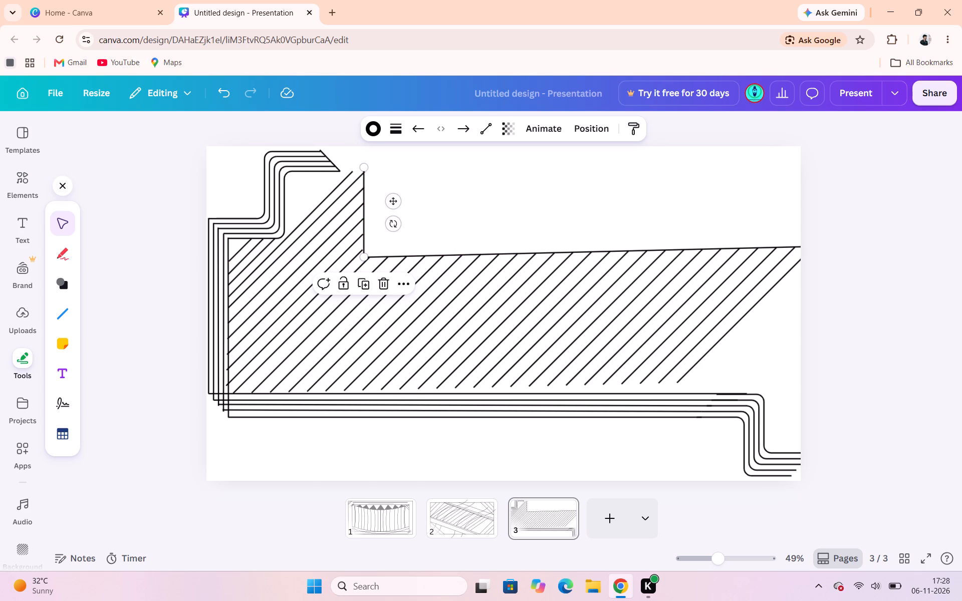
click(436, 203)
Extend the long upper edge line's left end to the vertical line, making it about 1,409 long at -1°.
click(374, 257)
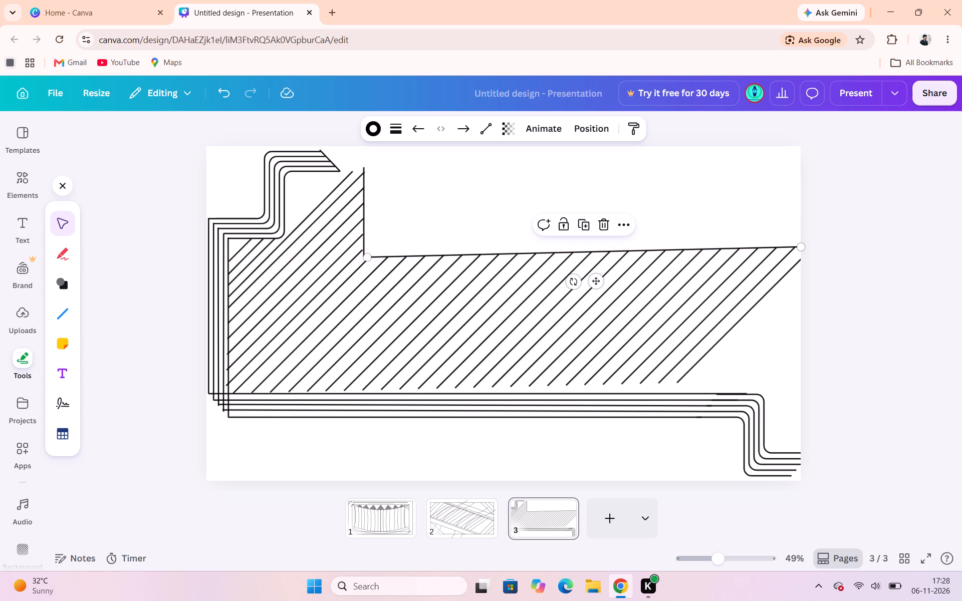
click(364, 258)
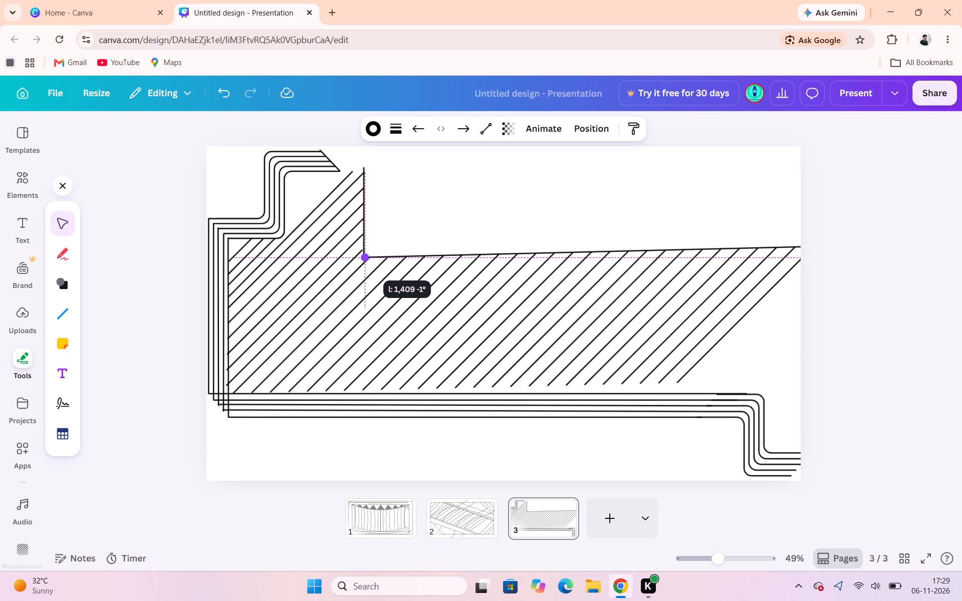
click(402, 229)
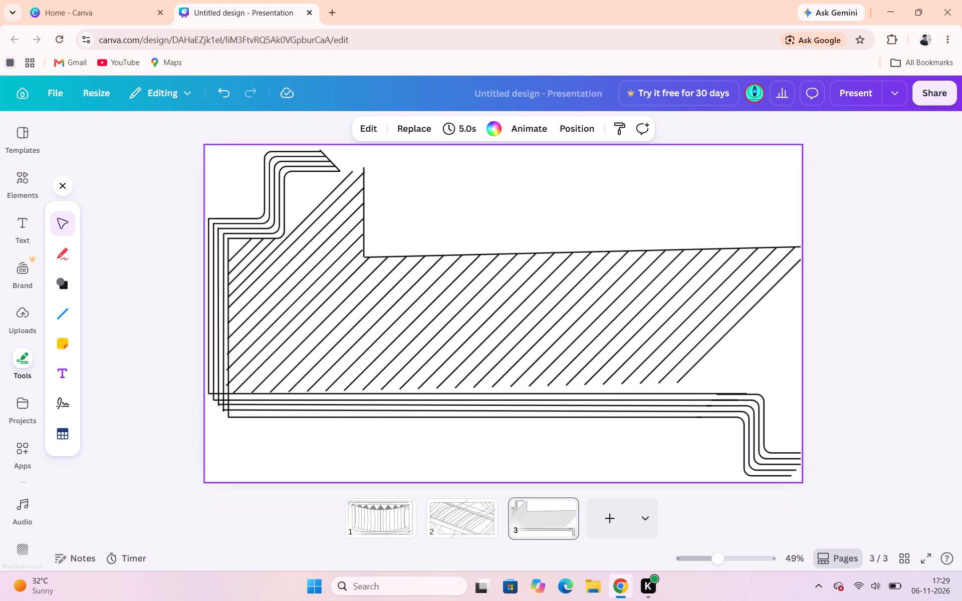
Stretch the vertical line to about 304 at -91° and move it up so its lower end meets the long edge line's left end.
click(505, 210)
click(368, 256)
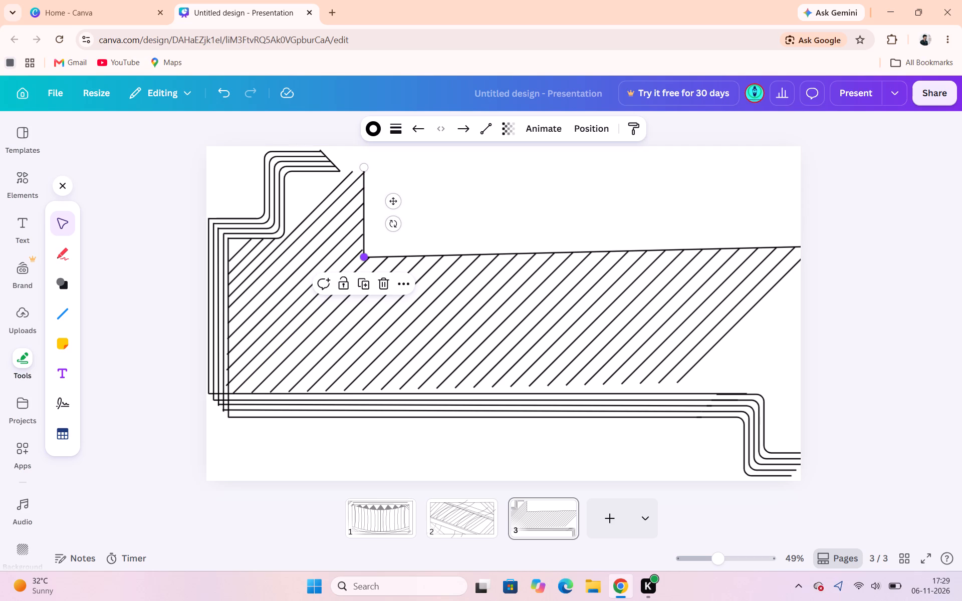
click(364, 256)
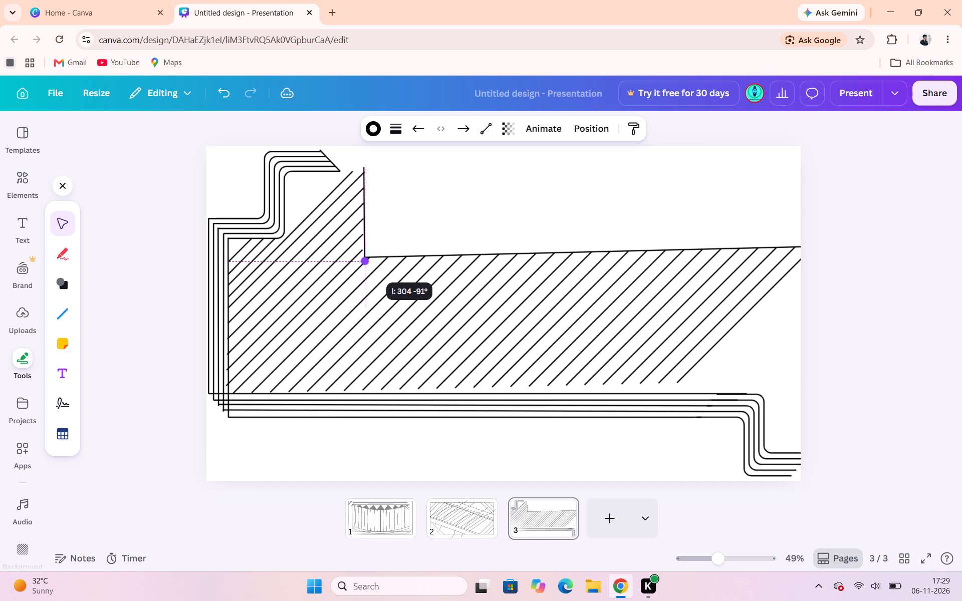
click(398, 255)
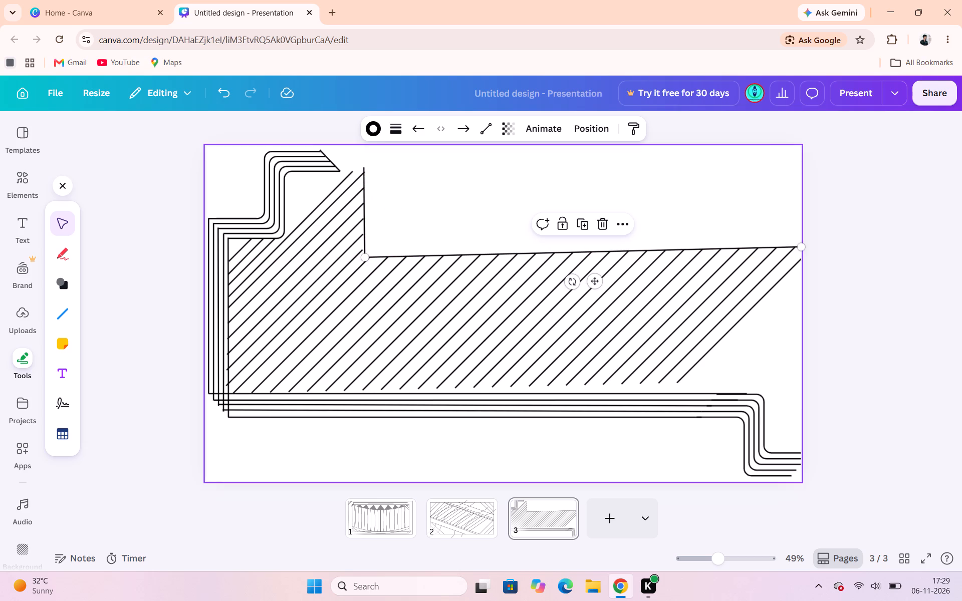
click(455, 192)
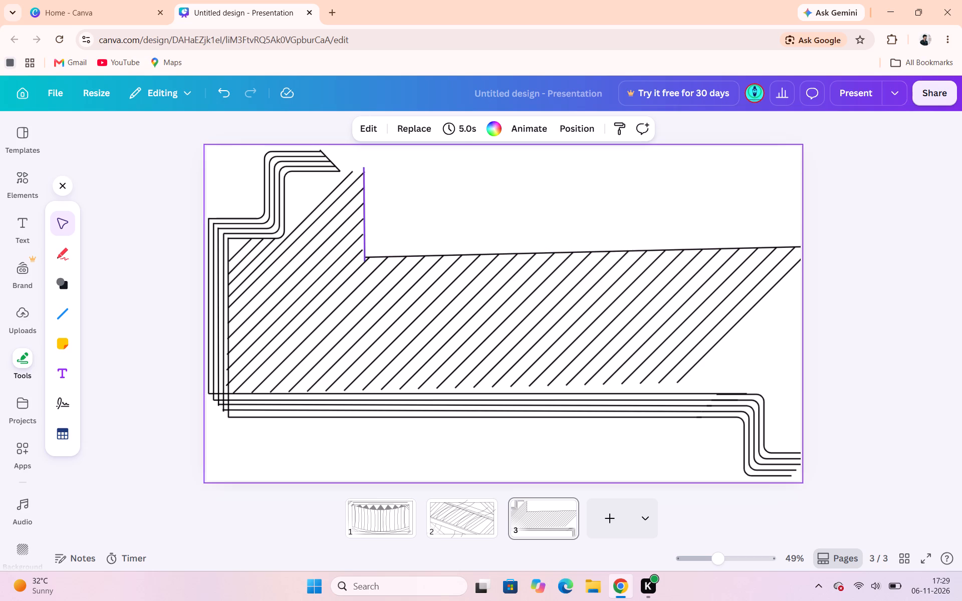
click(362, 256)
click(361, 228)
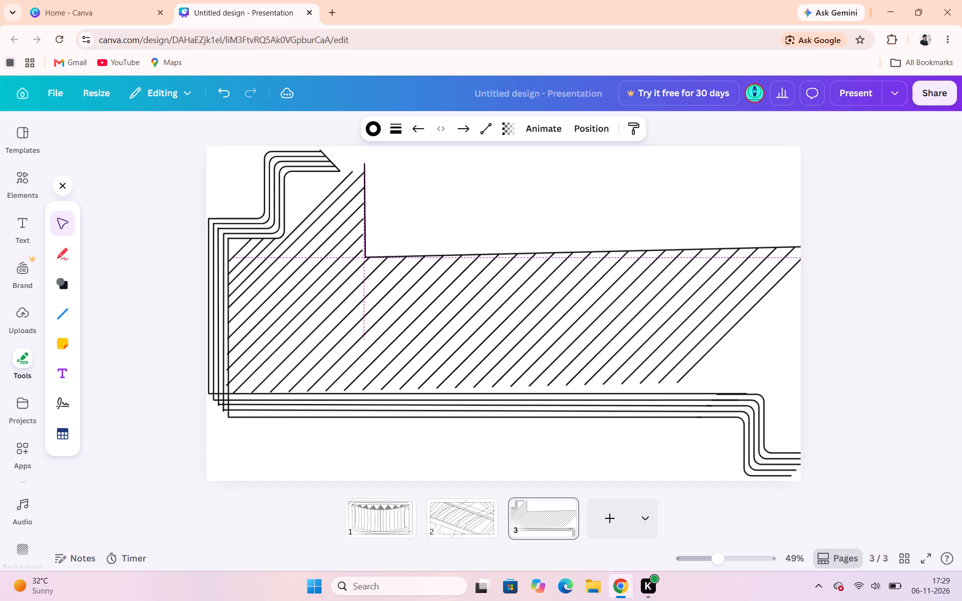
click(421, 217)
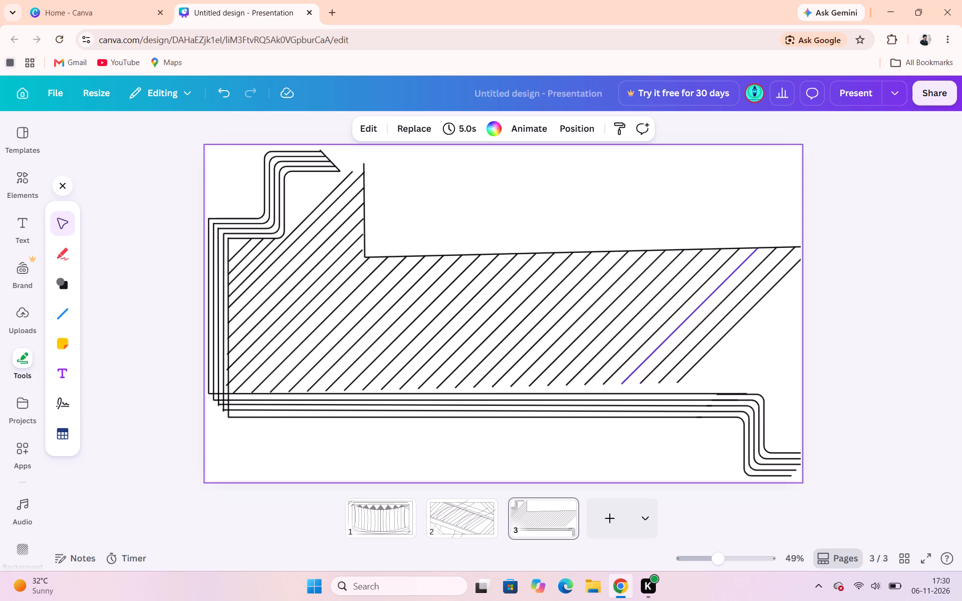
Duplicate the long upper edge line and place the copy along the lower ends of the long diagonals.
click(435, 253)
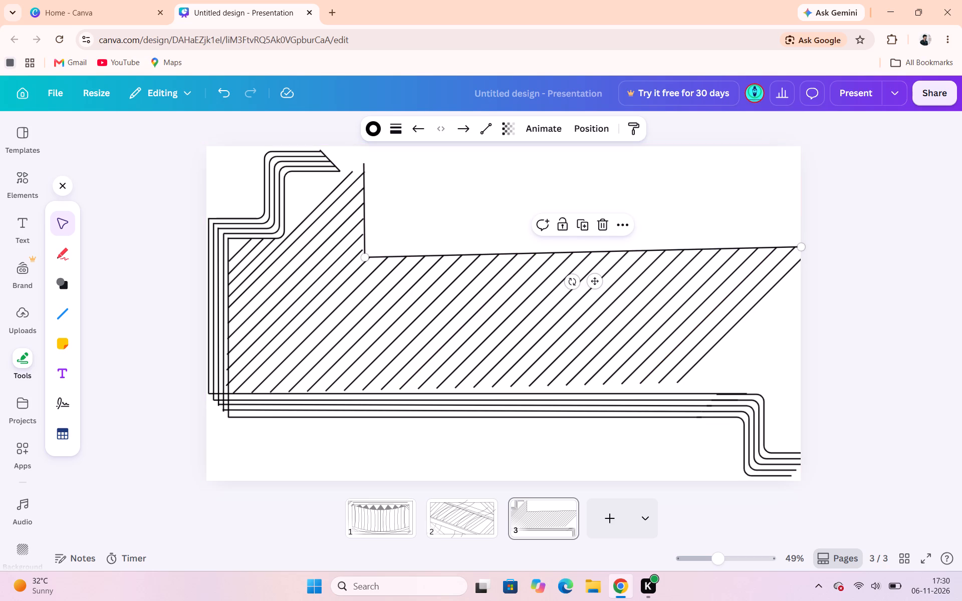
click(588, 232)
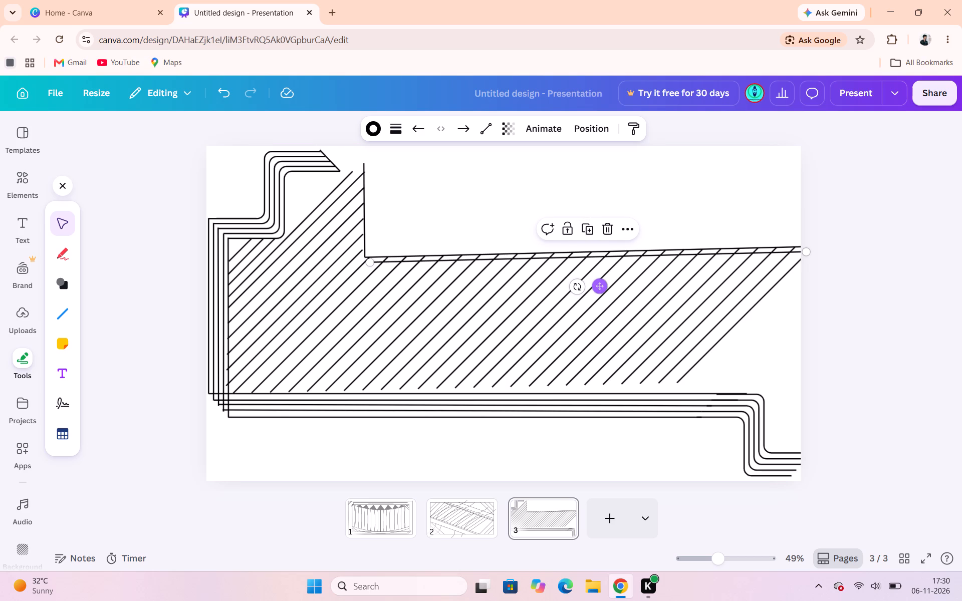
drag(601, 289, 532, 423)
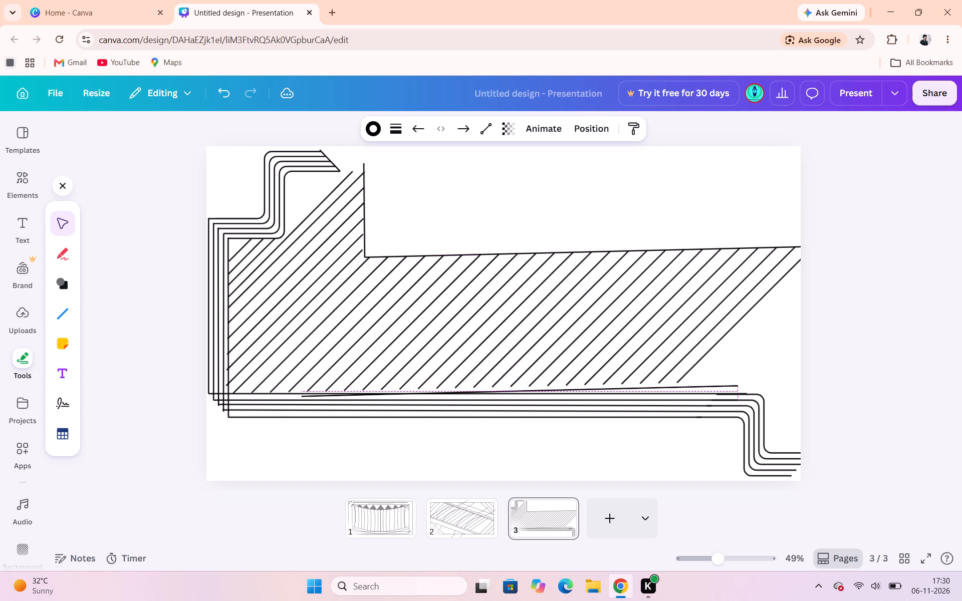
drag(532, 423, 539, 417)
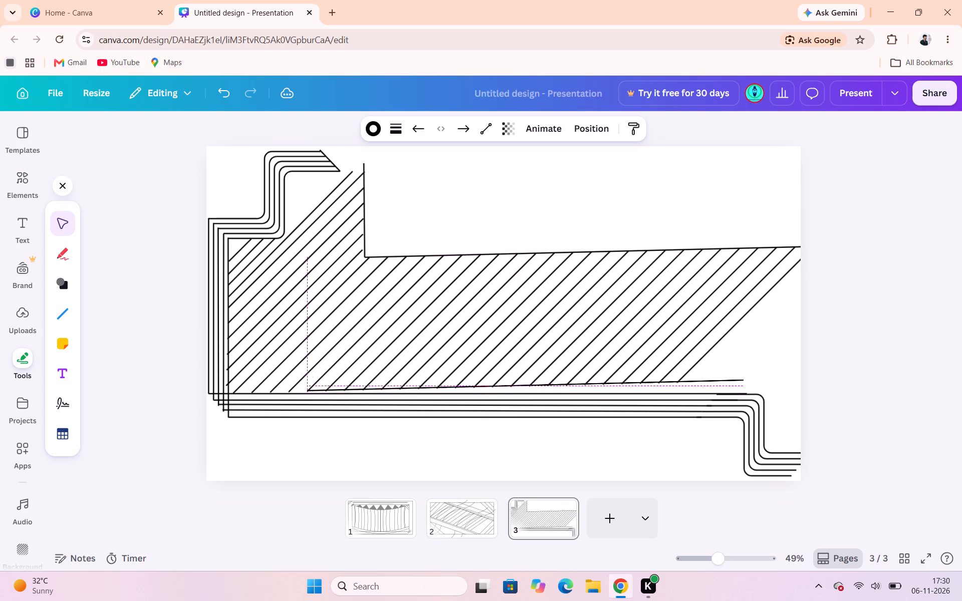
drag(539, 417, 520, 420)
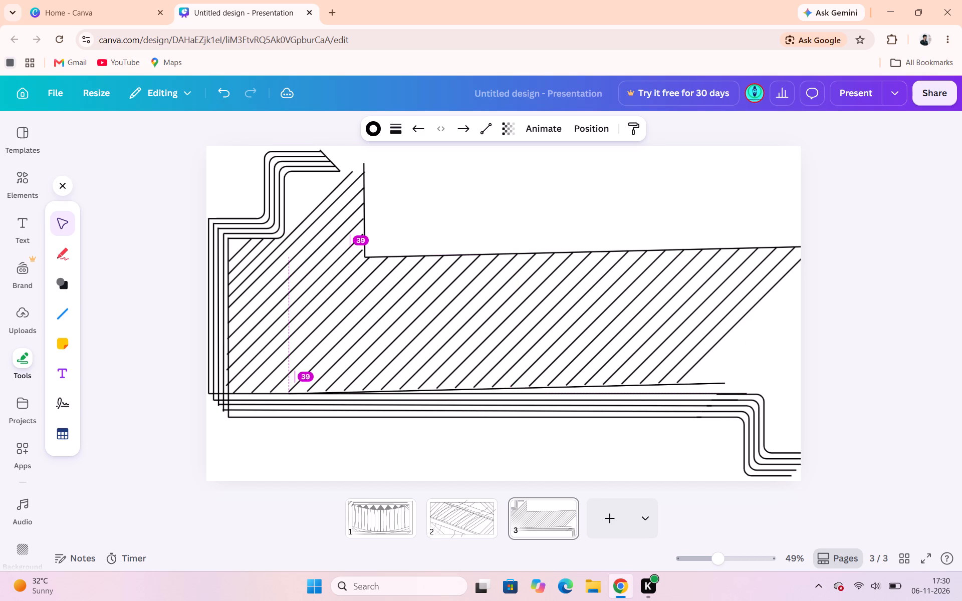
drag(520, 420, 520, 419)
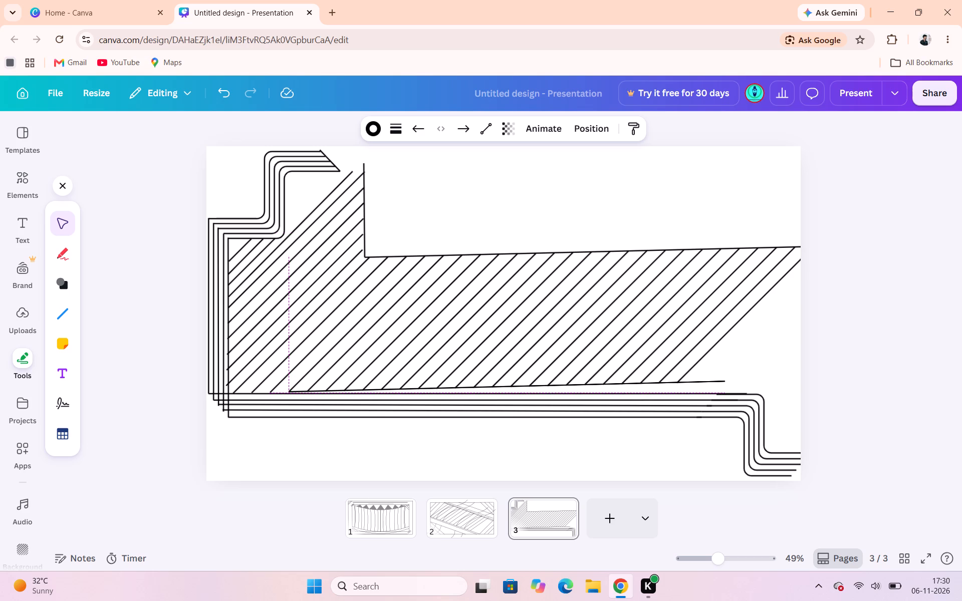
drag(520, 419, 520, 420)
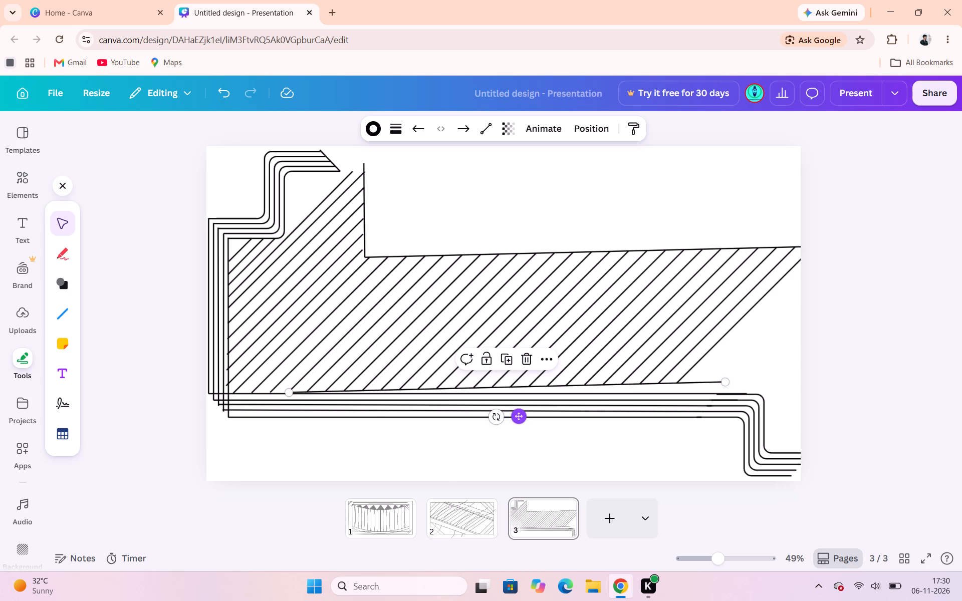
click(799, 347)
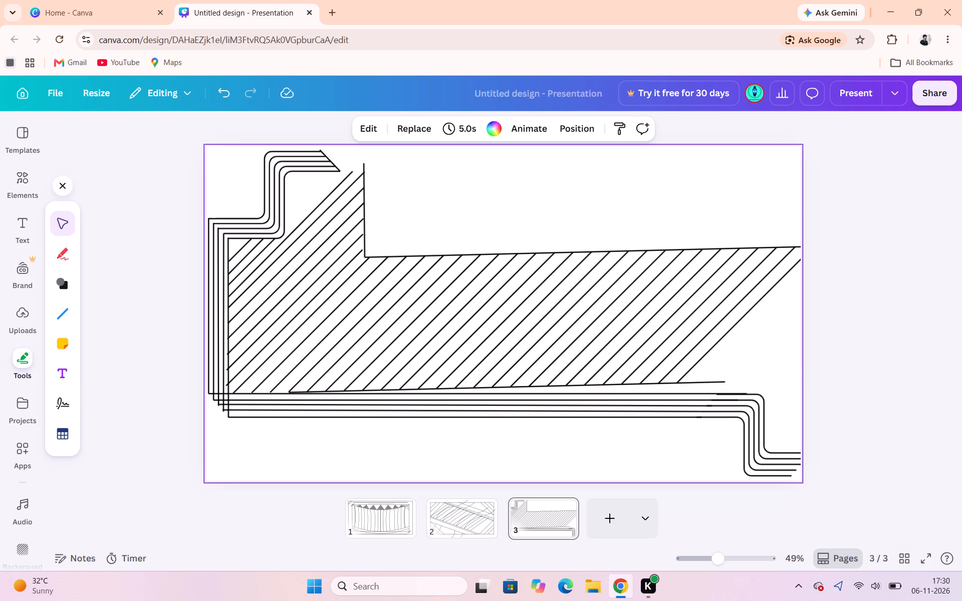
click(892, 349)
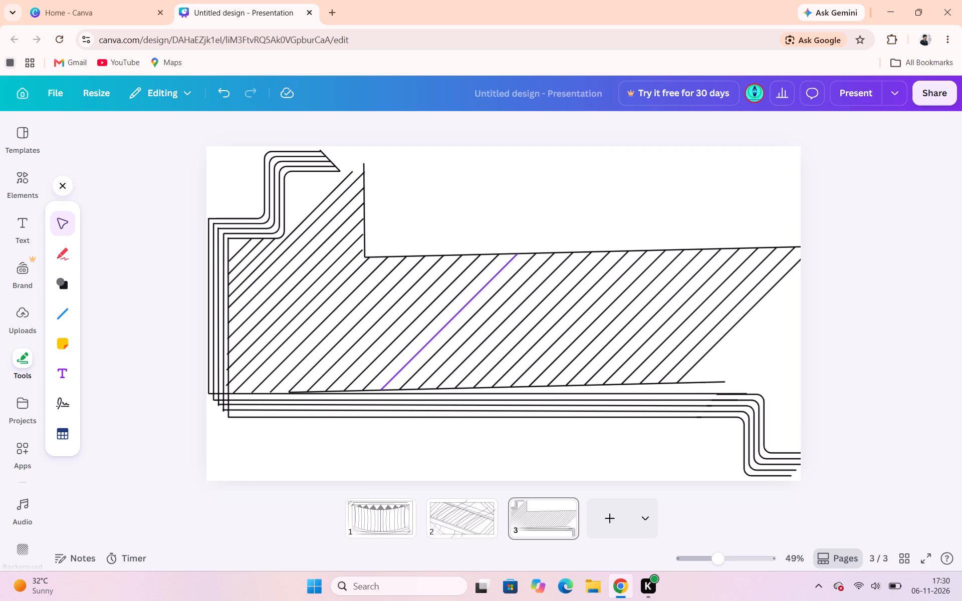
Draw a straight line about 152 long at 42° from the innermost top elbow's corner down to the uppermost long diagonal.
click(63, 304)
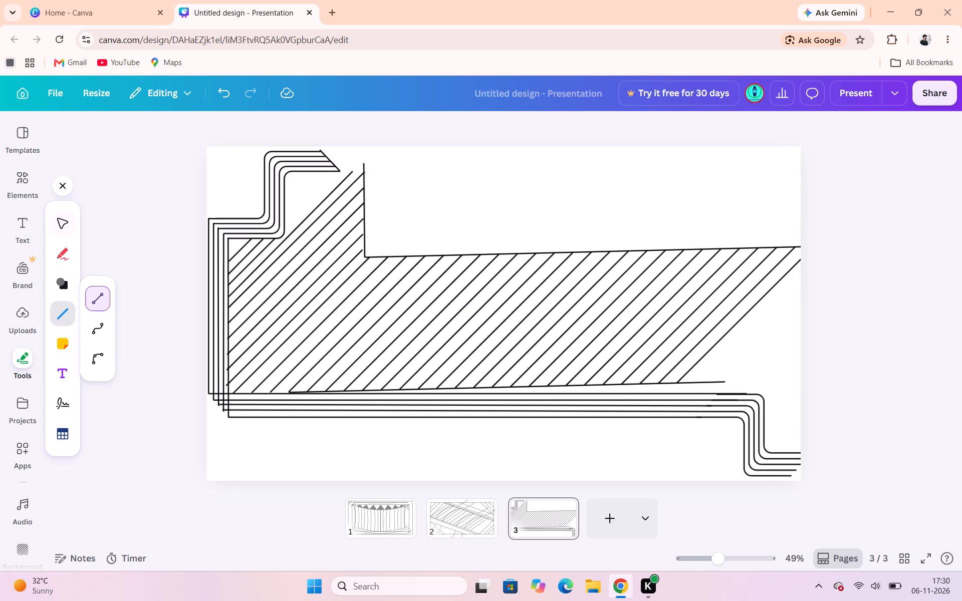
drag(285, 172, 316, 203)
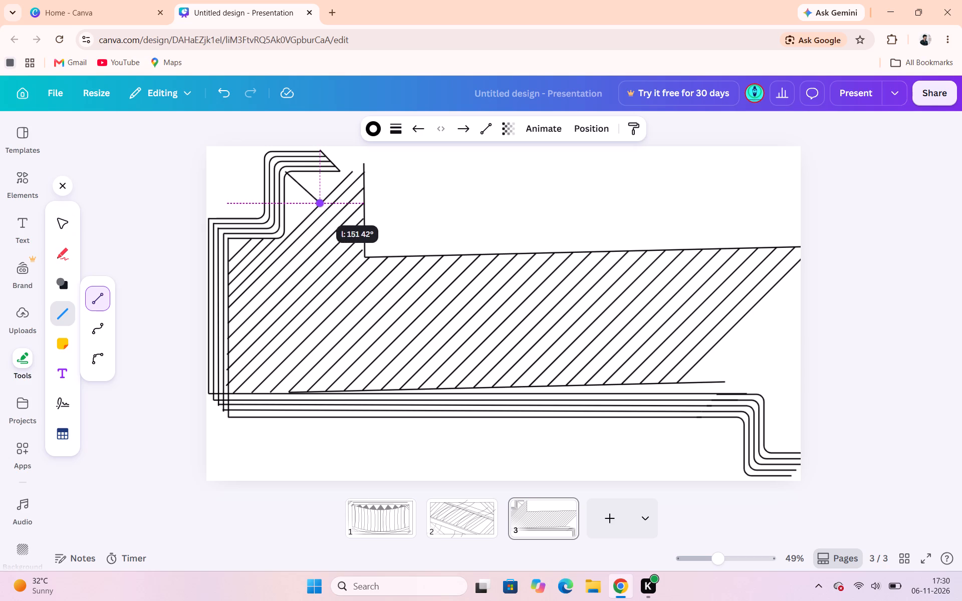
drag(316, 203, 321, 203)
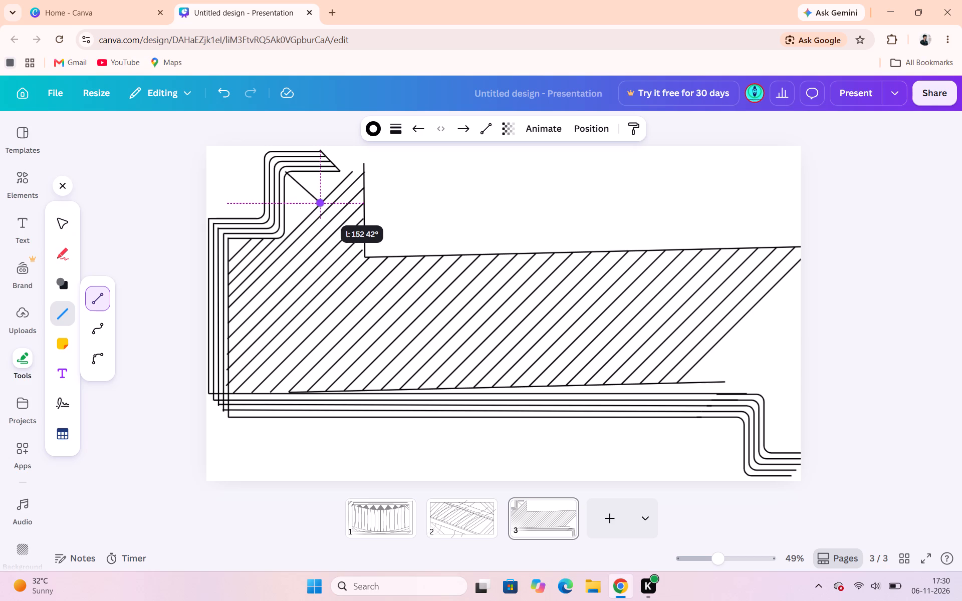
drag(321, 203, 320, 203)
click(466, 171)
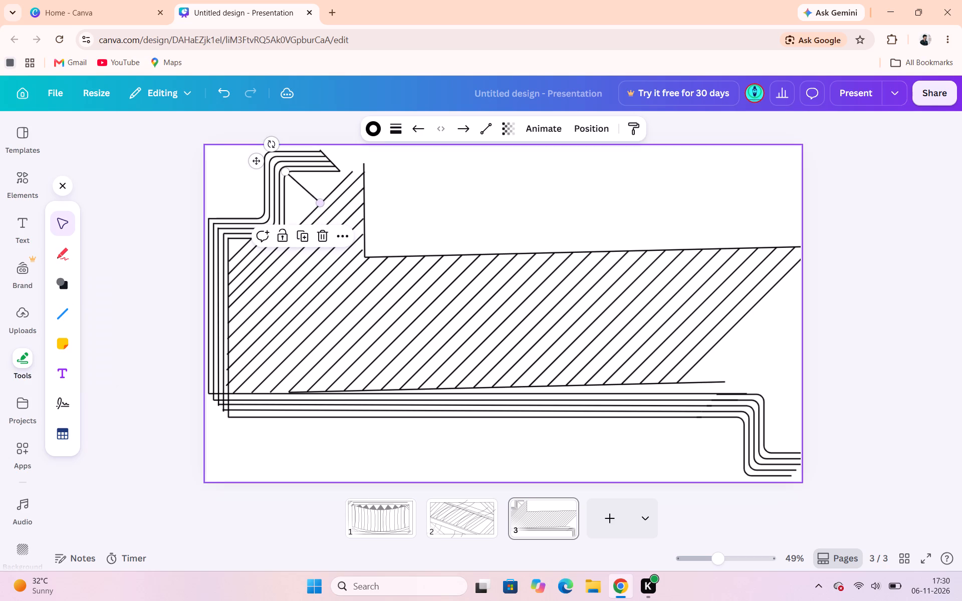
Nudge the new short 42° line slightly downward between the elbow corner and the diagonal.
click(306, 184)
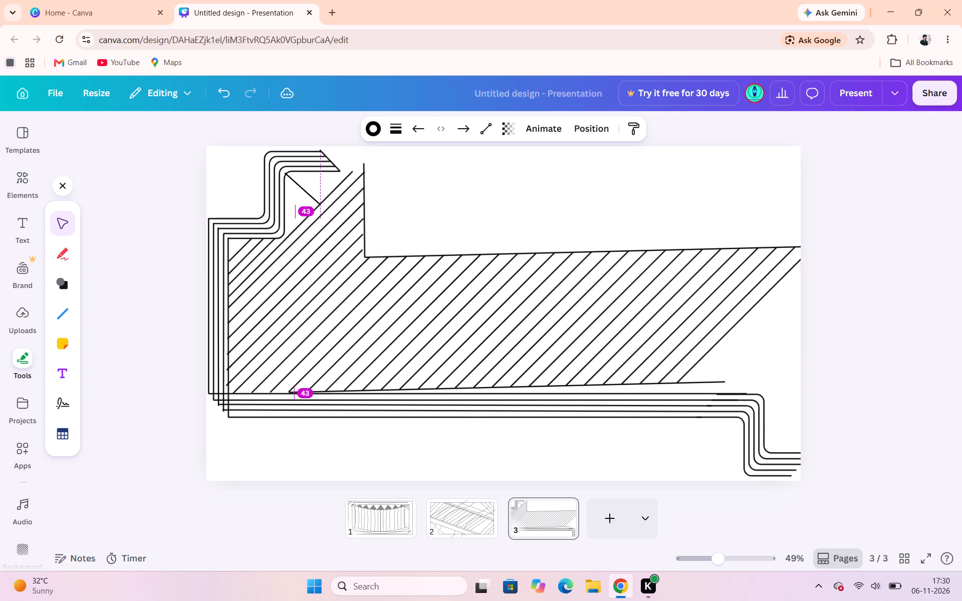
click(307, 188)
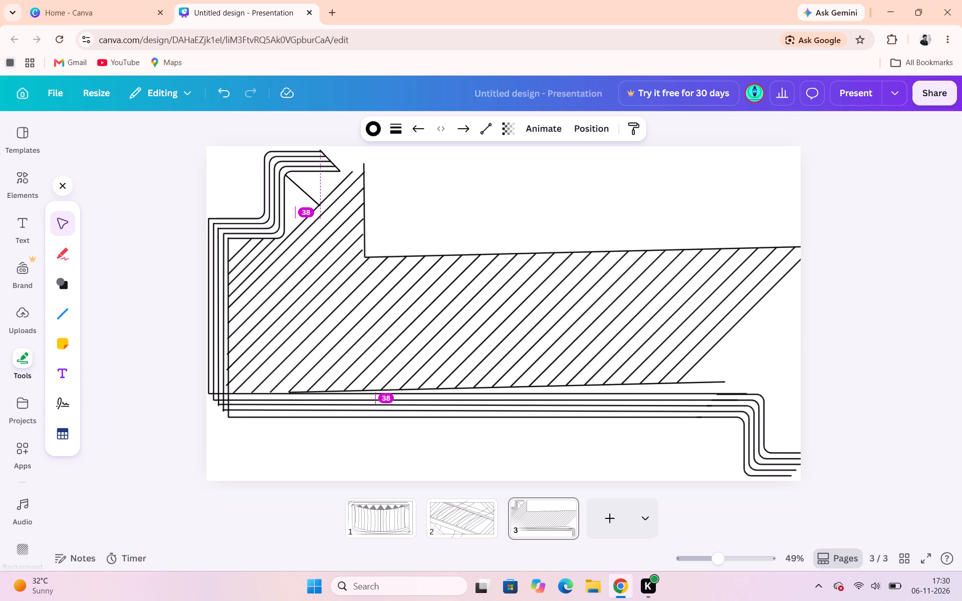
click(446, 183)
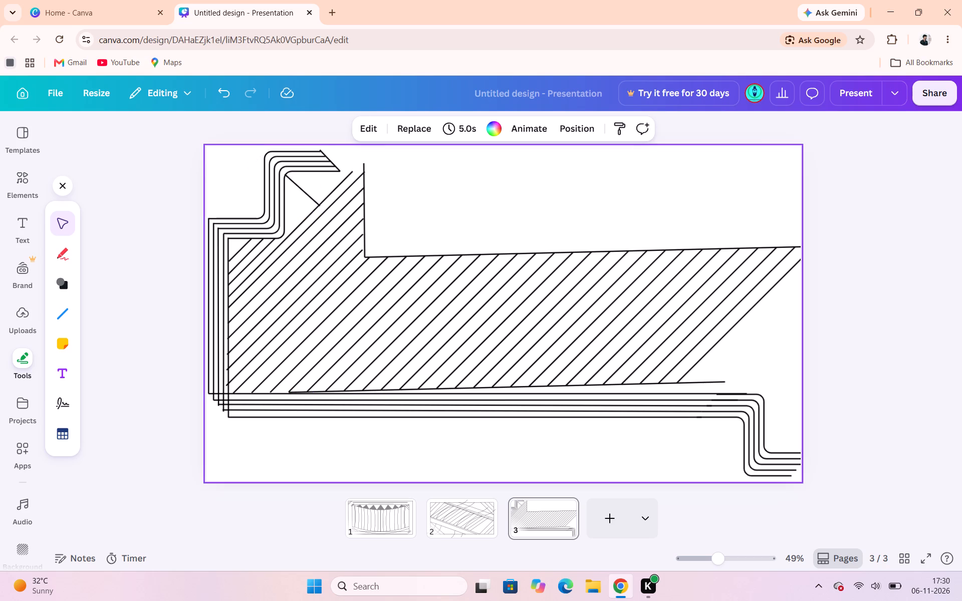
click(446, 185)
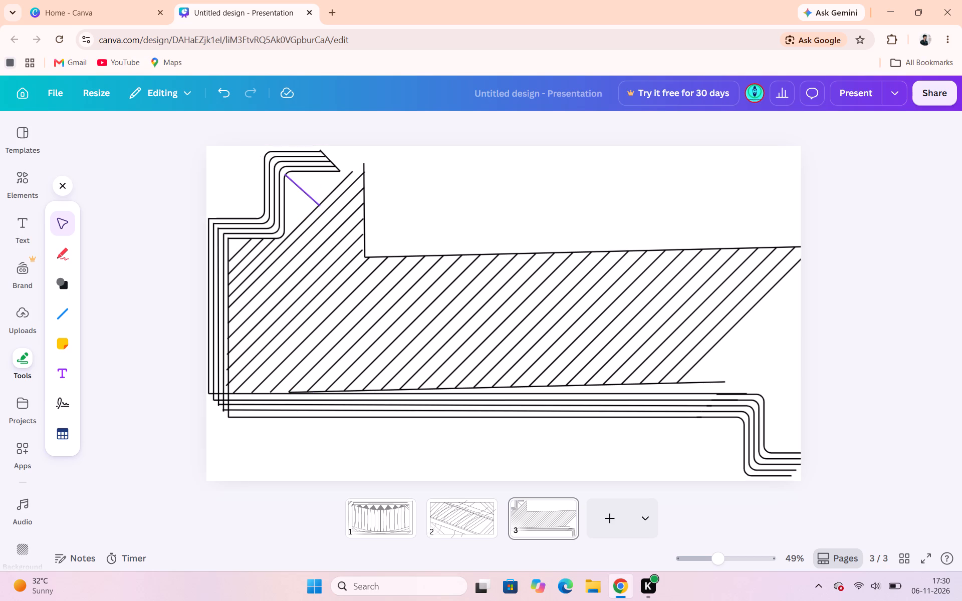
Make three duplicates of the short 42° line that runs from the innermost top elbow's corner to the uppermost long diagonal.
click(307, 198)
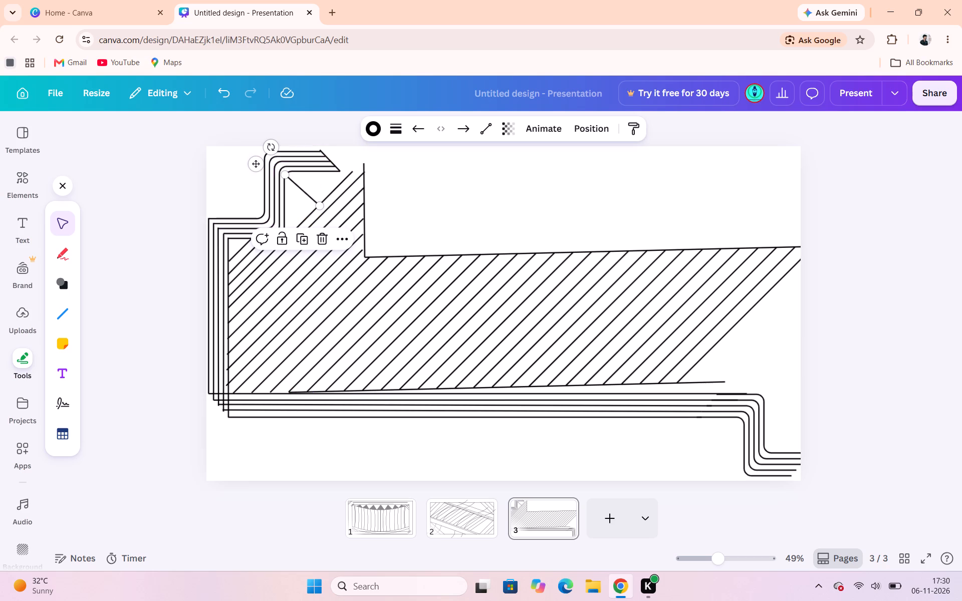
click(306, 247)
click(306, 247)
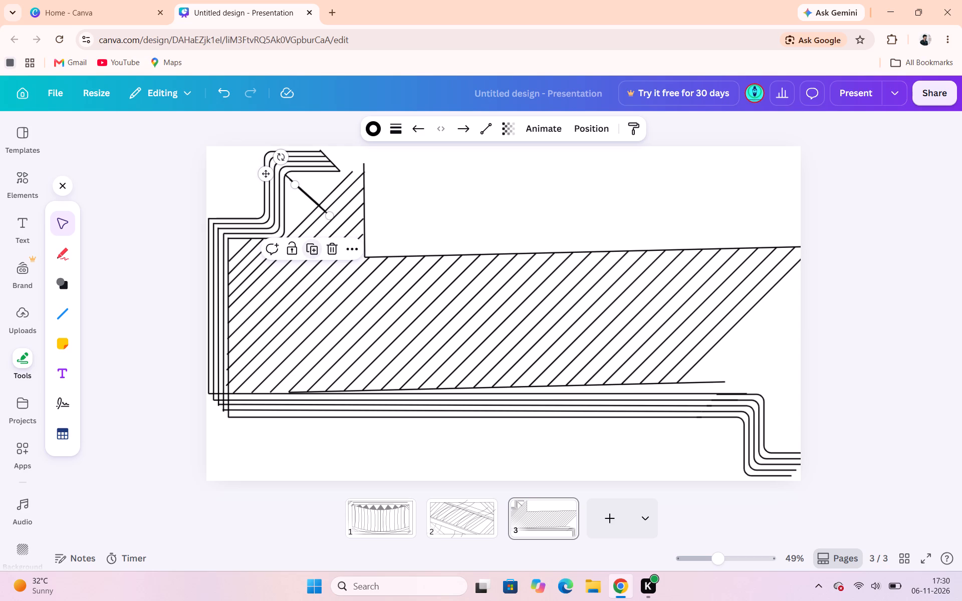
click(306, 247)
click(306, 247)
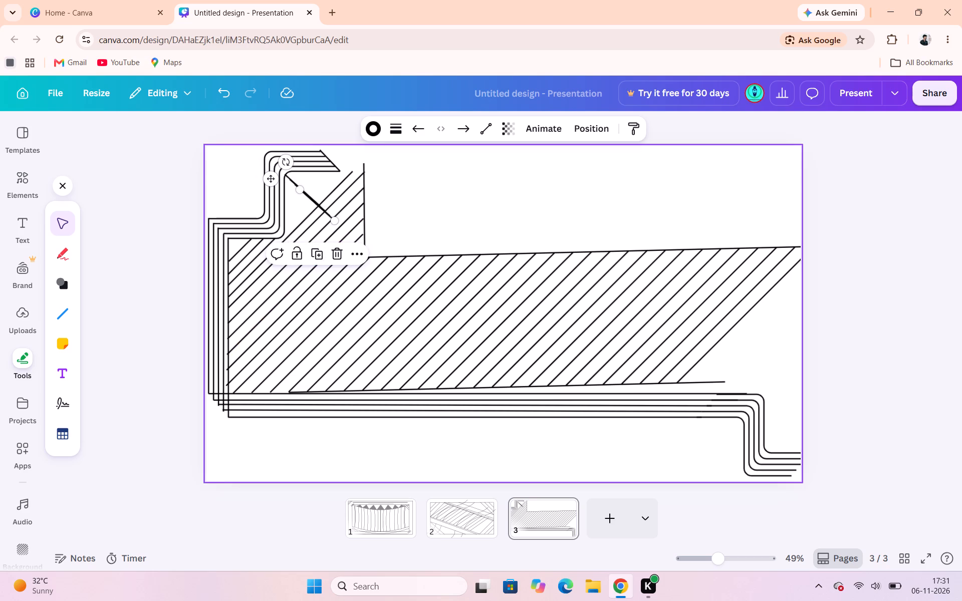
Move one short-line copy so it starts just below the innermost top elbow's lower bend and crosses the long diagonals.
click(426, 210)
click(324, 208)
drag(271, 175, 260, 185)
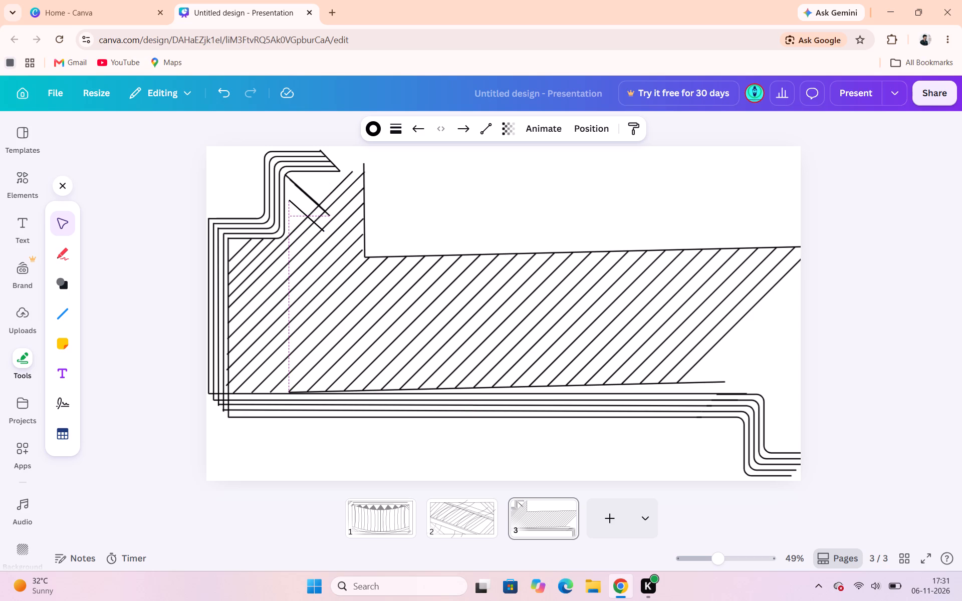
drag(260, 185, 252, 202)
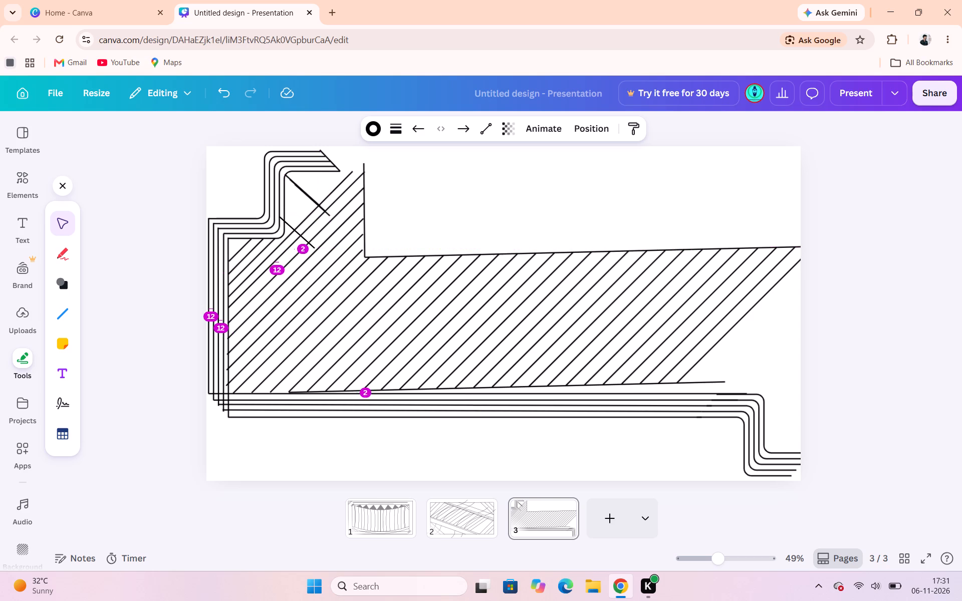
drag(252, 202, 247, 226)
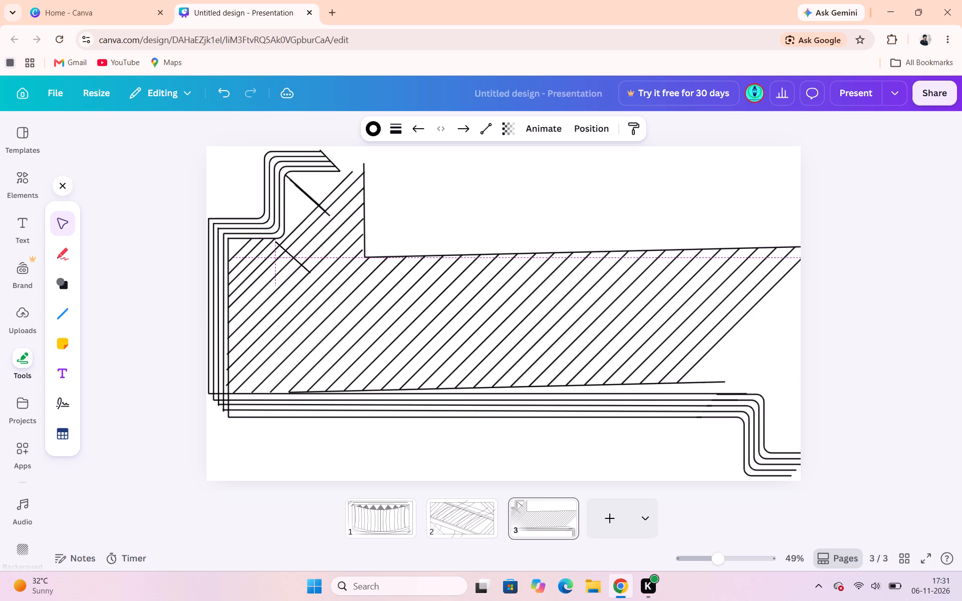
drag(247, 226, 246, 225)
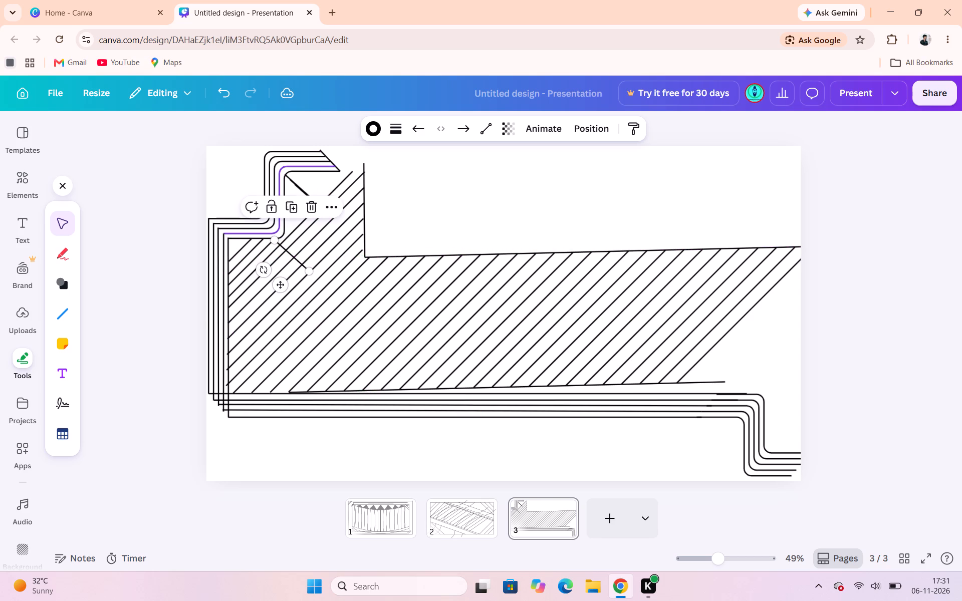
click(390, 177)
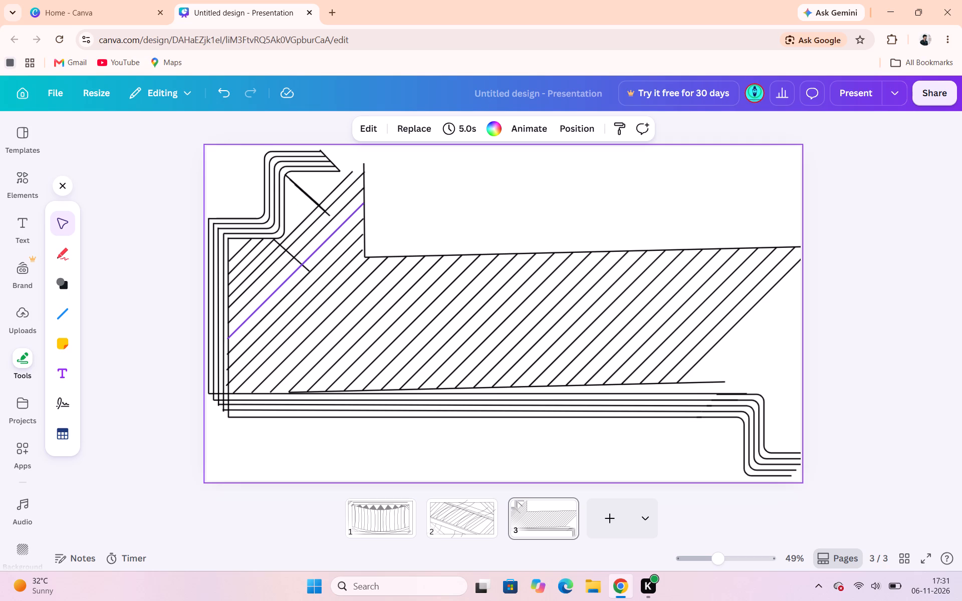
Move a second short-line copy so its upper end meets the innermost vertical straight line beside the densely spaced diagonals.
click(311, 197)
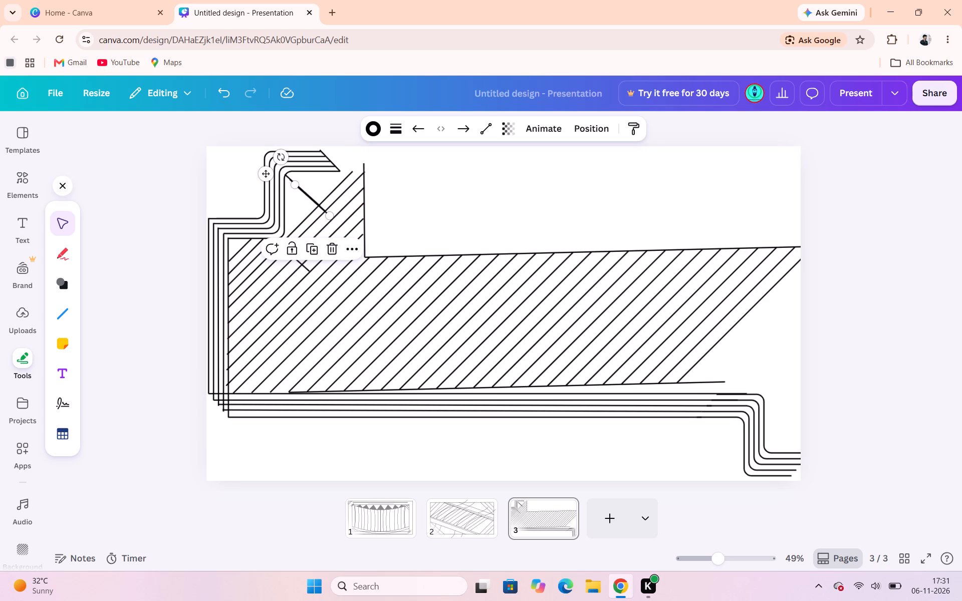
drag(264, 169, 247, 229)
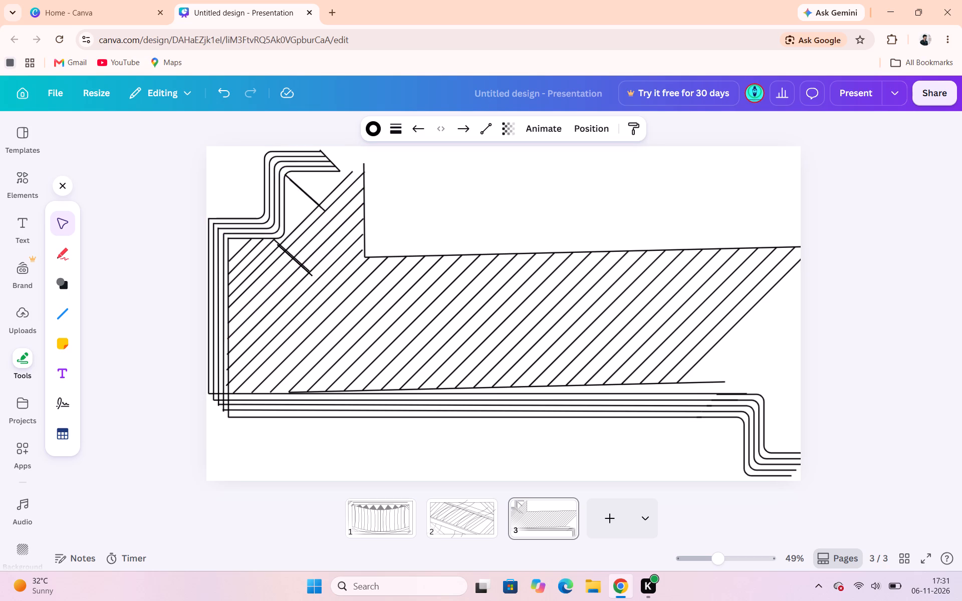
drag(247, 229, 198, 270)
click(518, 130)
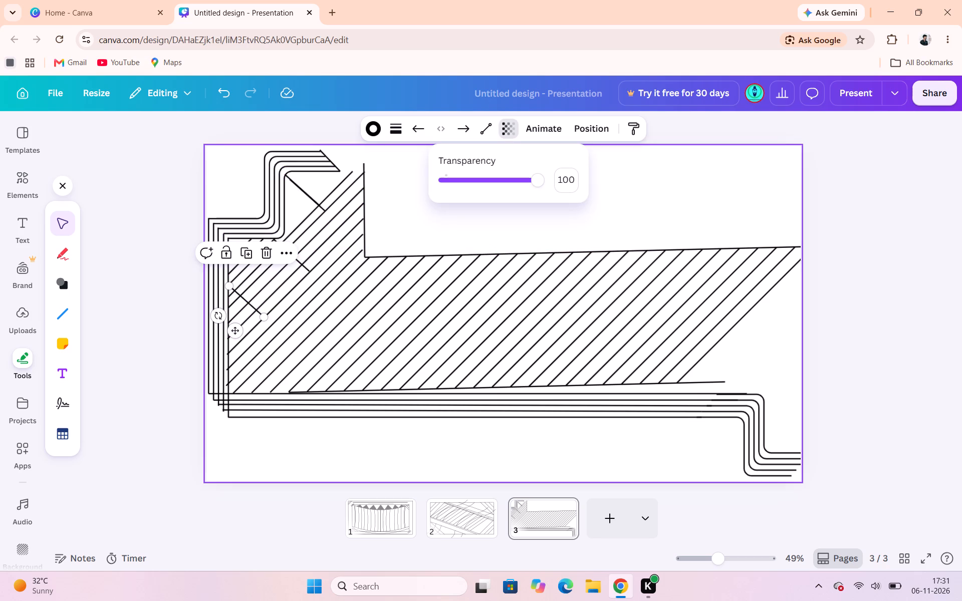
click(673, 190)
Move the third short-line copy below the first one, starting on the long diagonal where the other copies end.
drag(306, 193, 302, 210)
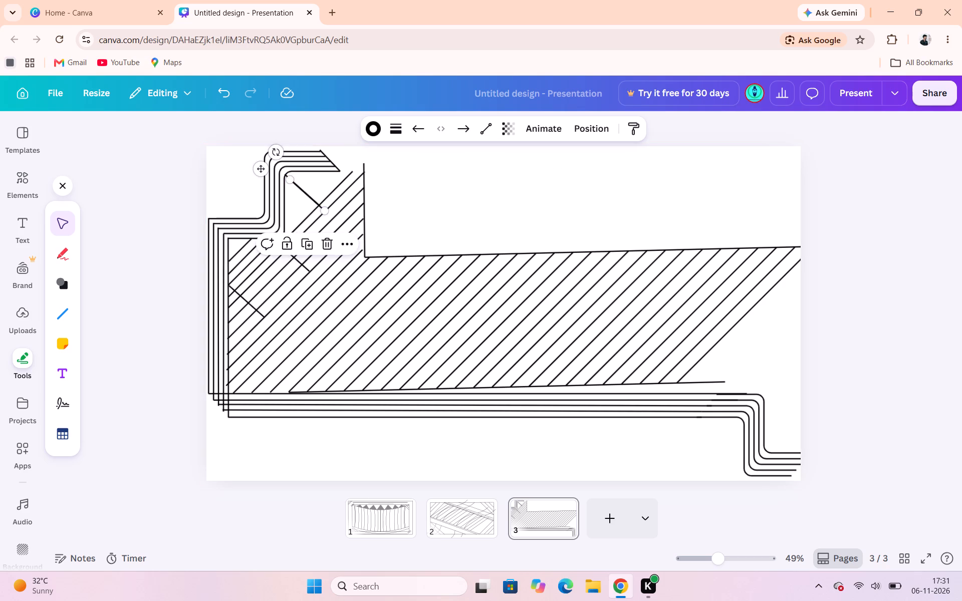
drag(302, 210, 358, 215)
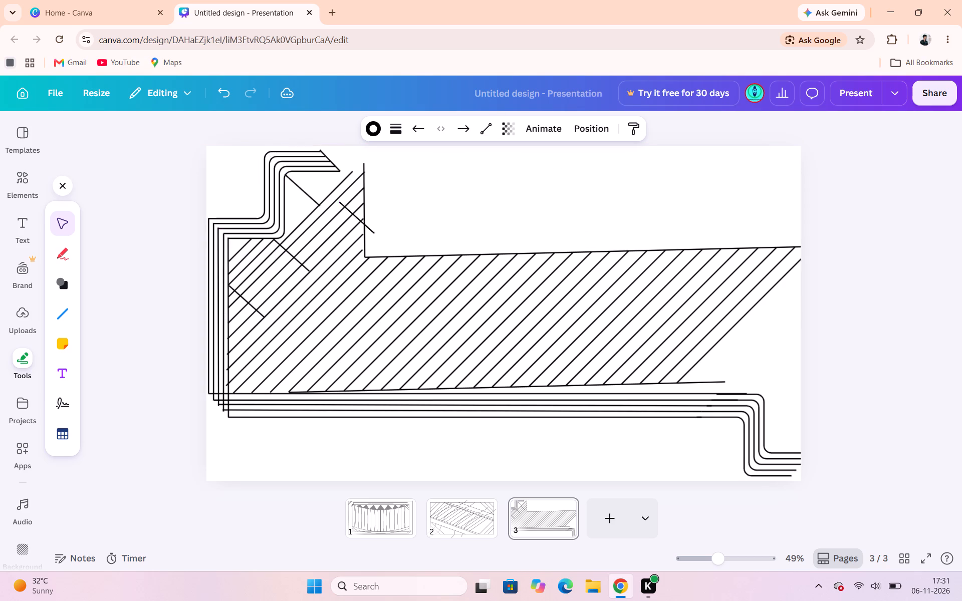
drag(358, 215, 308, 308)
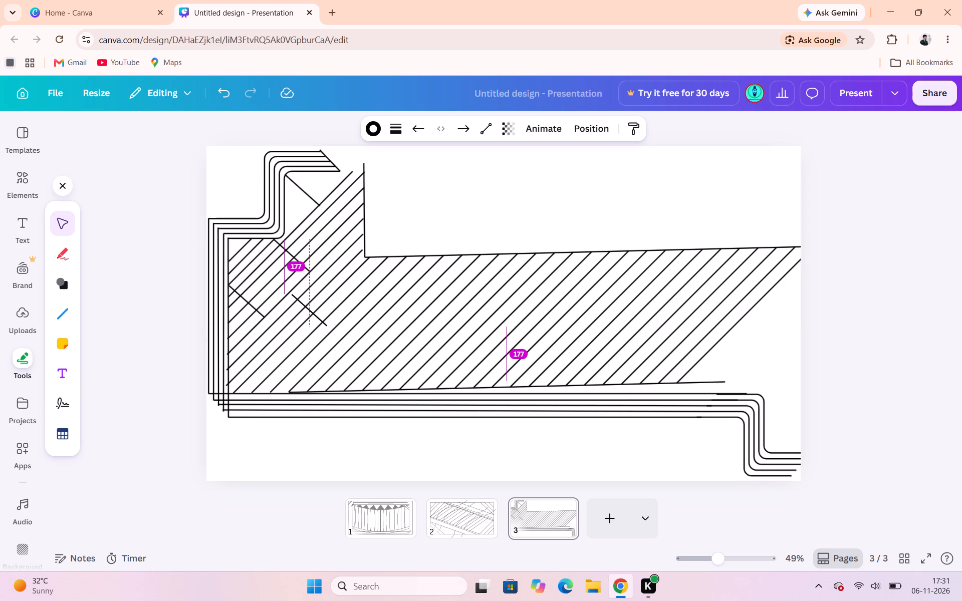
drag(308, 308, 304, 307)
click(558, 171)
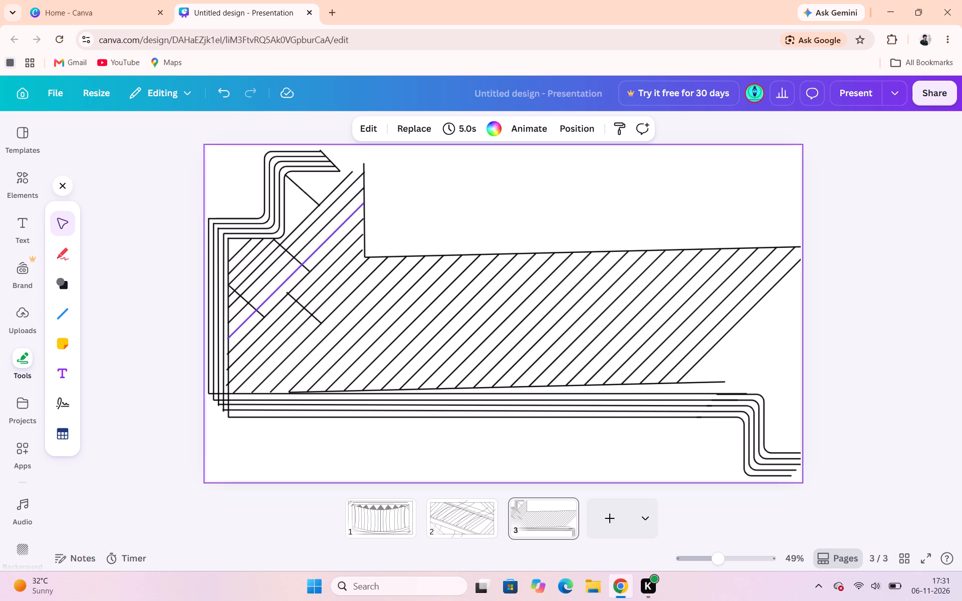
Duplicate the original short 42° line at the innermost top elbow's corner once more.
click(306, 194)
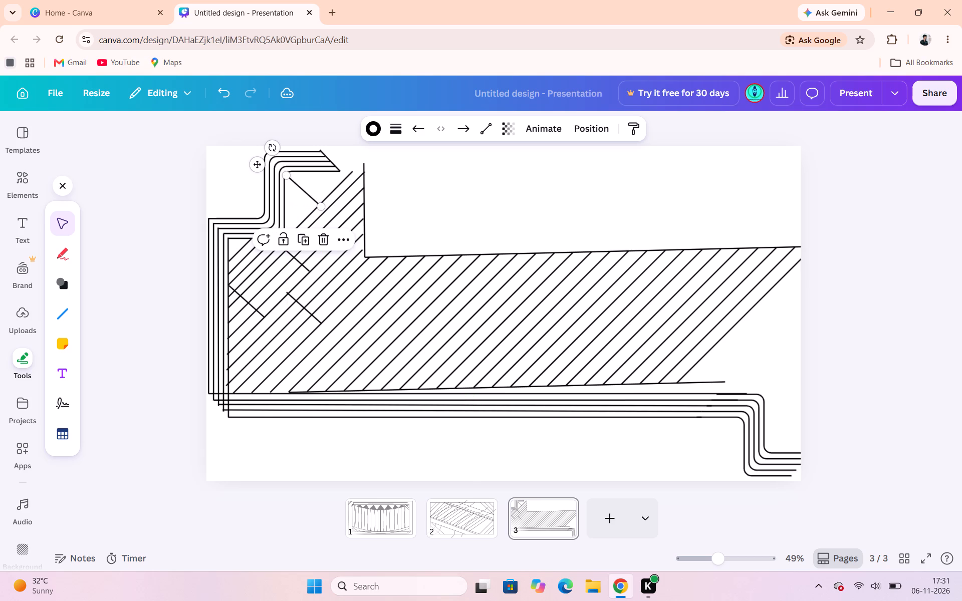
click(448, 167)
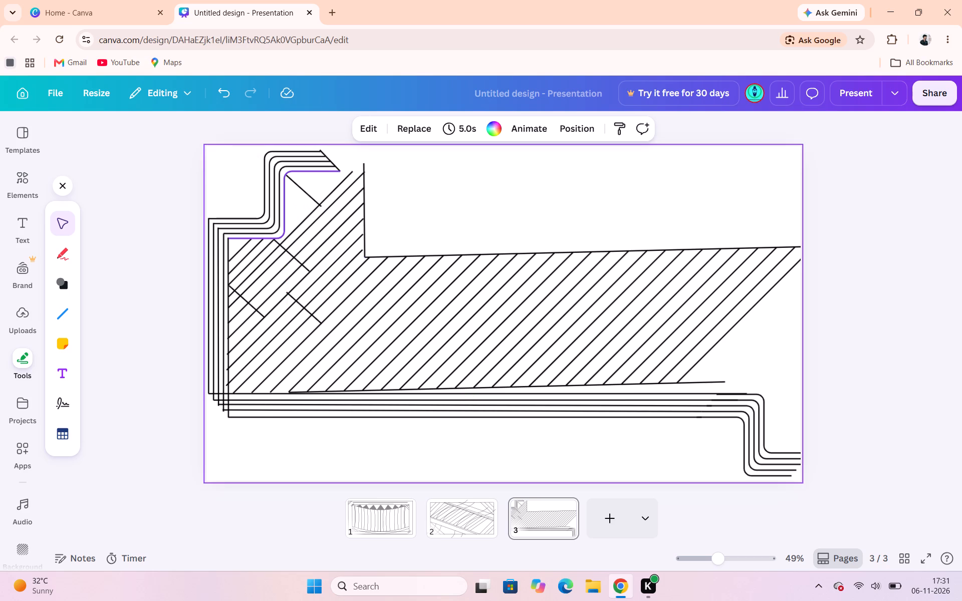
click(303, 184)
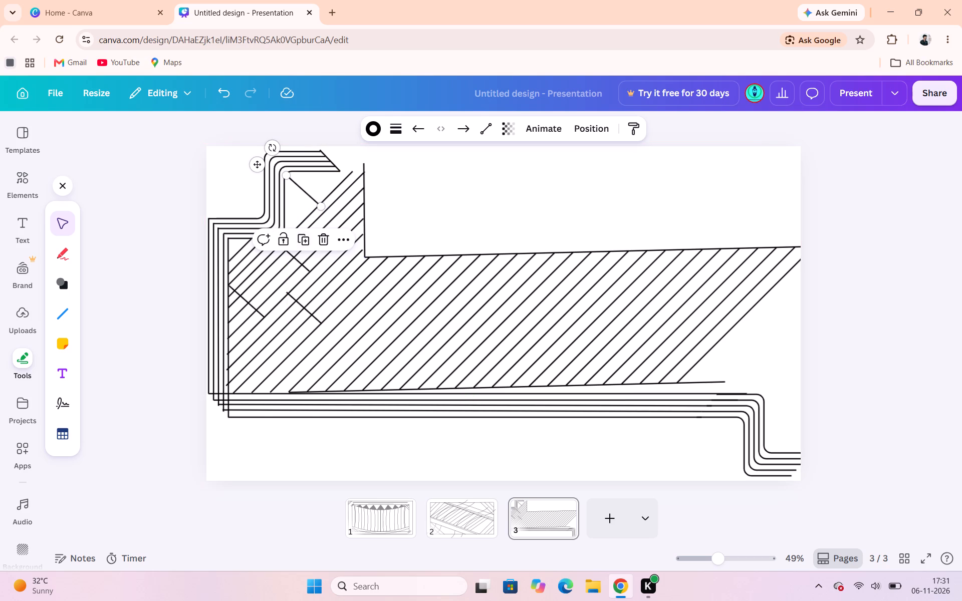
click(296, 237)
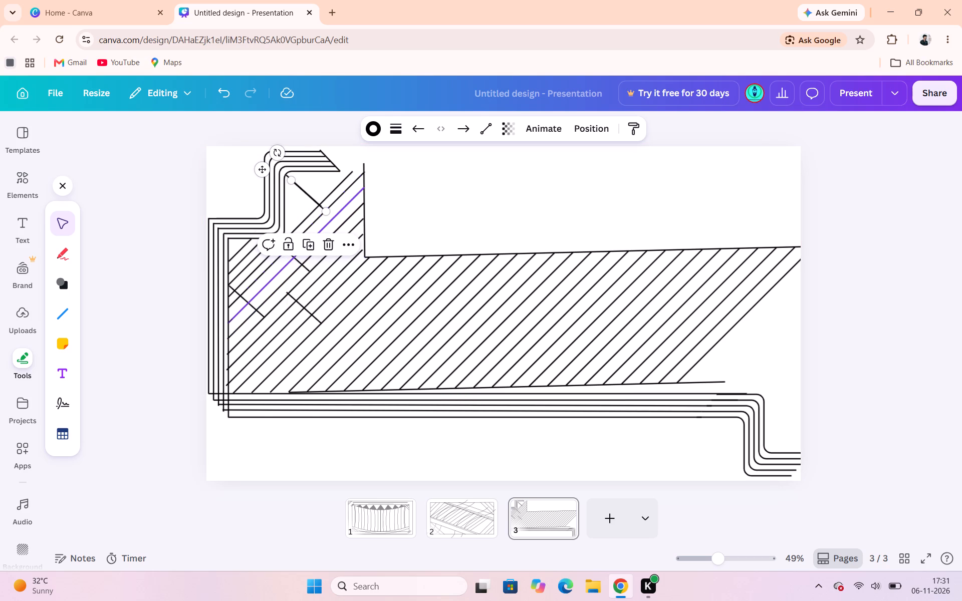
drag(254, 167, 273, 217)
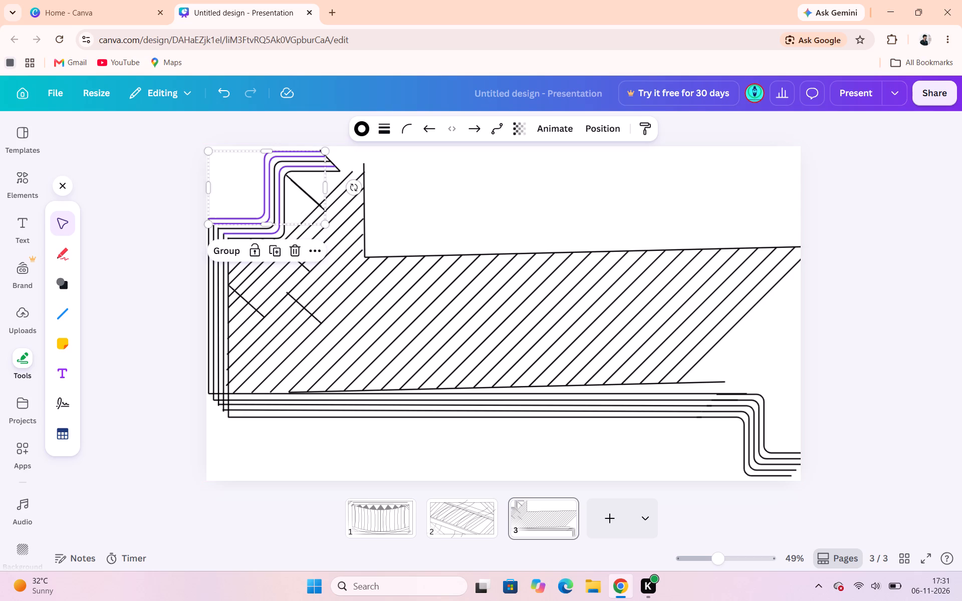
click(149, 161)
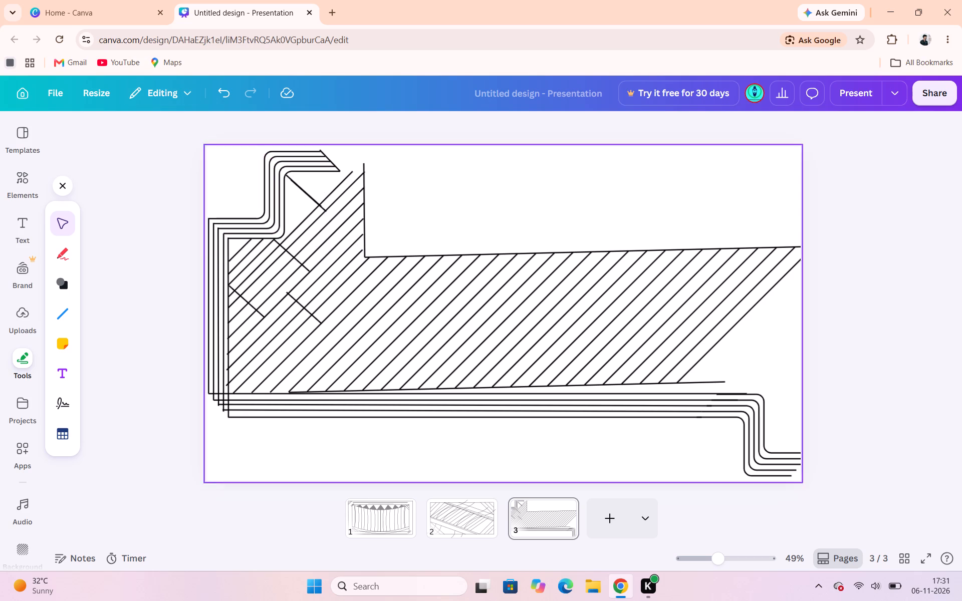
Move the new short-line copy to the lower end of the same long diagonal, near the innermost nested lines' corner.
click(307, 198)
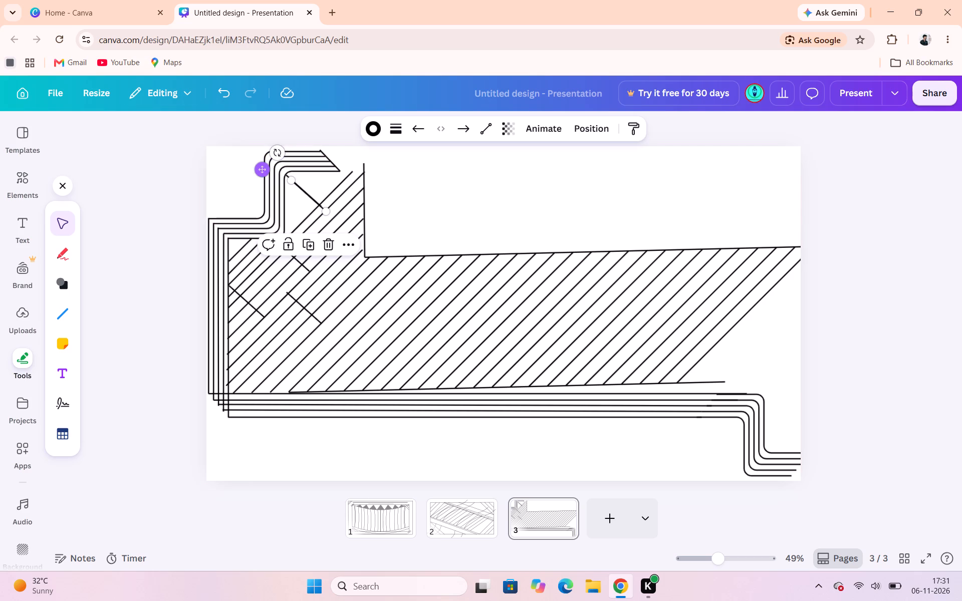
drag(257, 169, 291, 203)
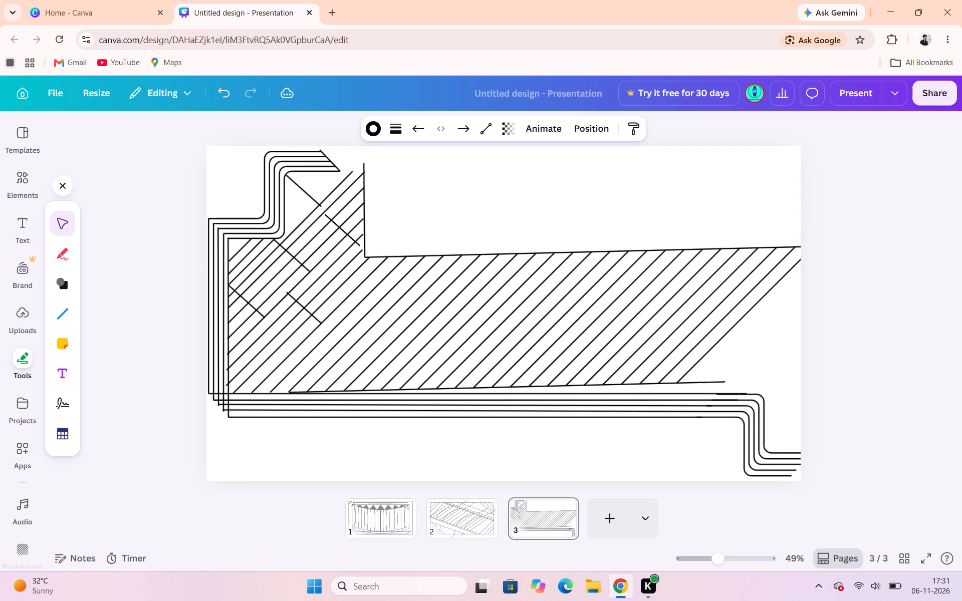
drag(291, 203, 286, 195)
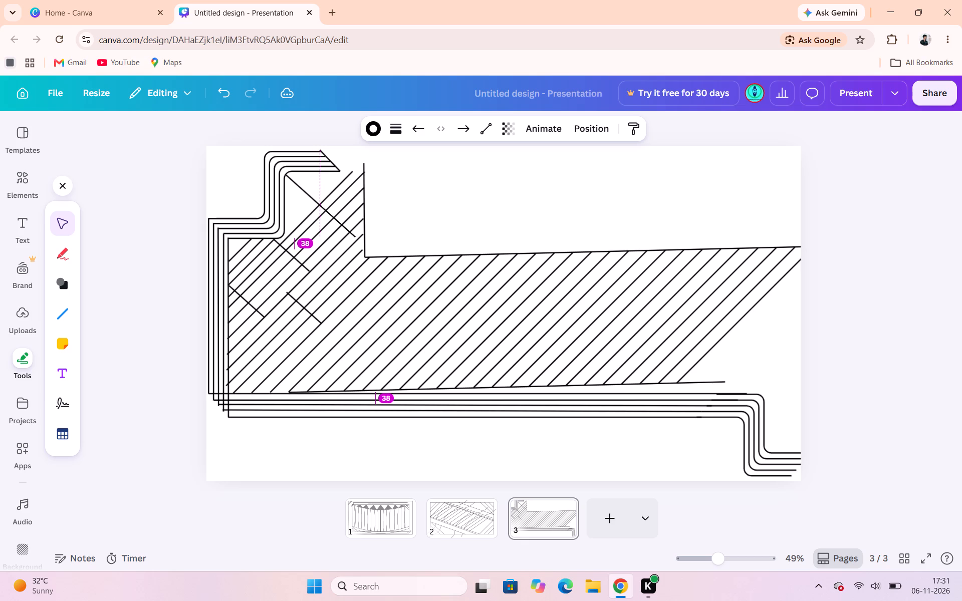
drag(286, 195, 289, 197)
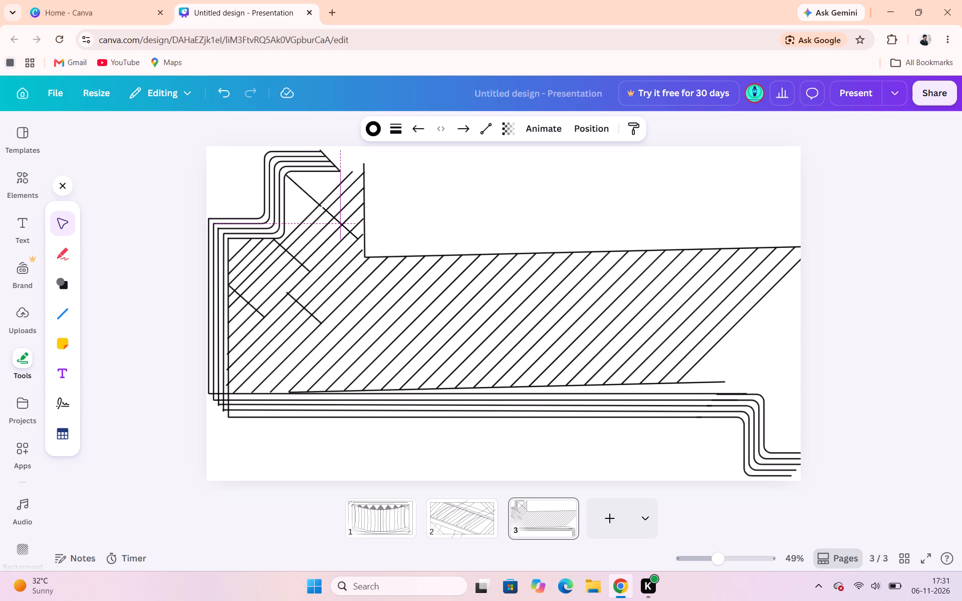
drag(289, 197, 242, 289)
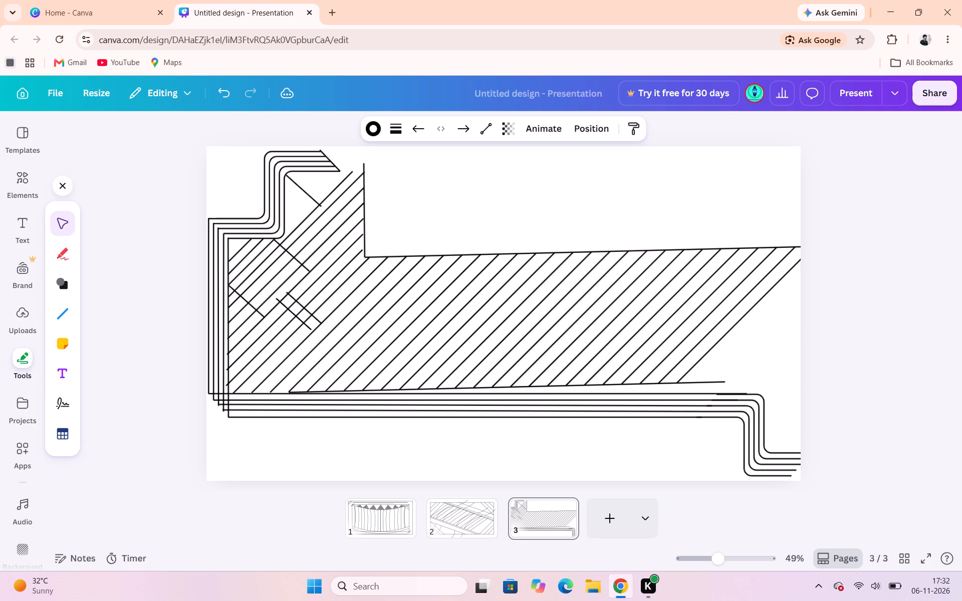
drag(242, 289, 264, 330)
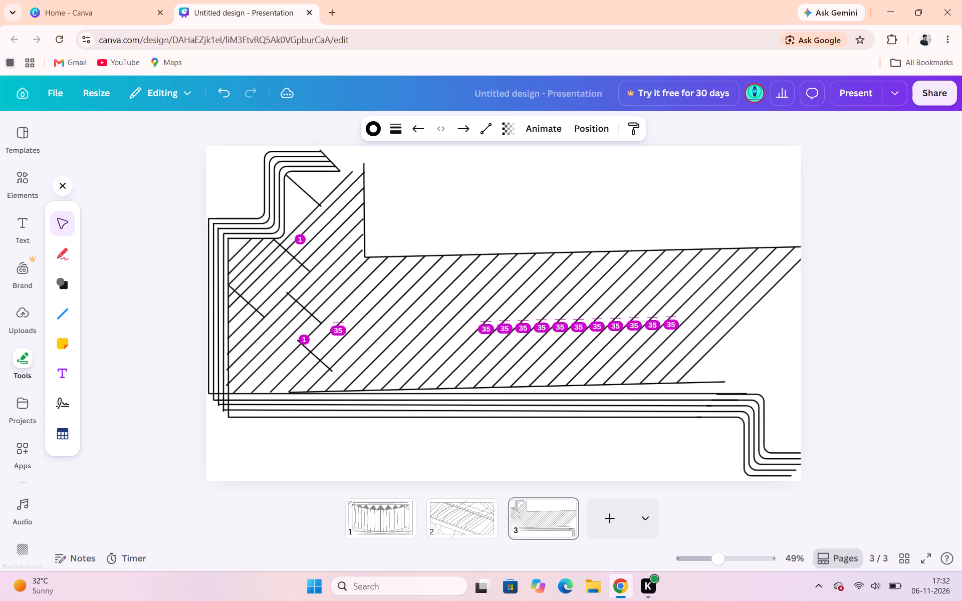
drag(264, 330, 264, 331)
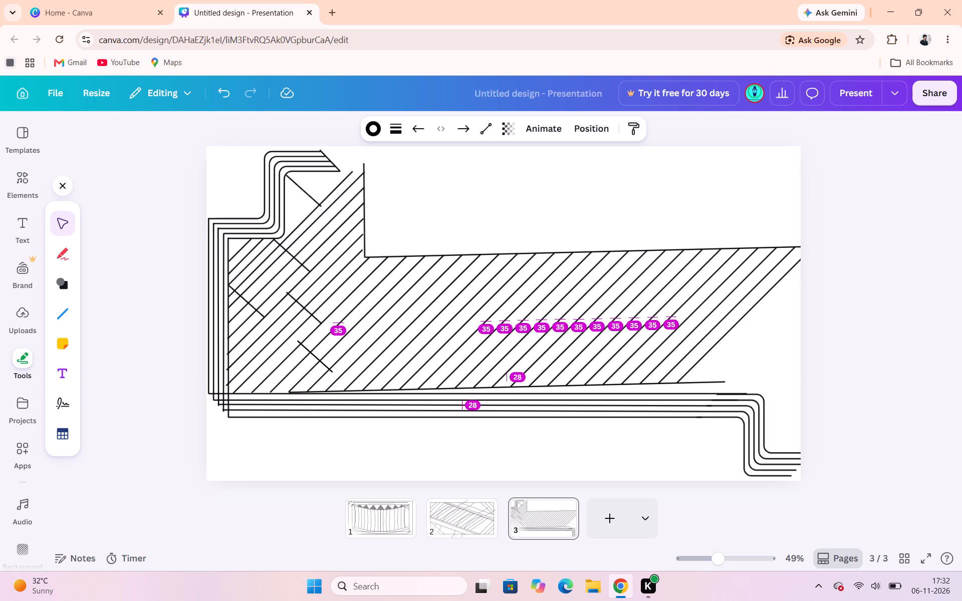
drag(264, 331, 219, 310)
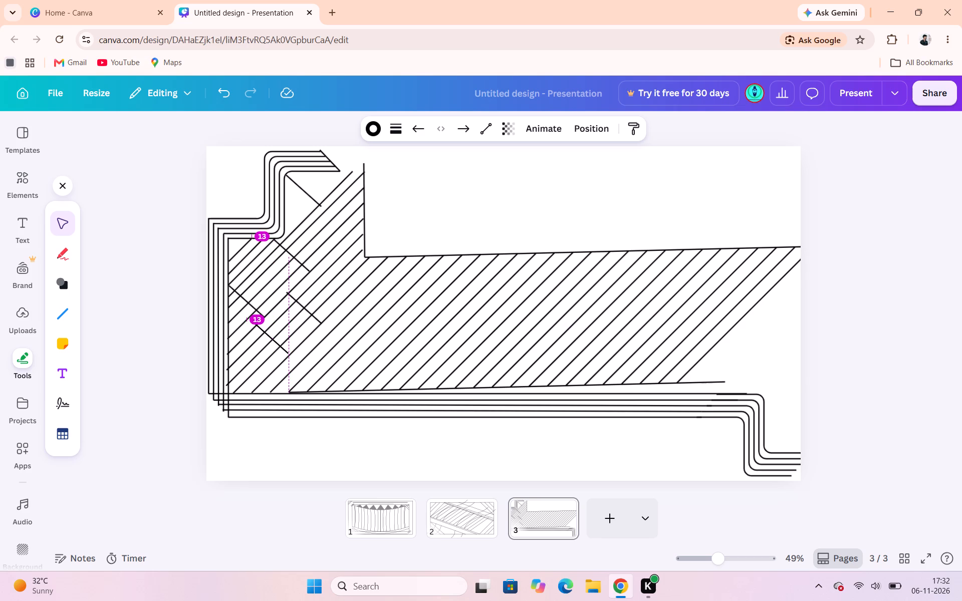
drag(219, 310, 204, 328)
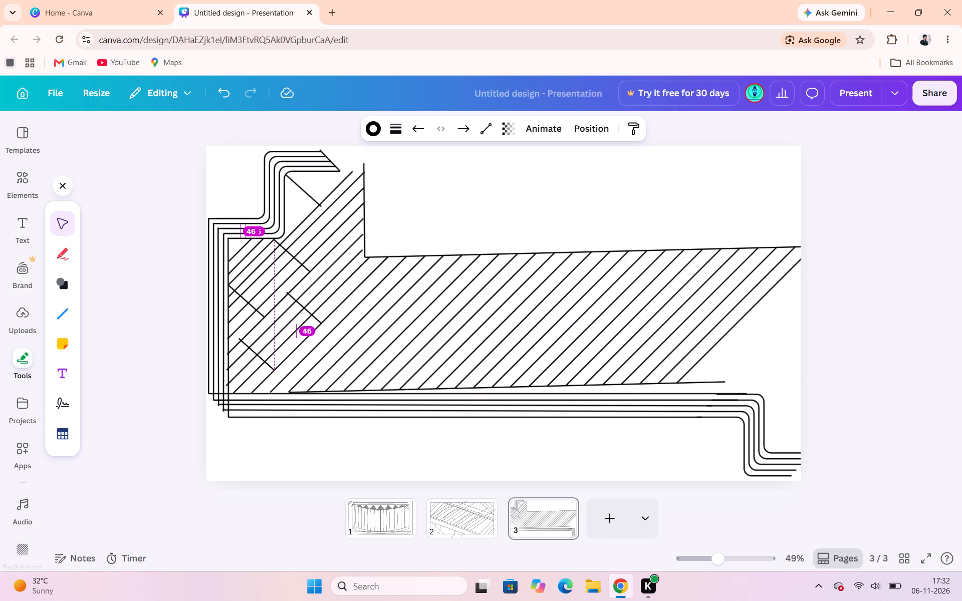
drag(204, 328, 206, 331)
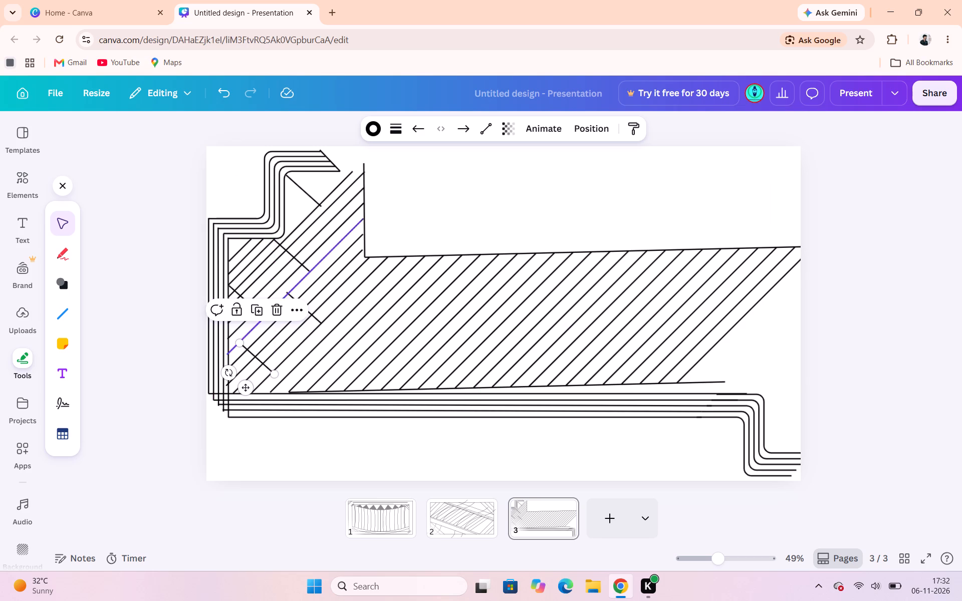
click(526, 137)
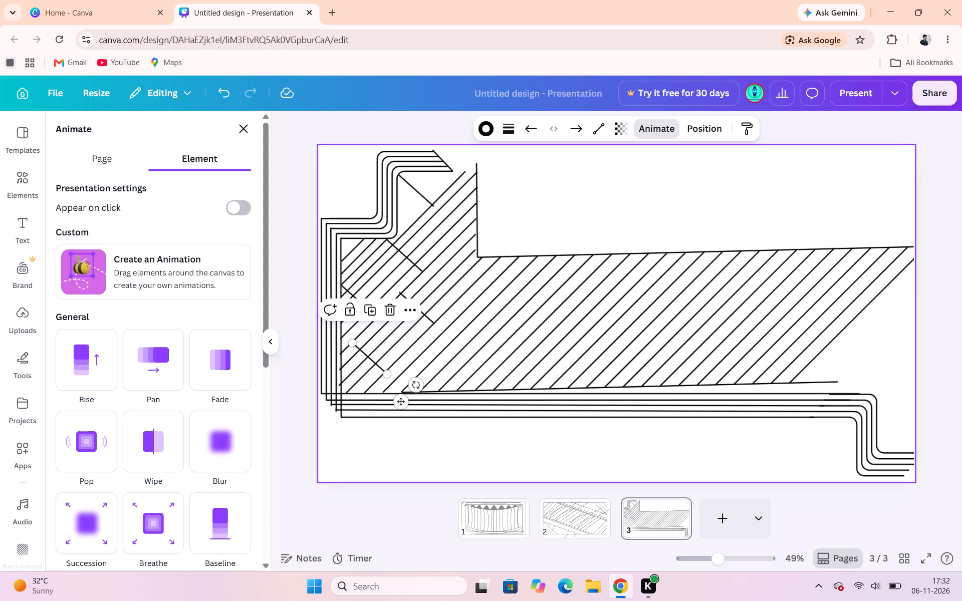
click(577, 197)
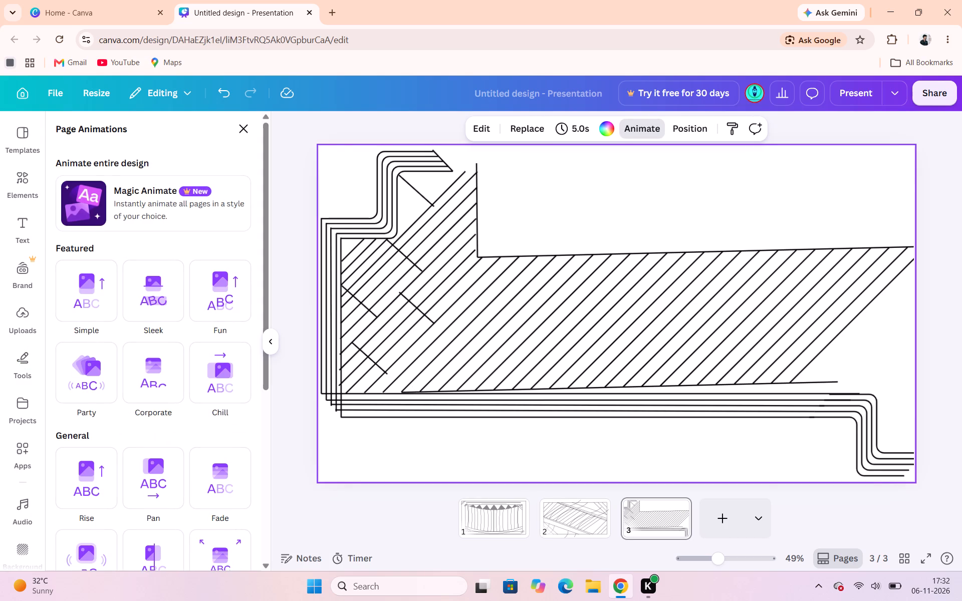
click(583, 199)
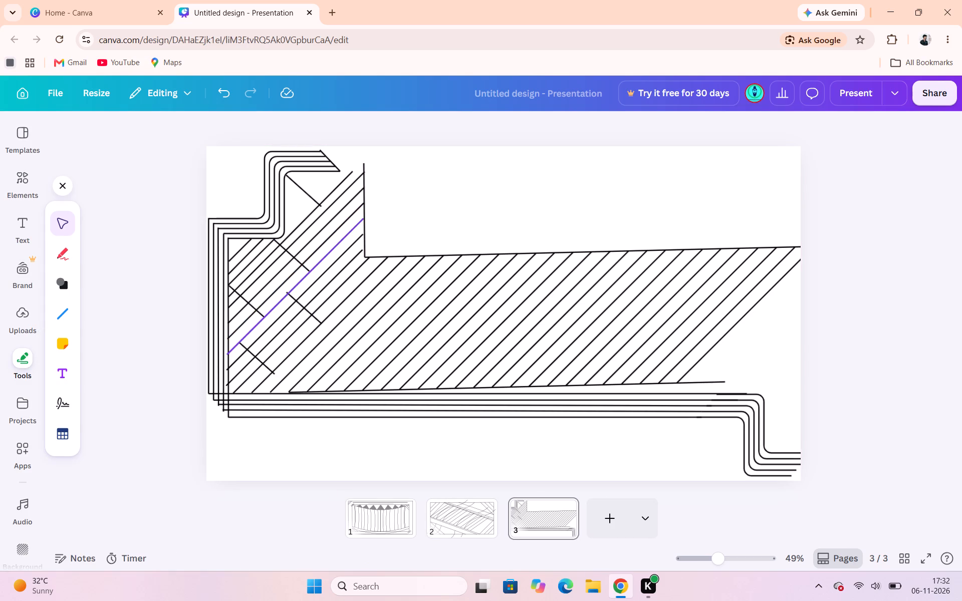
Duplicate the original short line at the innermost top elbow's corner once more.
click(422, 213)
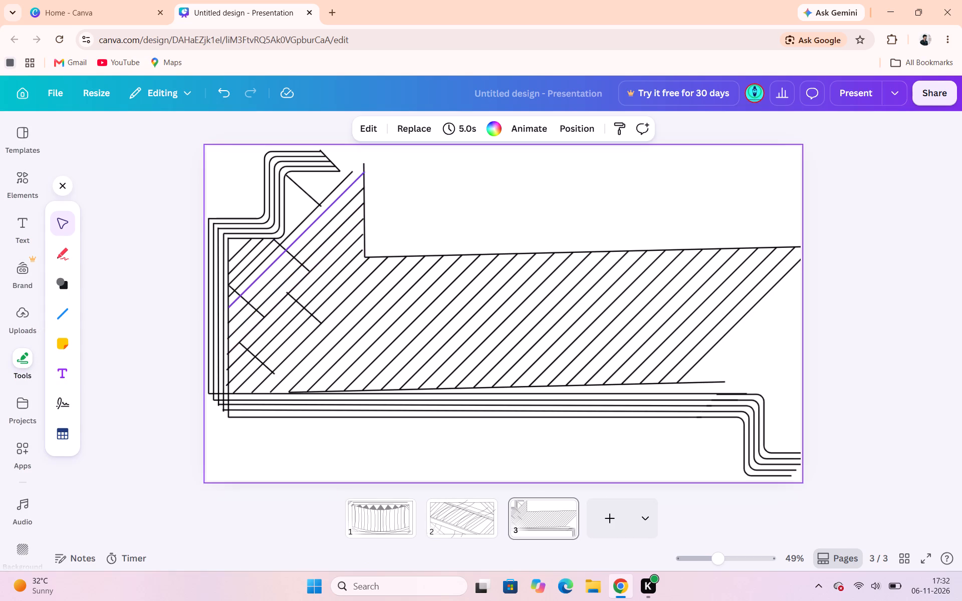
click(316, 192)
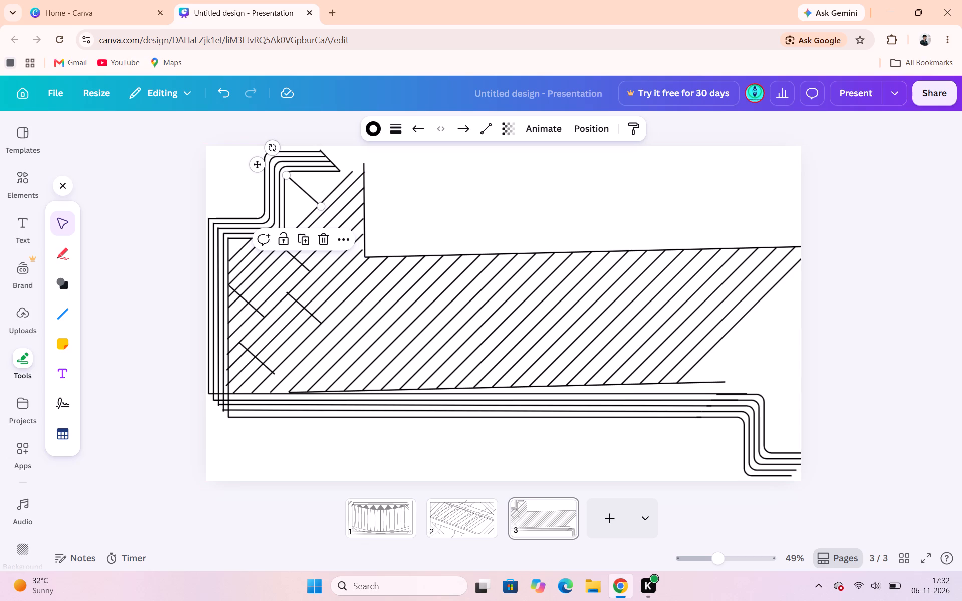
click(306, 197)
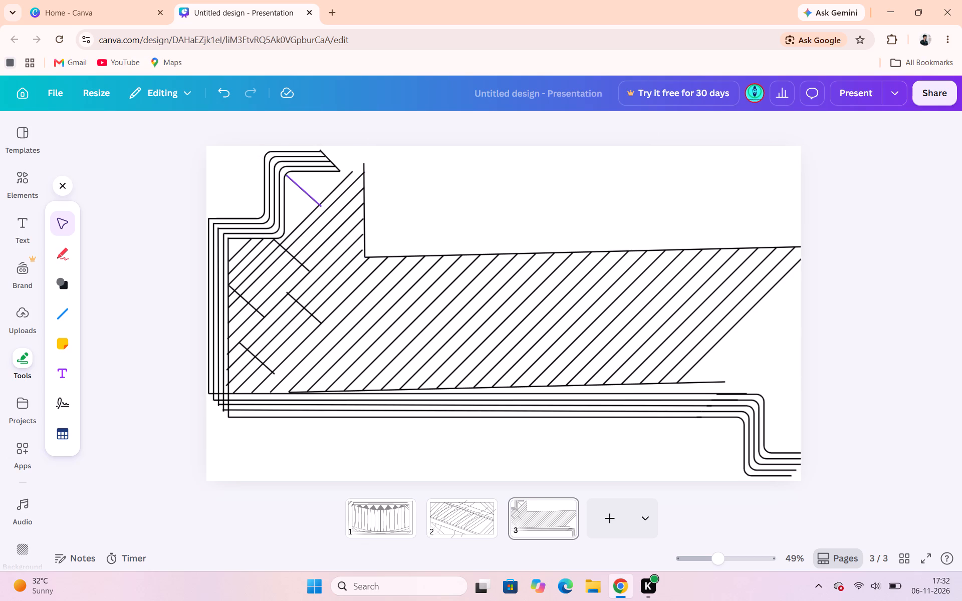
click(306, 192)
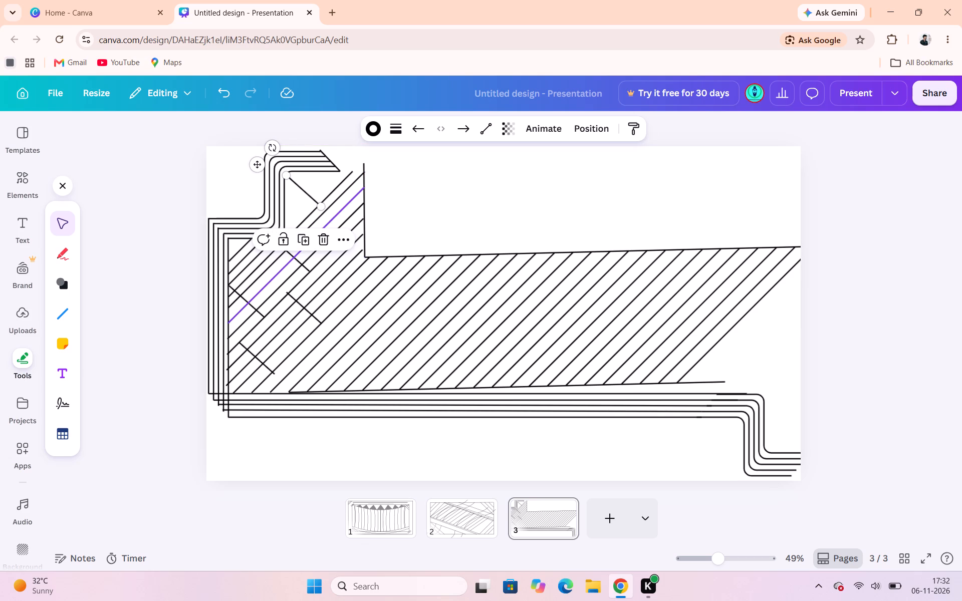
click(300, 240)
Move the new short-line copy across the long diagonals, just above the near end of the hatched band's slanted lower boundary line.
drag(309, 208, 318, 415)
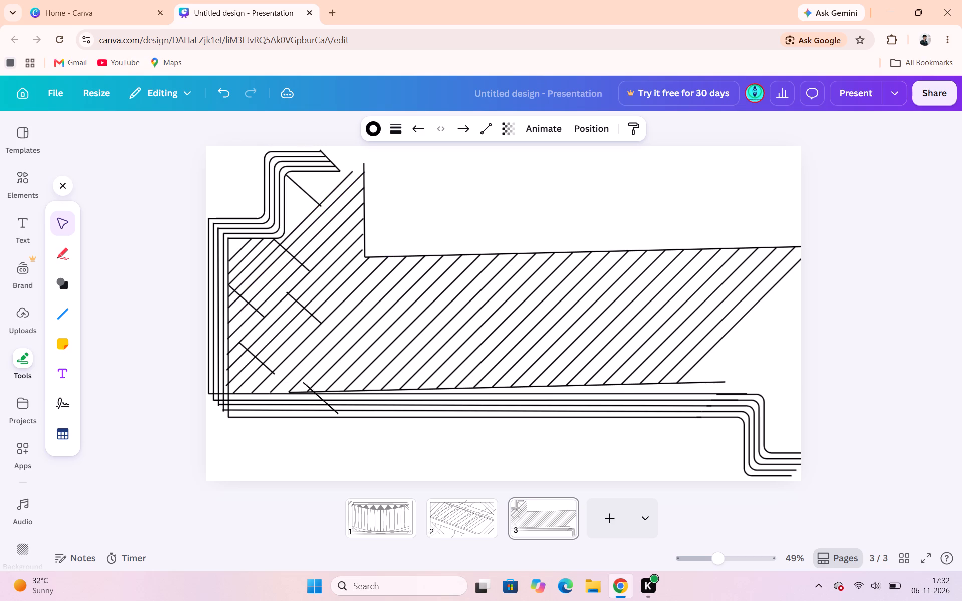
drag(318, 415, 287, 353)
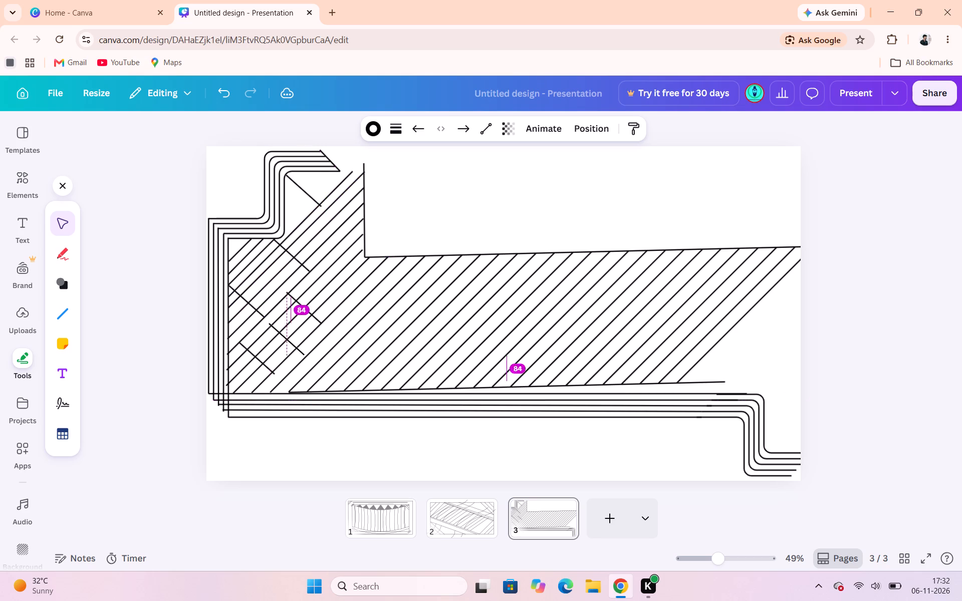
drag(287, 353, 302, 362)
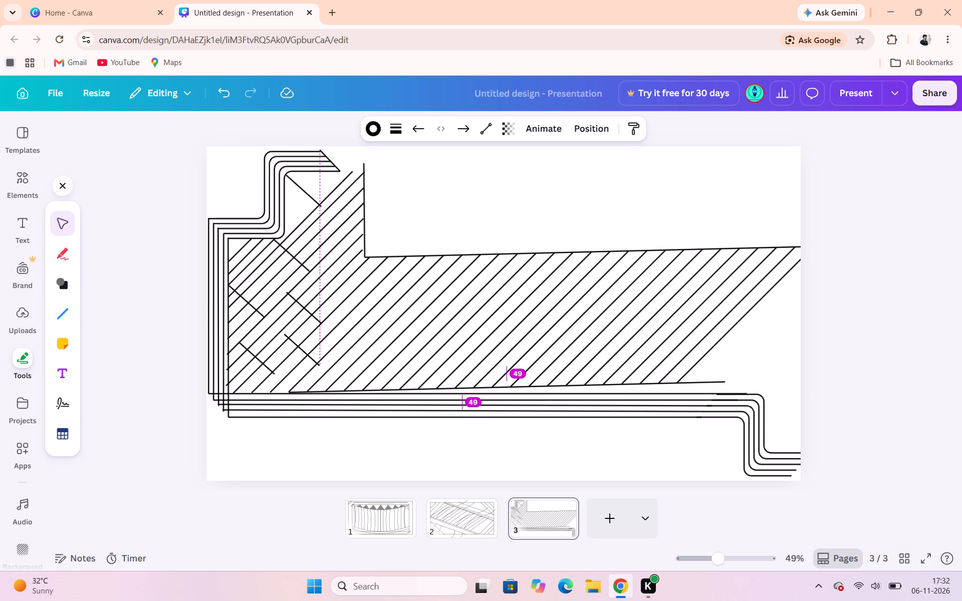
drag(302, 362, 304, 369)
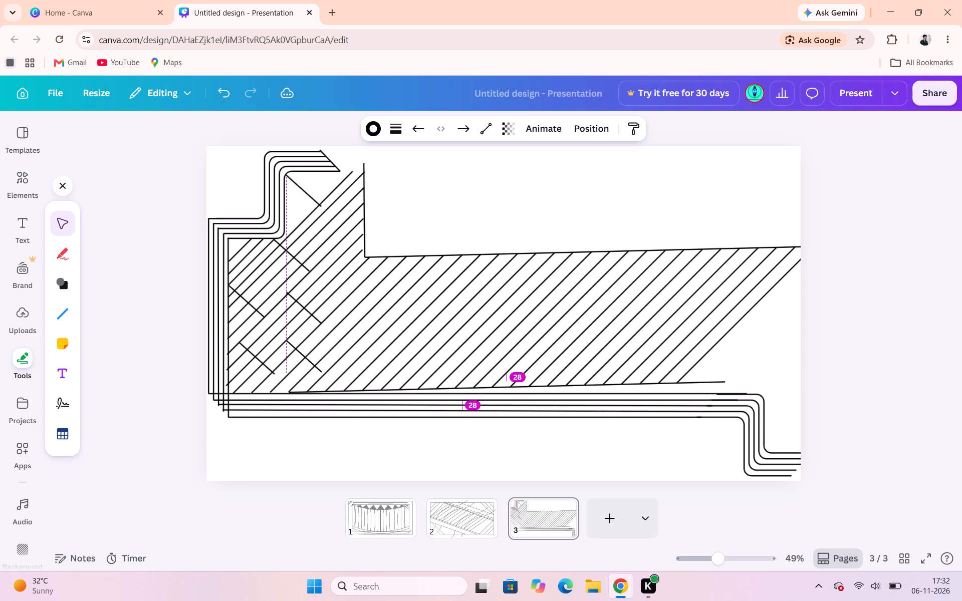
drag(304, 369, 286, 351)
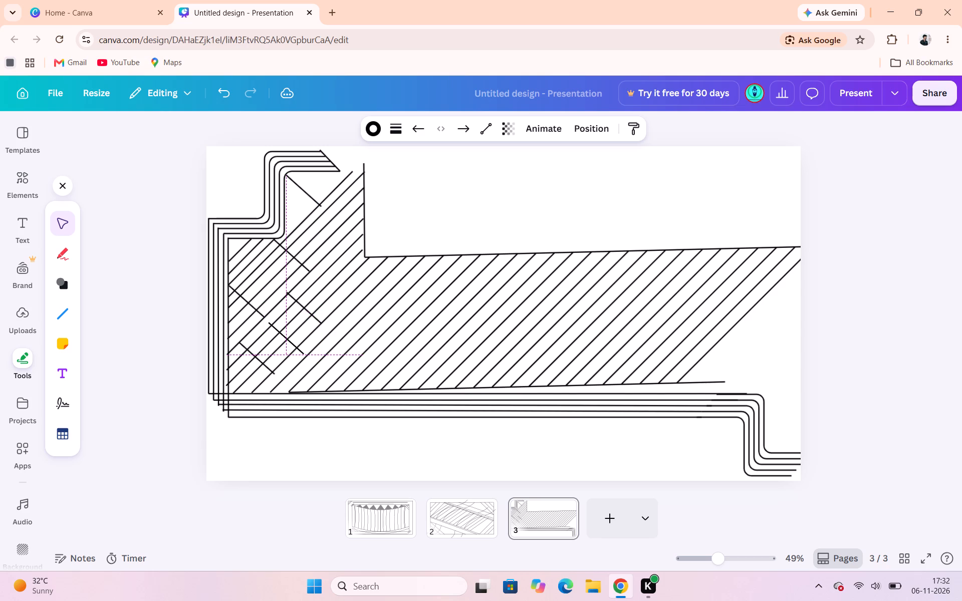
drag(286, 351, 306, 369)
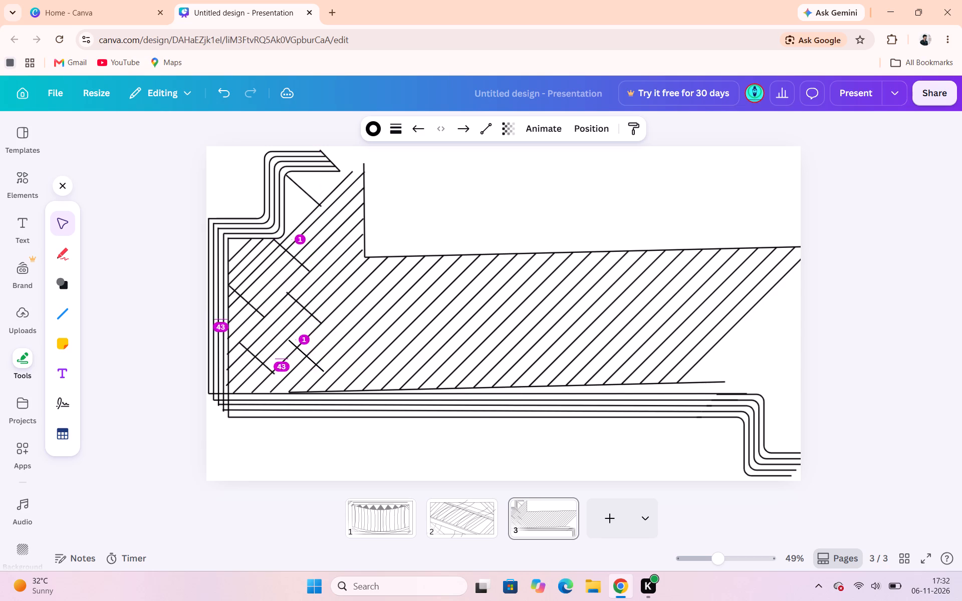
drag(306, 369, 310, 373)
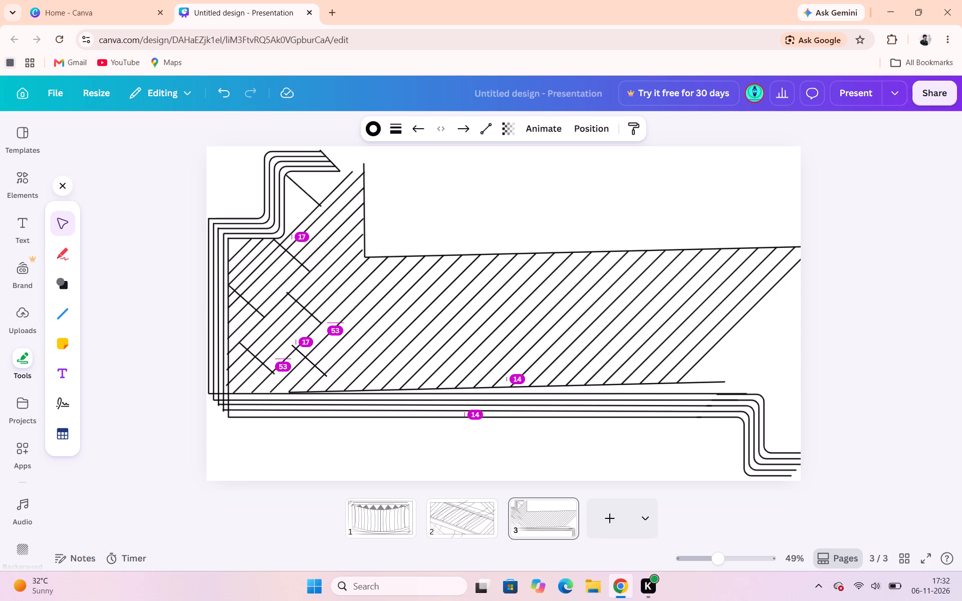
drag(310, 373, 313, 378)
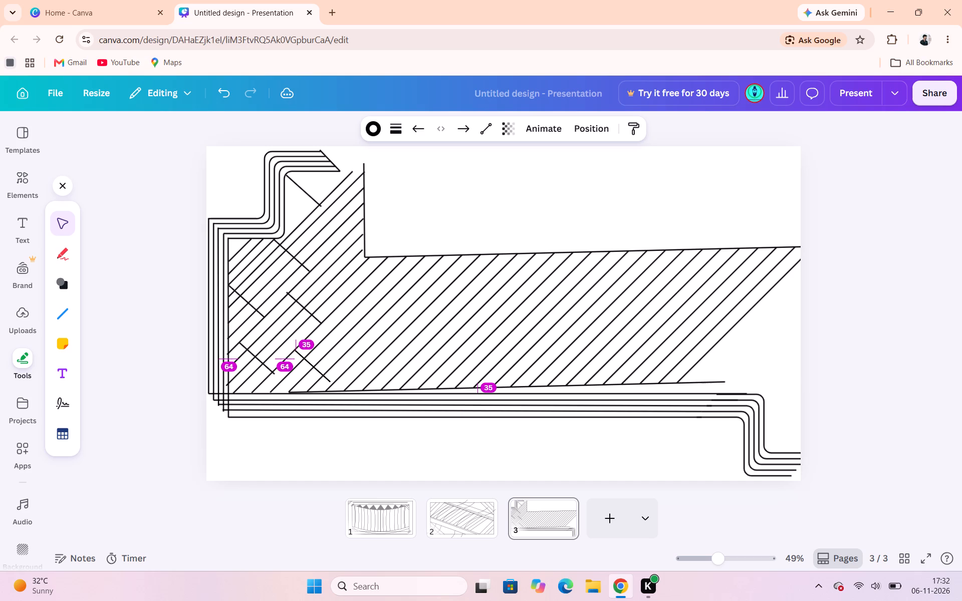
drag(313, 378, 312, 377)
click(509, 225)
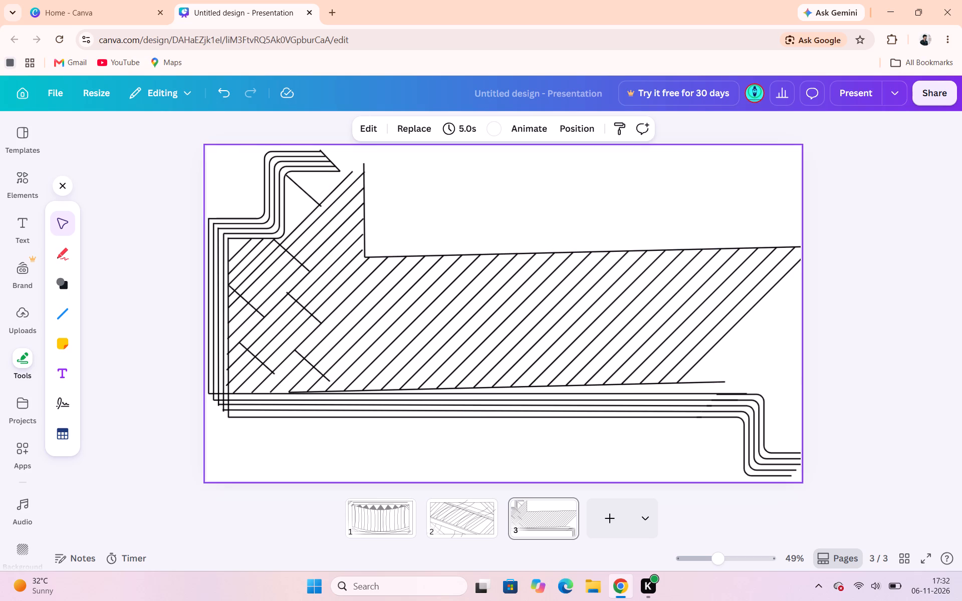
Extend the lower end of that short line slightly toward the slanted lower boundary line.
click(326, 376)
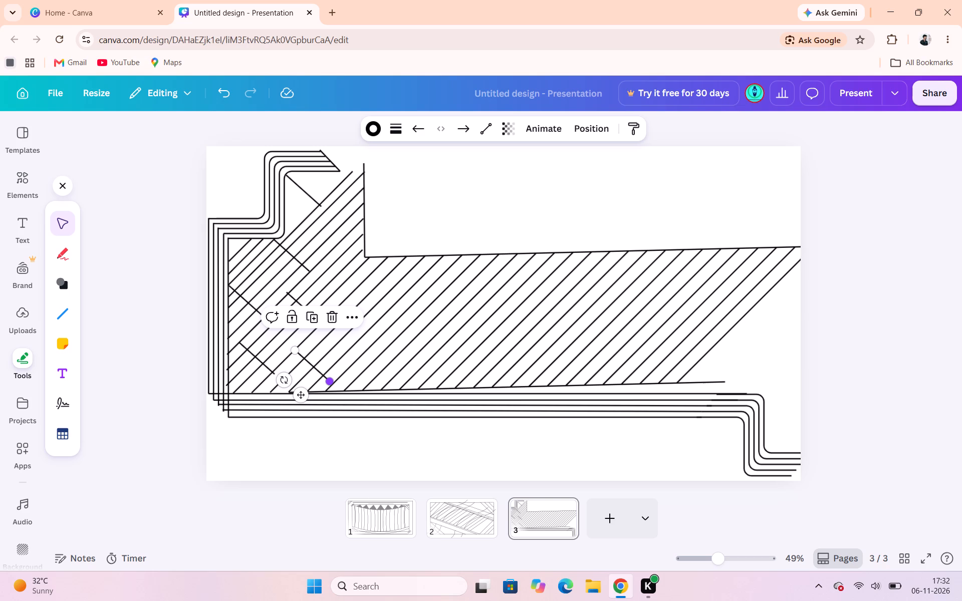
drag(331, 380, 339, 384)
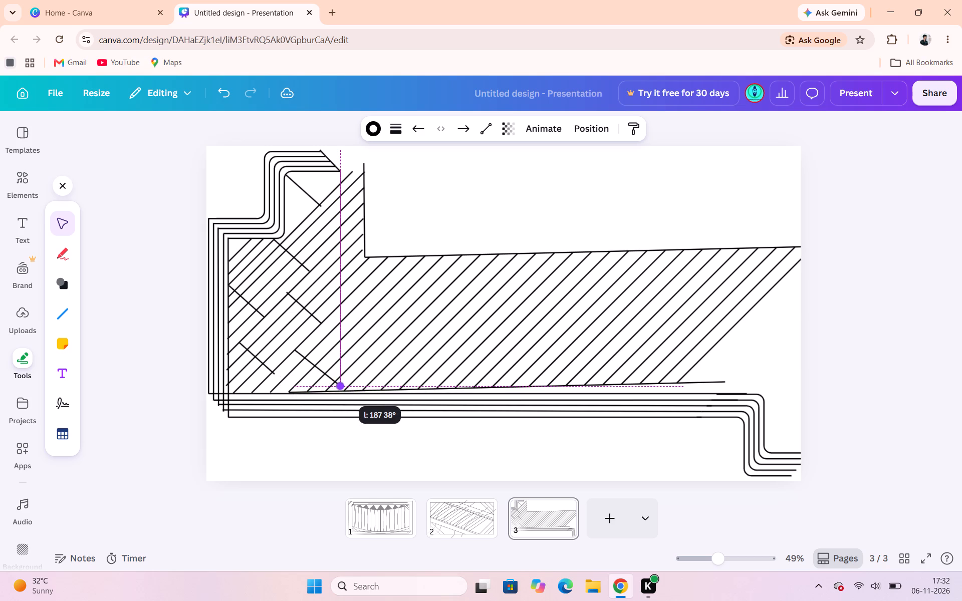
drag(339, 384, 339, 385)
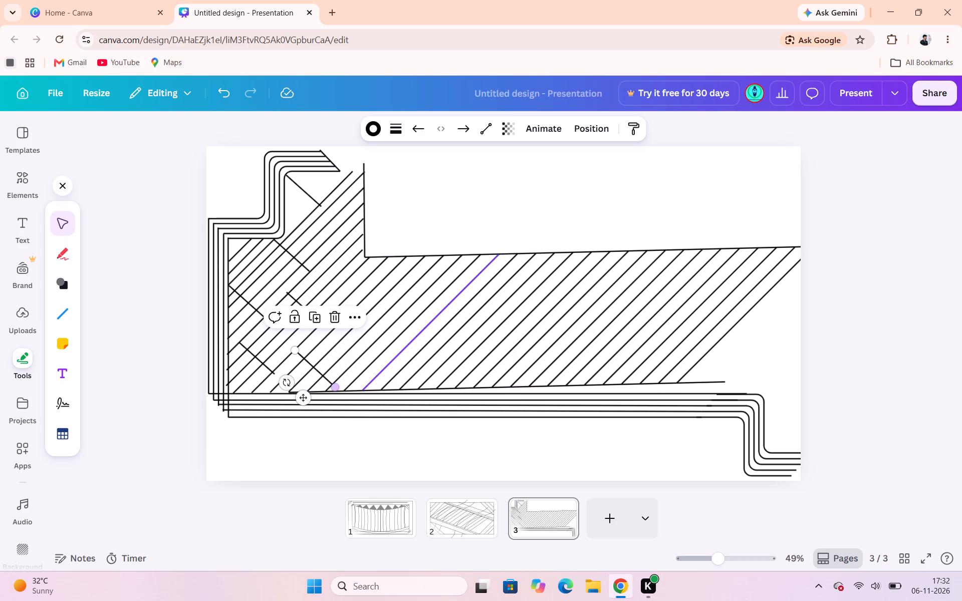
click(496, 224)
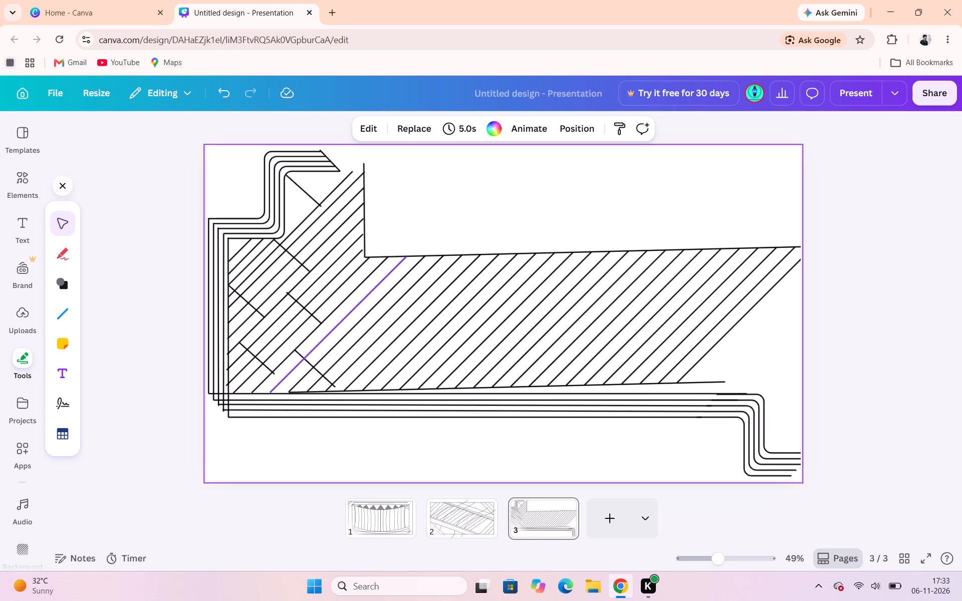
Duplicate the short line in the middle of the diagonals and move the copy across the corner of the vertical and slanted upper boundary lines.
click(309, 305)
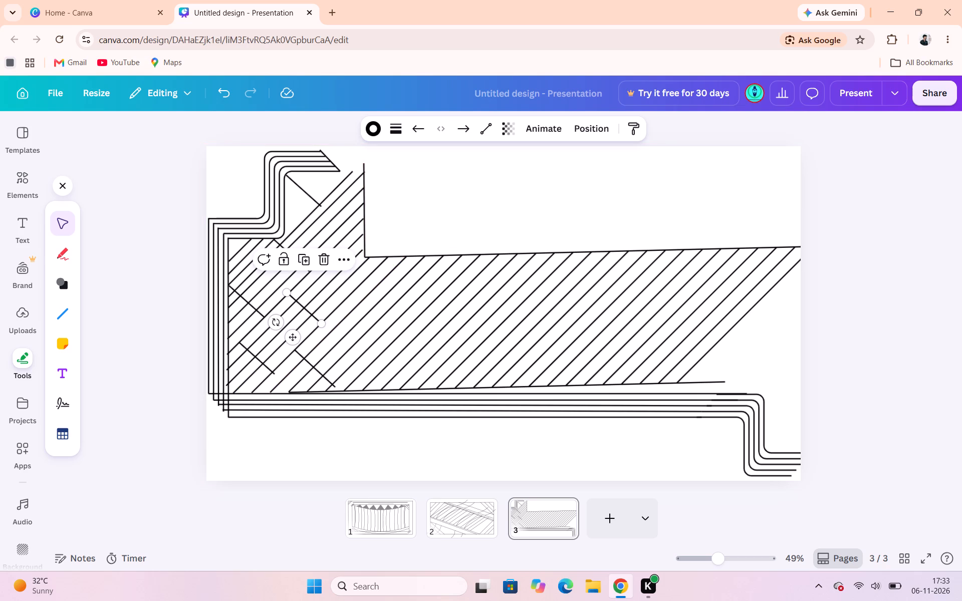
click(306, 258)
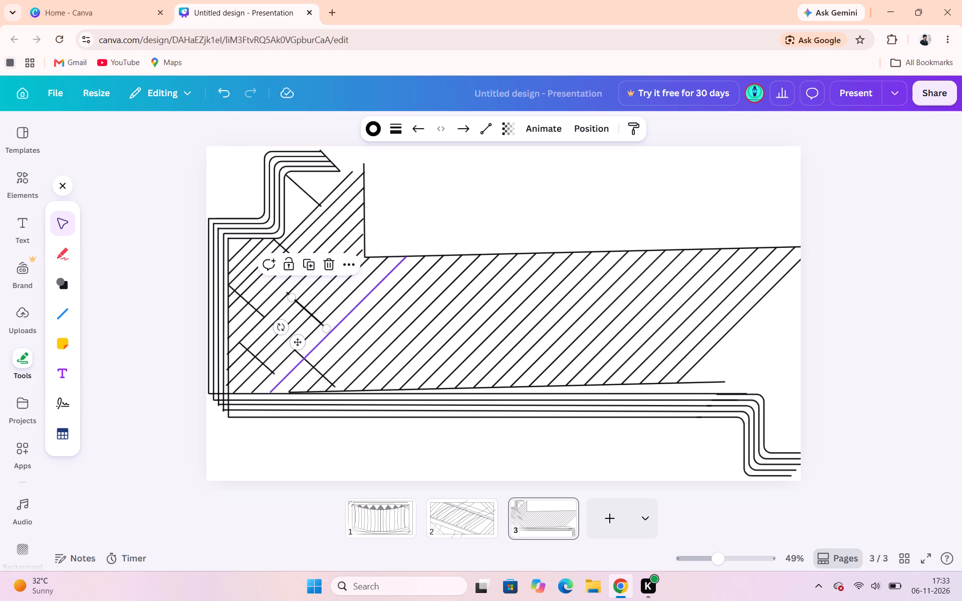
drag(296, 344, 340, 299)
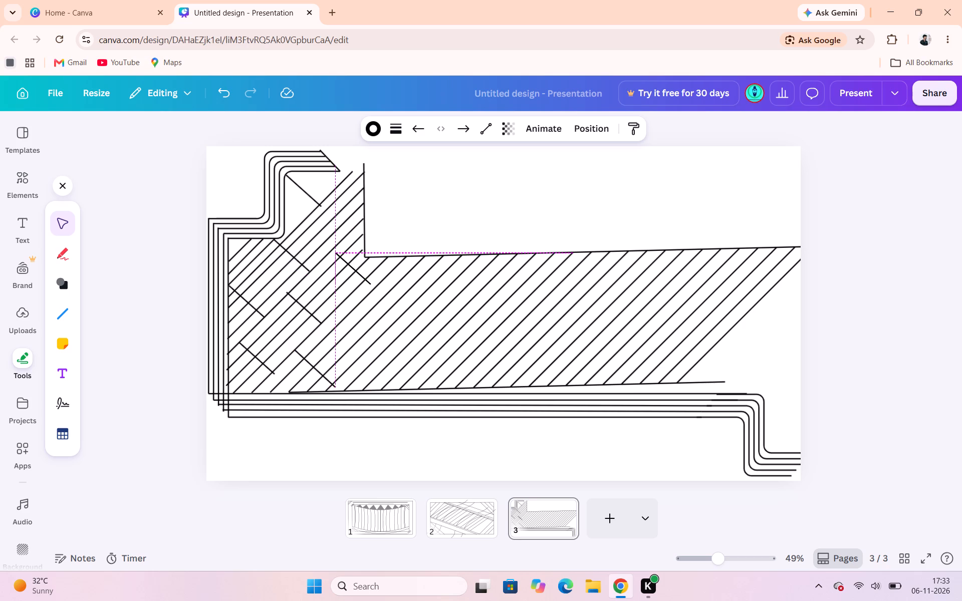
drag(340, 299, 338, 295)
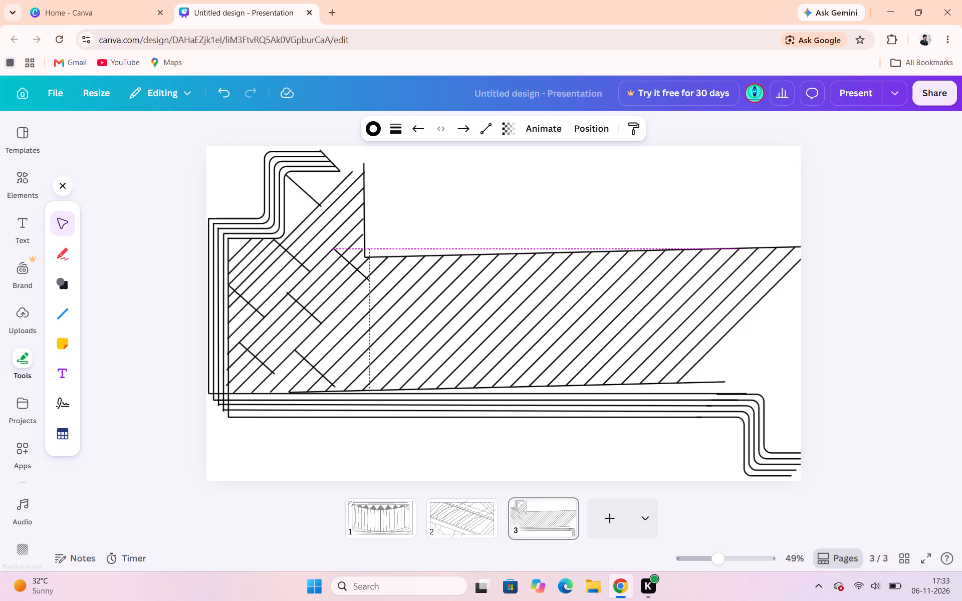
drag(338, 295, 336, 294)
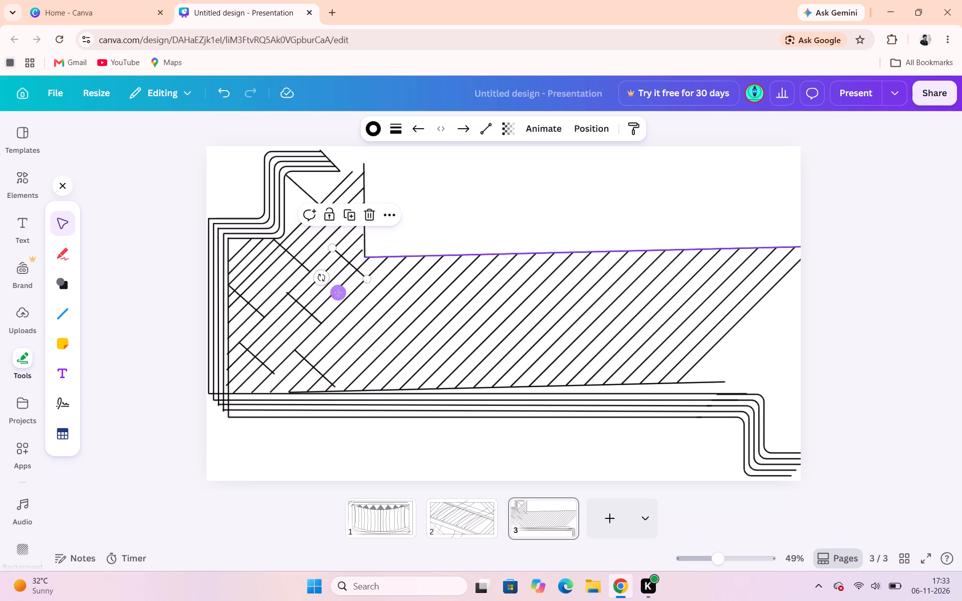
click(446, 223)
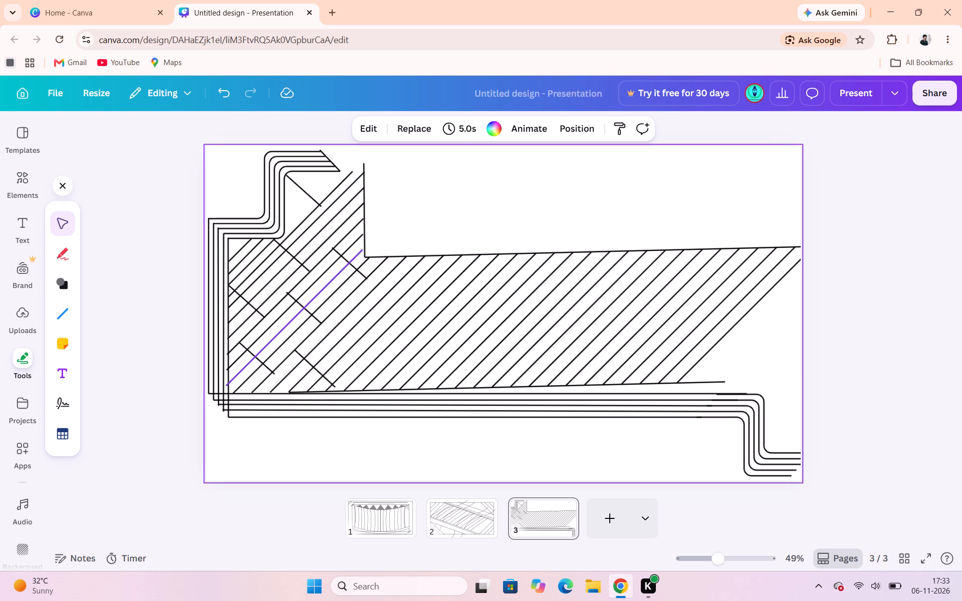
Duplicate the short line at the boundary corner, try the copy on the diagonals below it, and park it in the blank area above the hatched band.
click(341, 257)
click(351, 220)
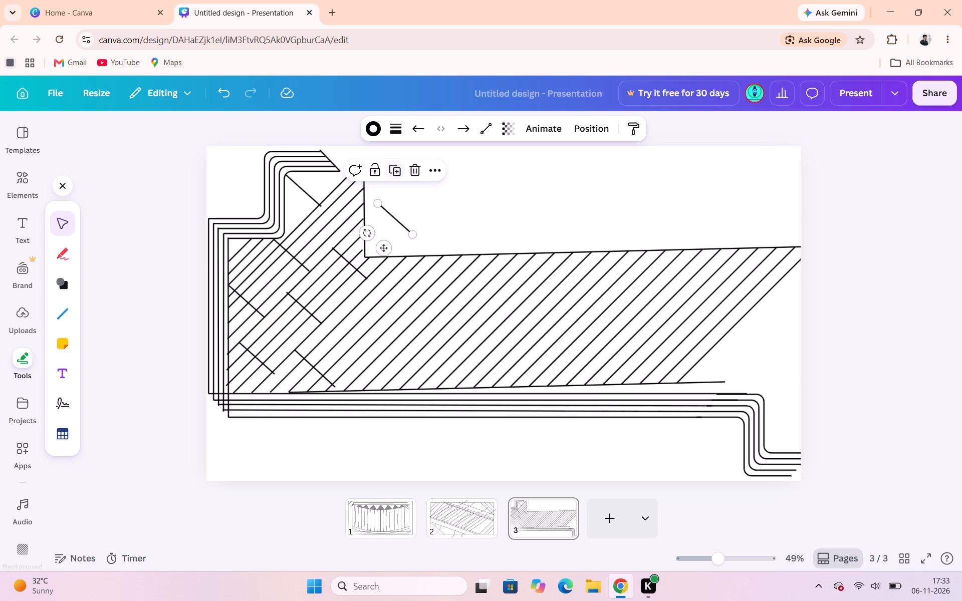
drag(390, 216, 345, 315)
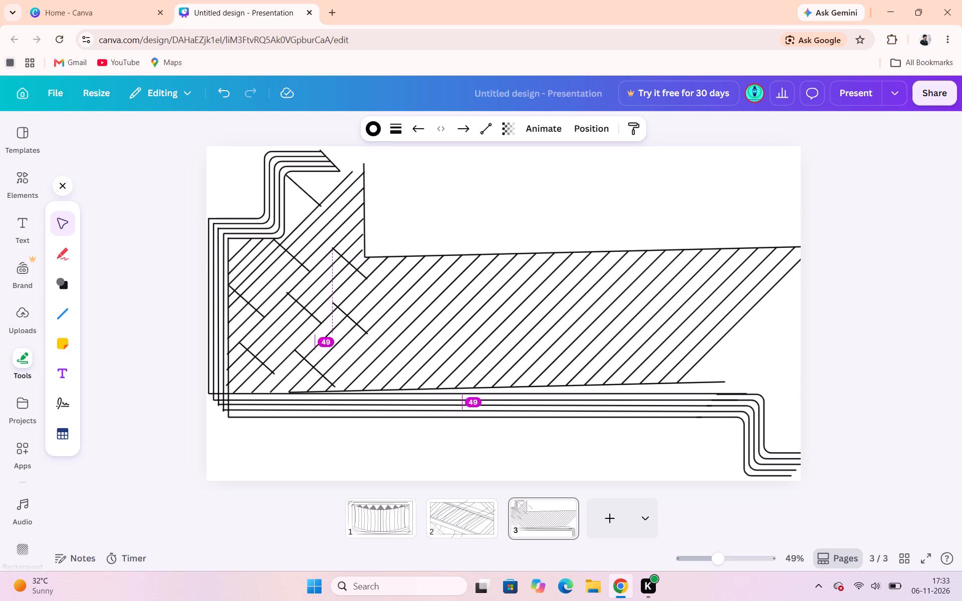
drag(345, 315, 353, 312)
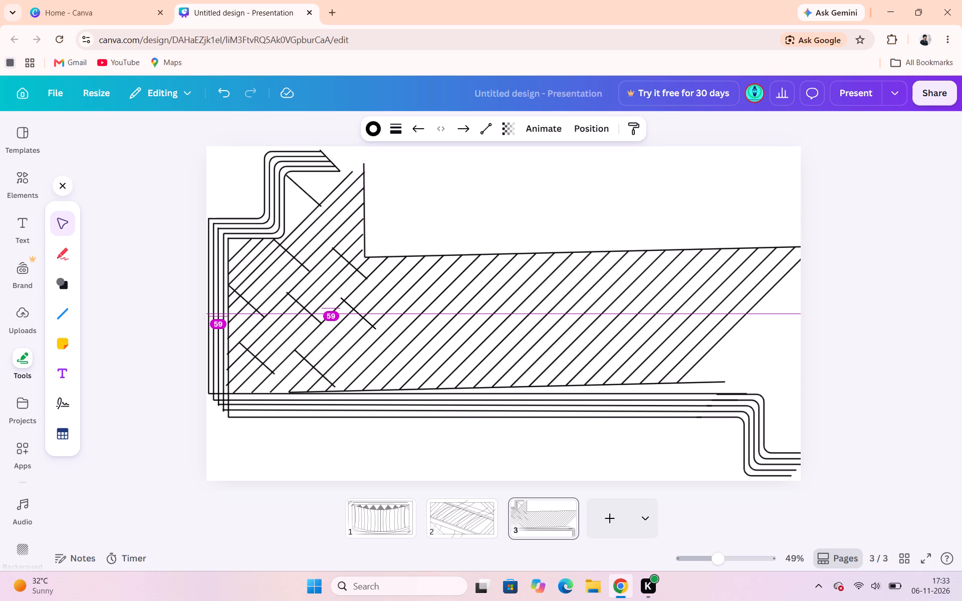
drag(353, 312, 354, 315)
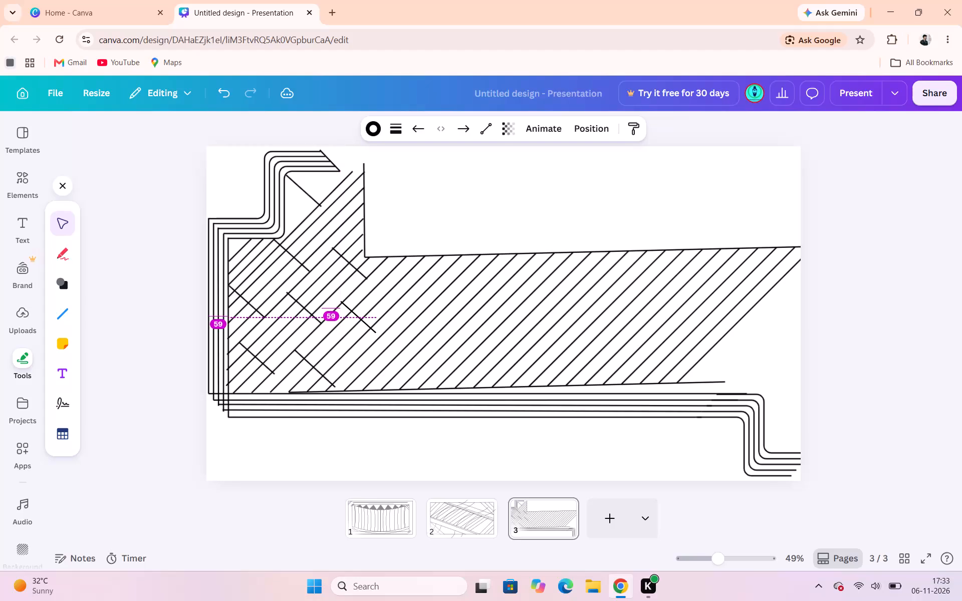
drag(354, 315, 356, 311)
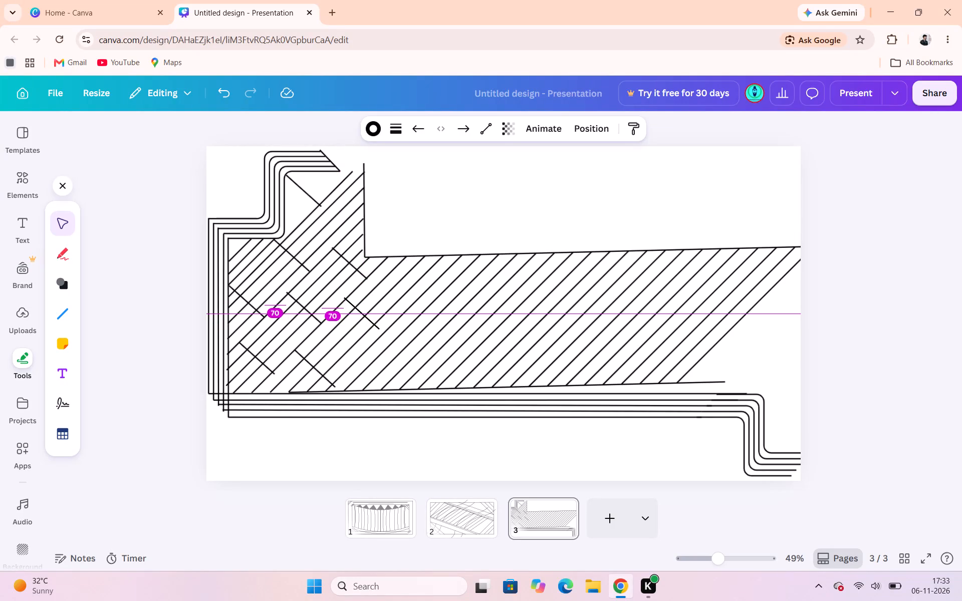
drag(356, 311, 479, 195)
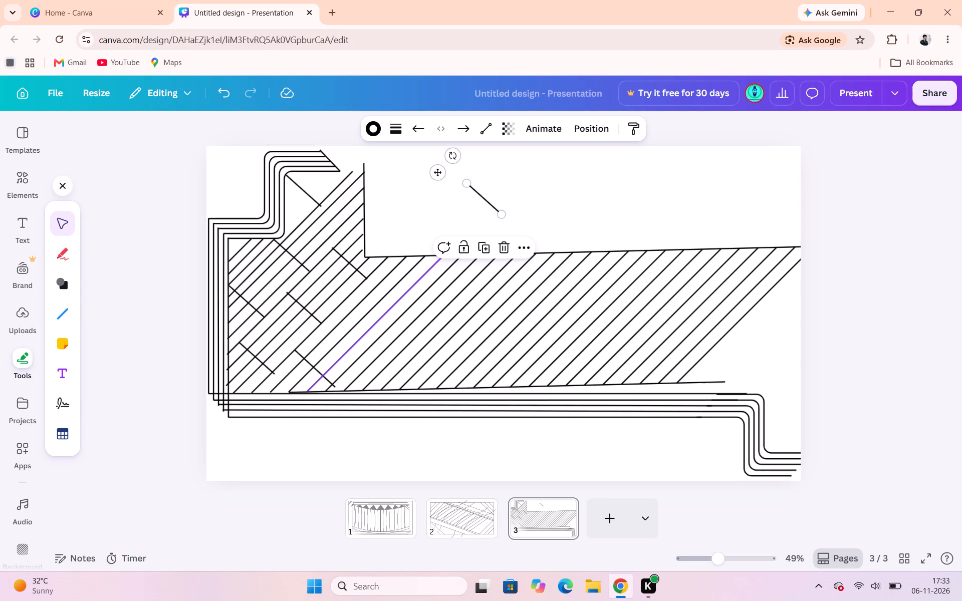
Shorten the short line nearest the slanted lower boundary slightly at its lower end.
click(318, 367)
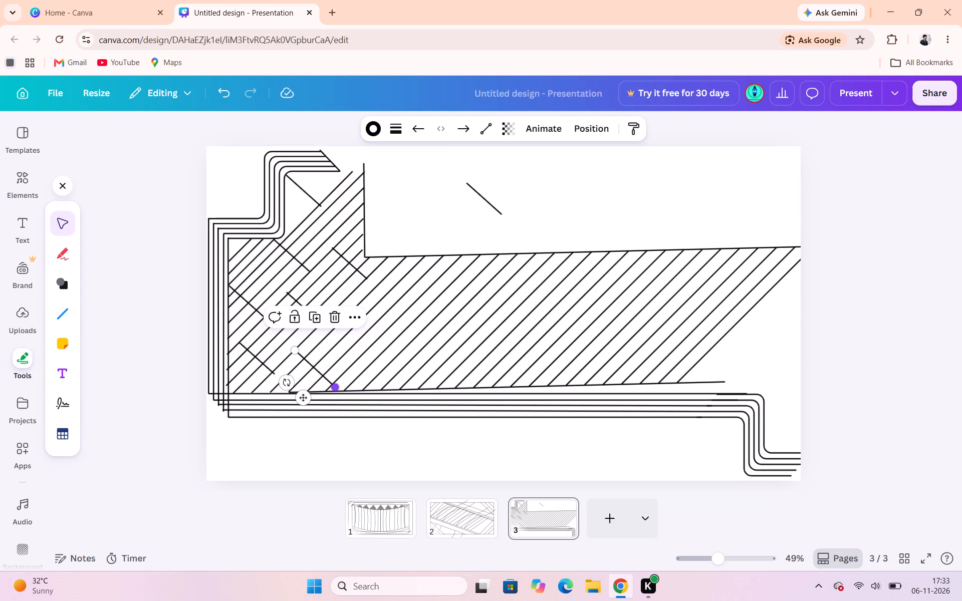
click(336, 385)
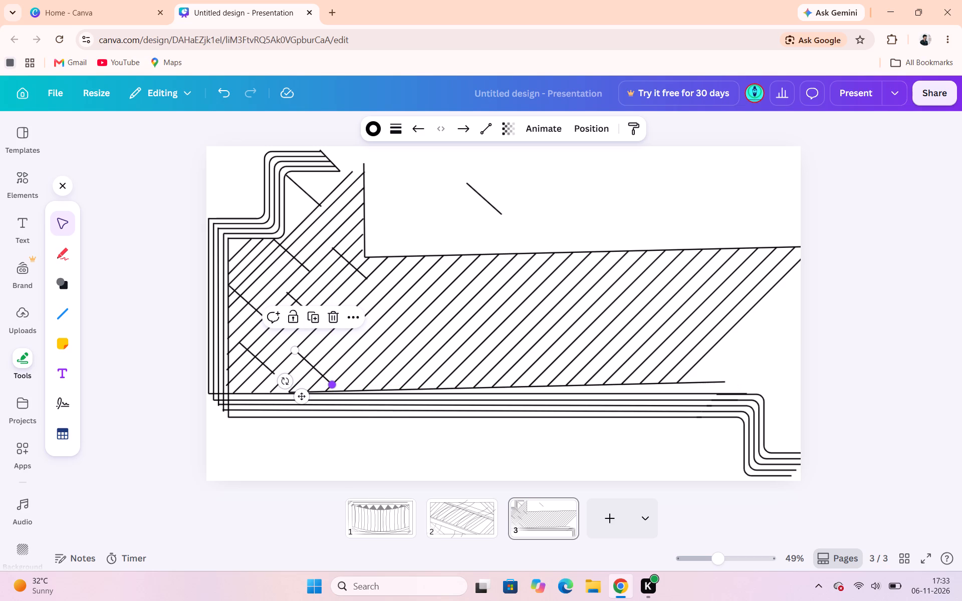
click(564, 149)
Duplicate the short line nearest the slanted lower boundary twice and move one copy across the diagonals below the upper boundary corner.
click(307, 360)
click(315, 316)
click(315, 316)
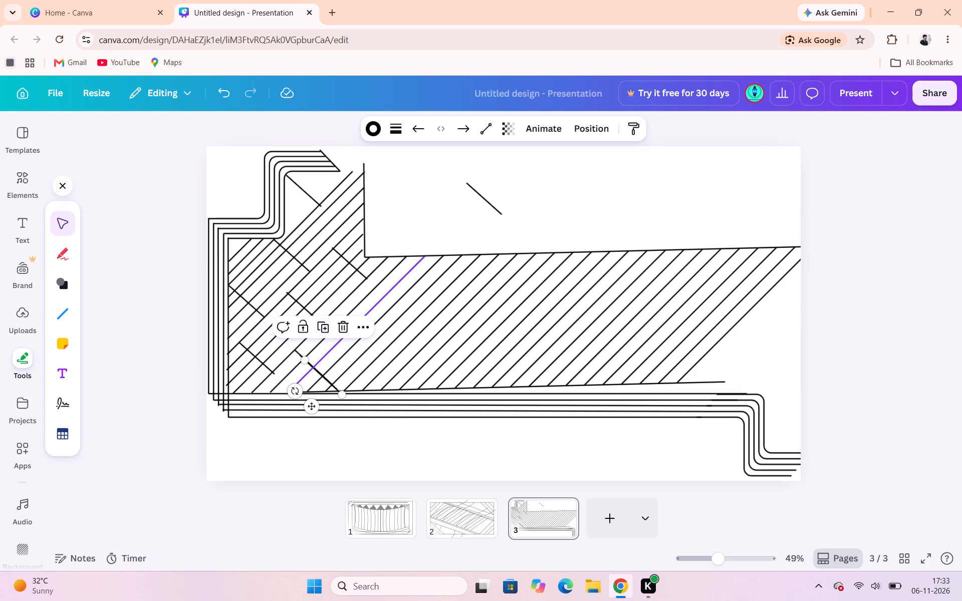
drag(318, 380, 364, 319)
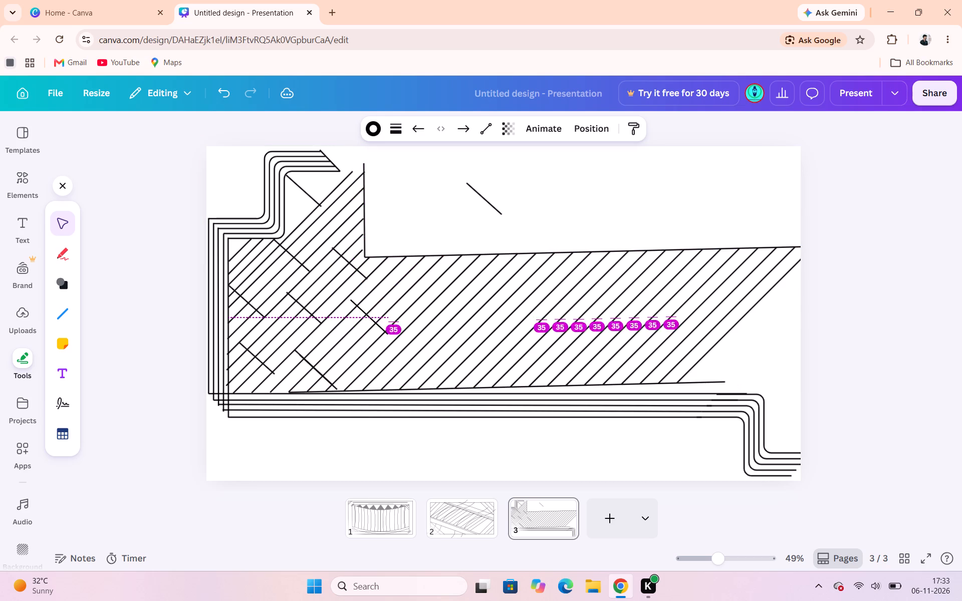
drag(364, 319, 359, 320)
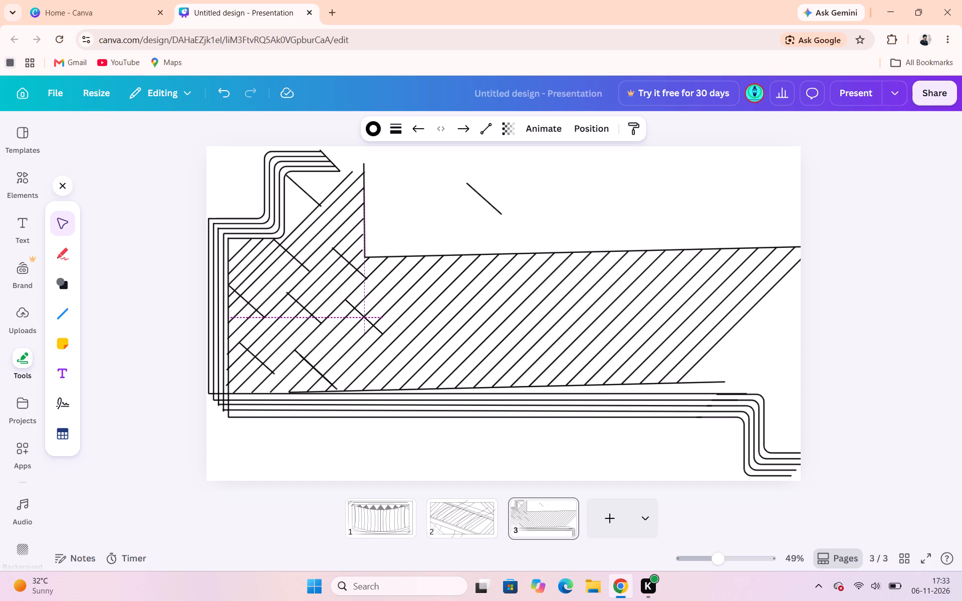
drag(359, 320, 356, 323)
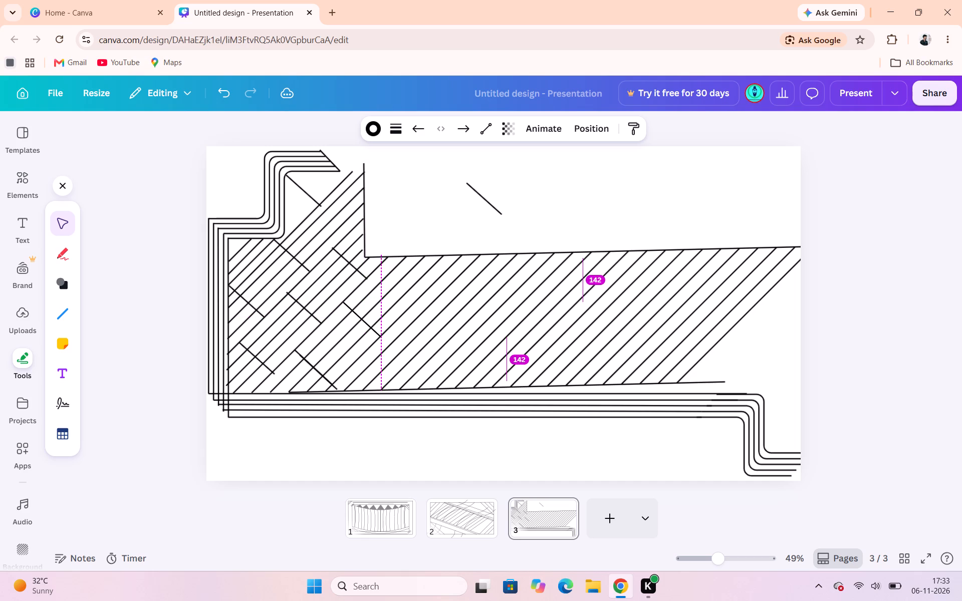
drag(356, 323, 356, 322)
click(536, 203)
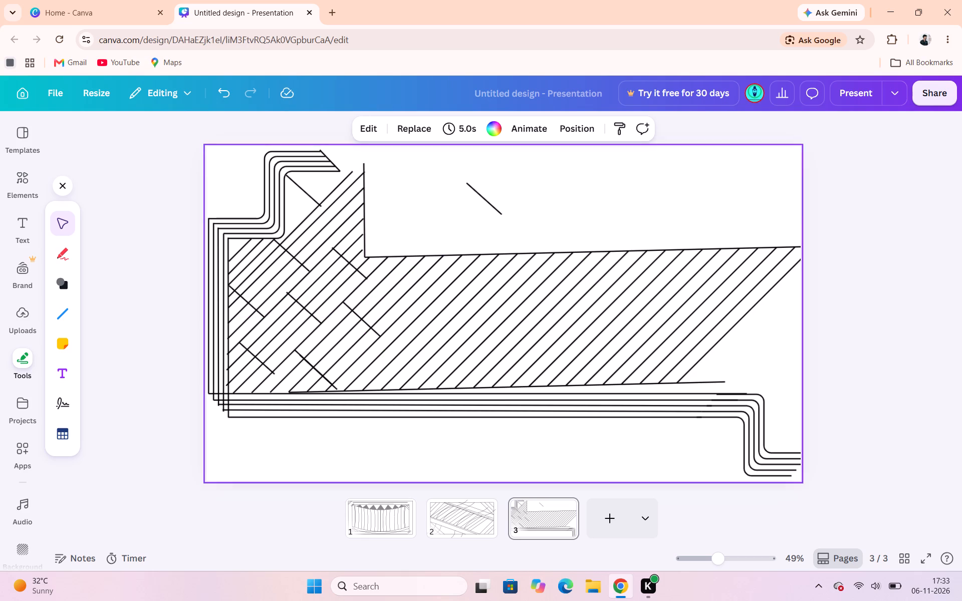
Try the spare copy at the slanted lower boundary line, and place it across the diagonals to the right of the previous short line.
drag(324, 378, 455, 303)
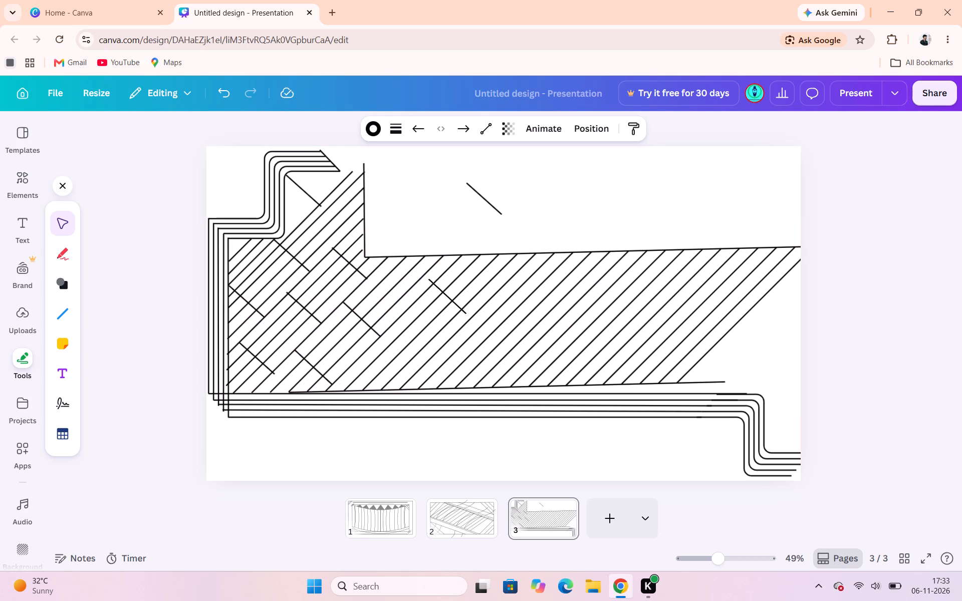
drag(455, 303, 384, 376)
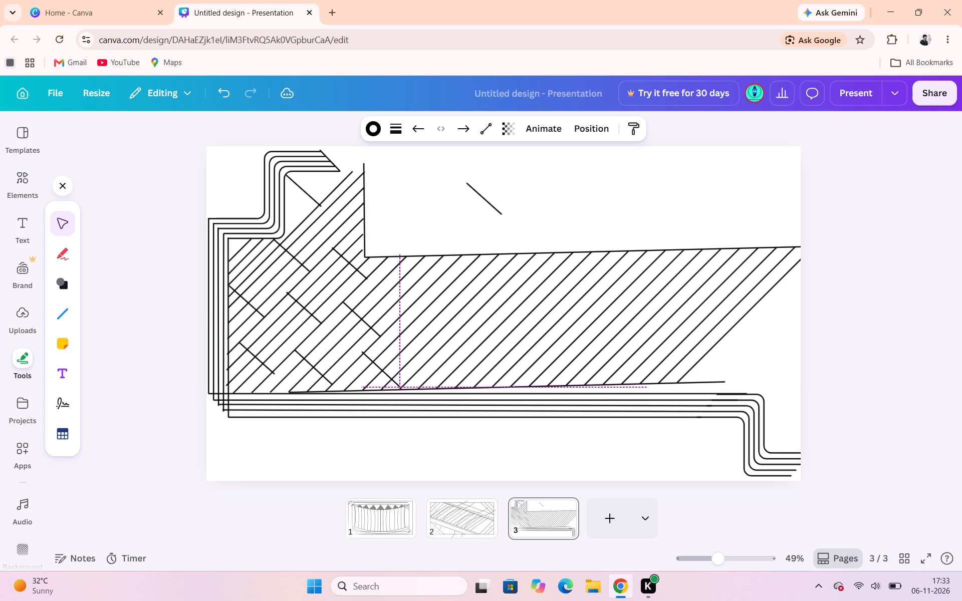
drag(384, 376, 362, 365)
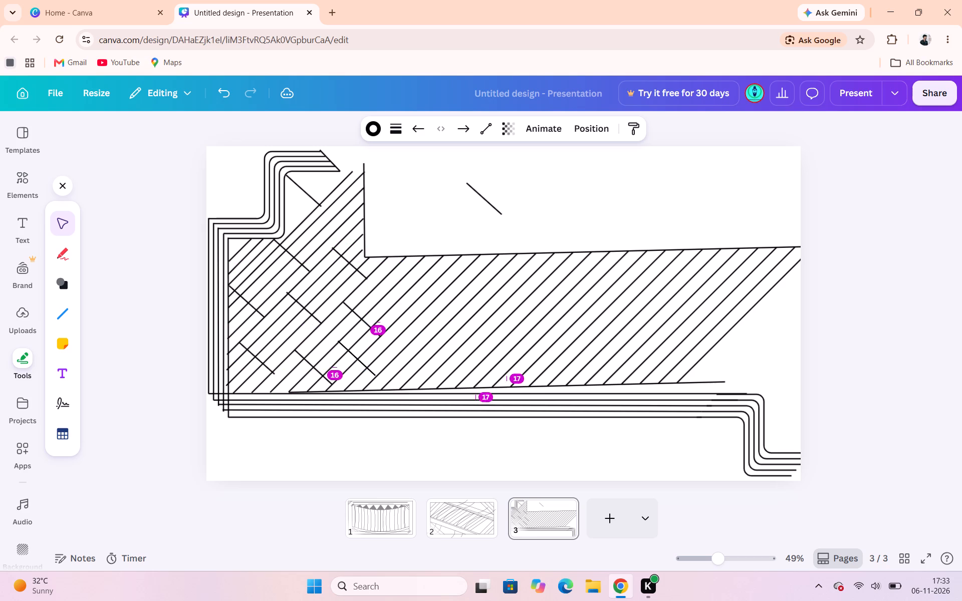
drag(362, 365, 375, 378)
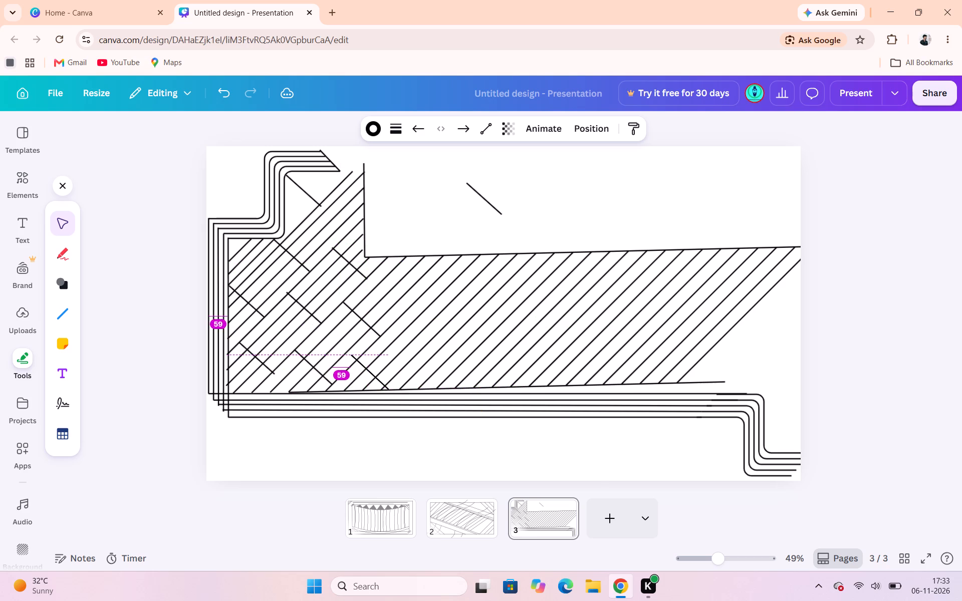
drag(375, 378, 379, 382)
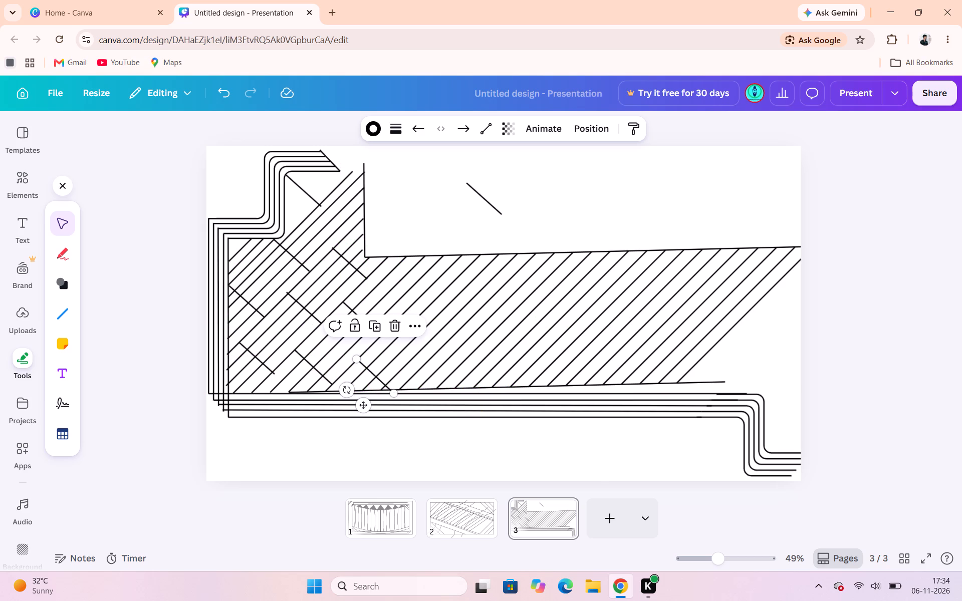
click(752, 362)
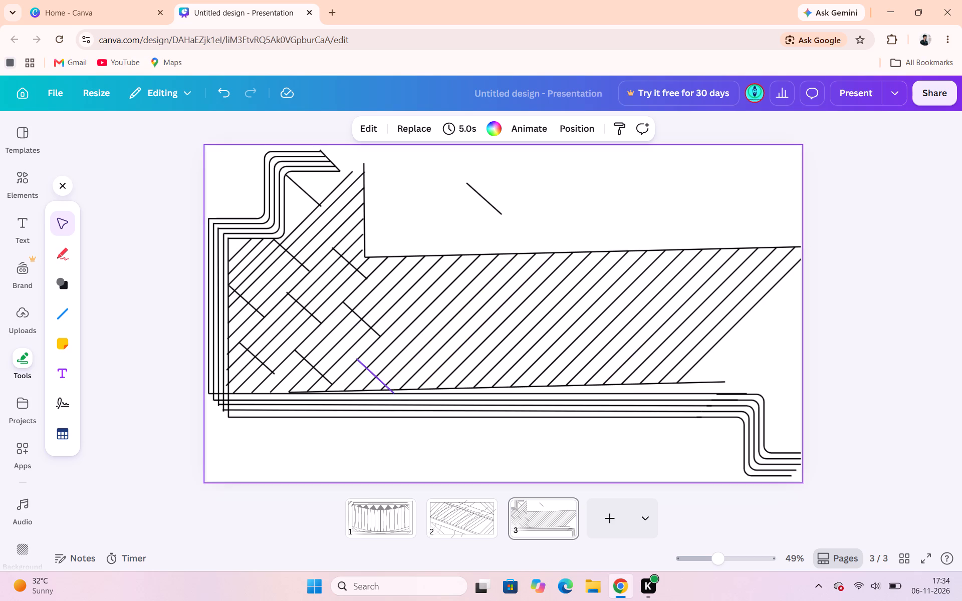
drag(380, 379, 428, 331)
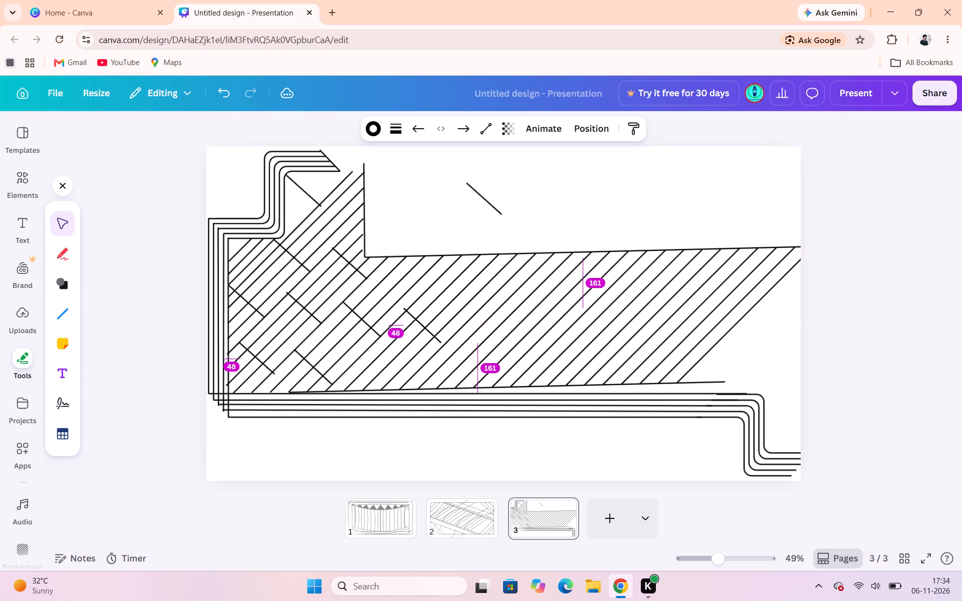
drag(428, 331, 426, 331)
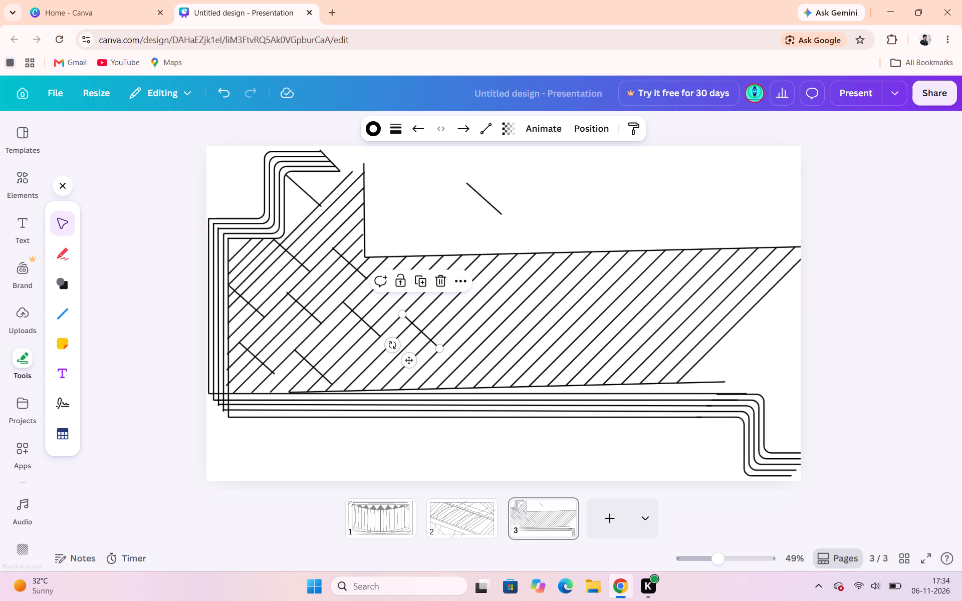
Move the short line parked in the blank area down so its lower end meets the slanted lower boundary line.
drag(490, 209, 381, 382)
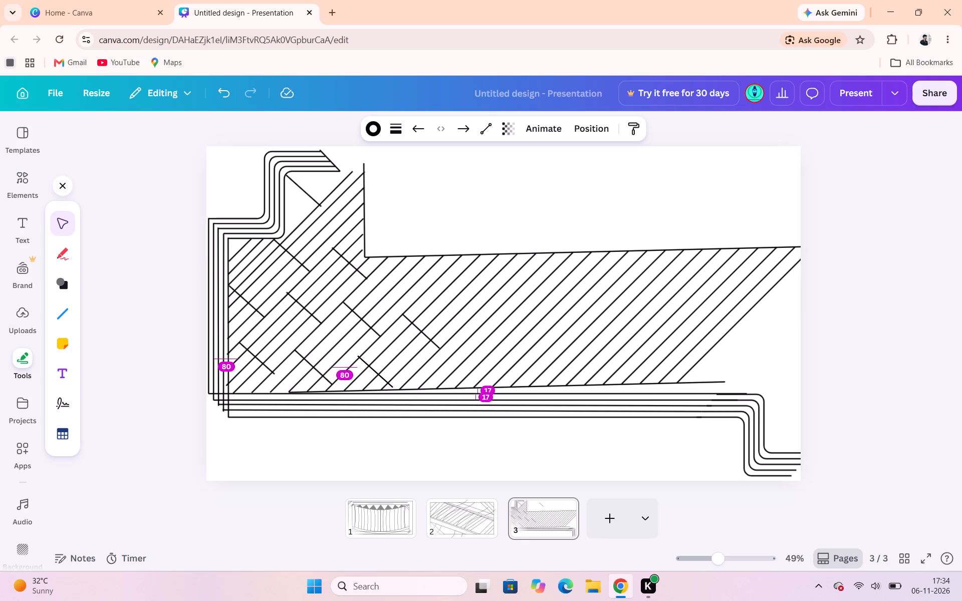
drag(381, 382, 382, 387)
click(619, 209)
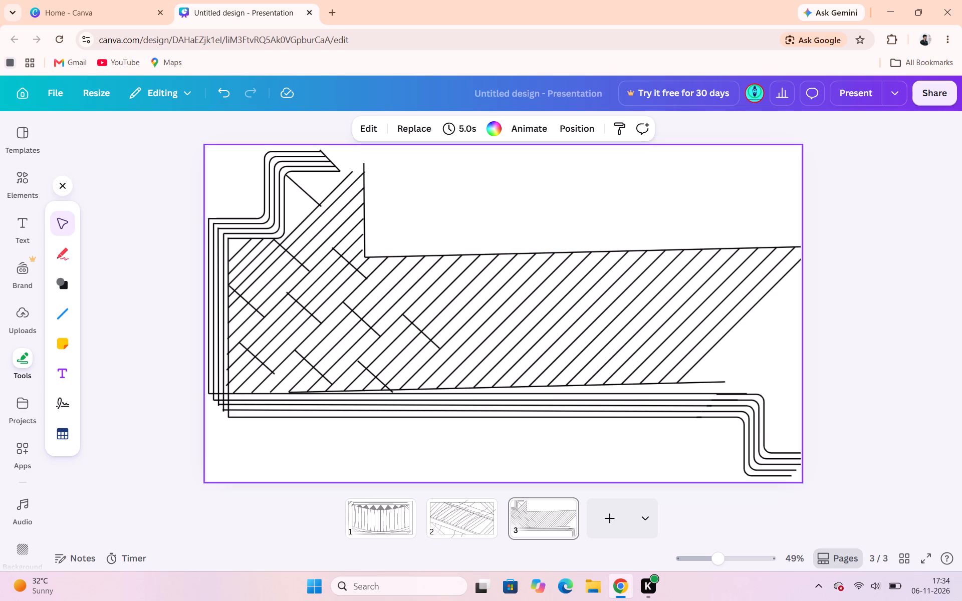
Duplicate the rightmost short line in the hatched band and move the copy so its upper end meets the slanted upper boundary line.
click(414, 327)
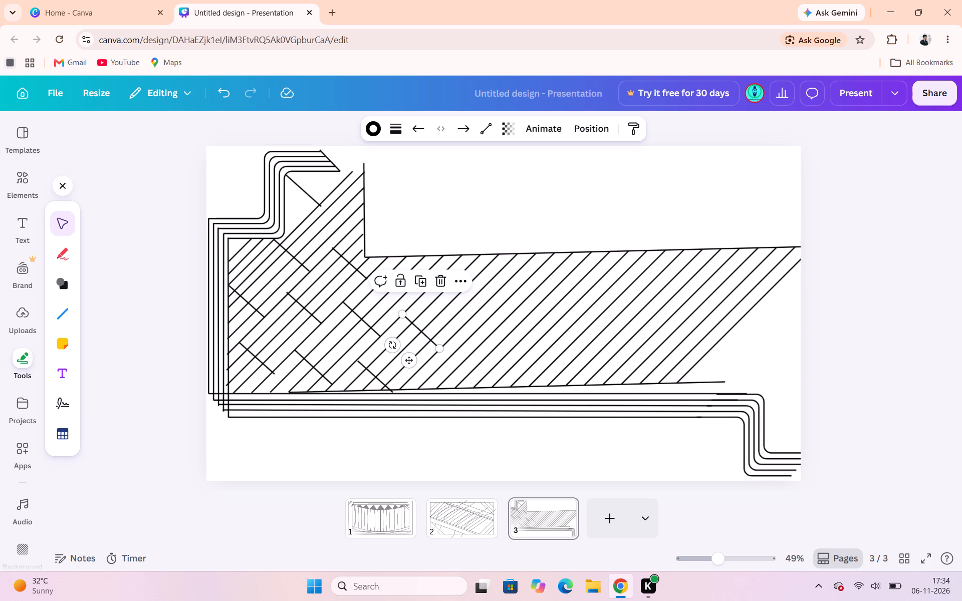
click(422, 282)
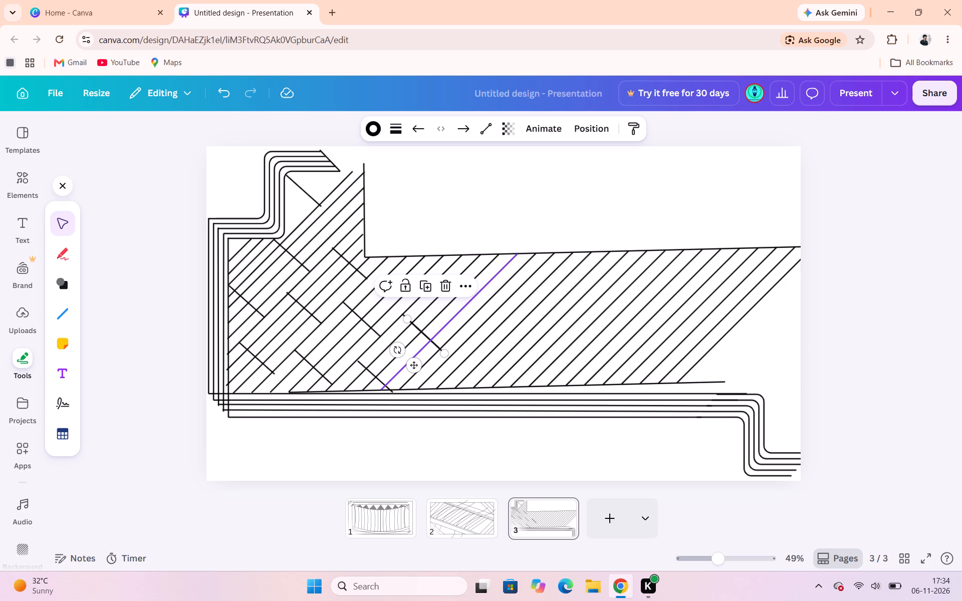
drag(414, 357, 475, 278)
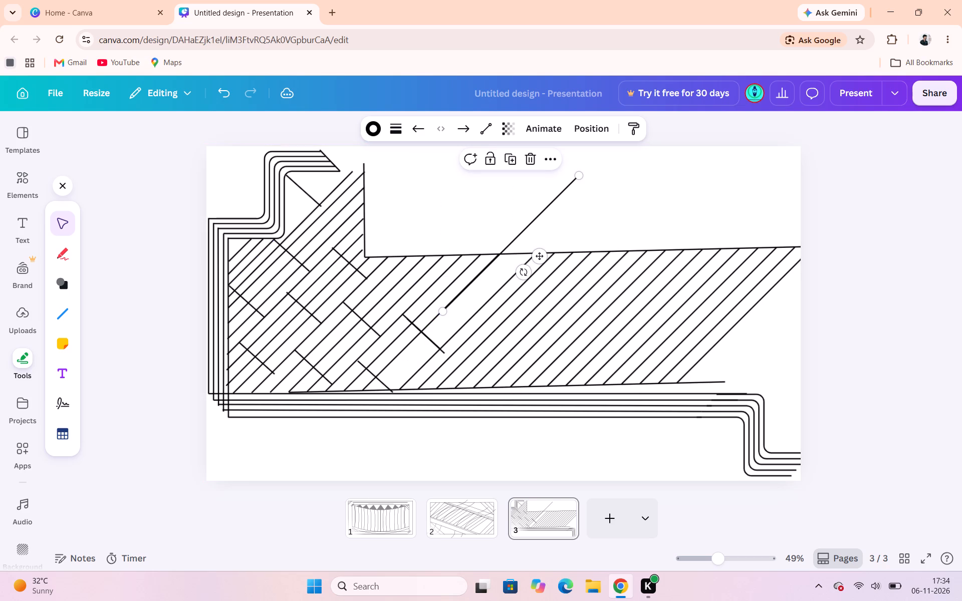
click(216, 96)
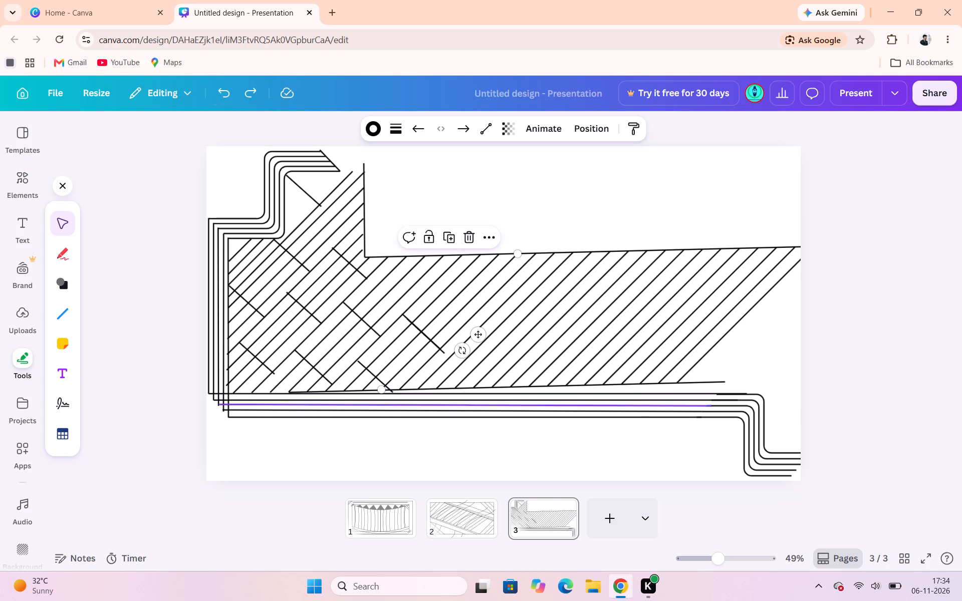
drag(434, 347, 452, 319)
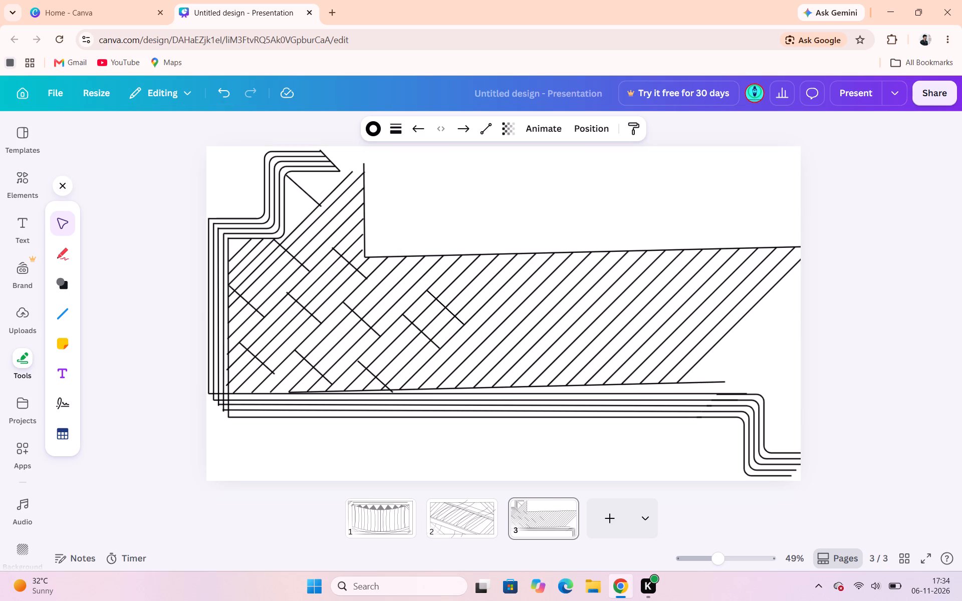
drag(452, 319, 420, 284)
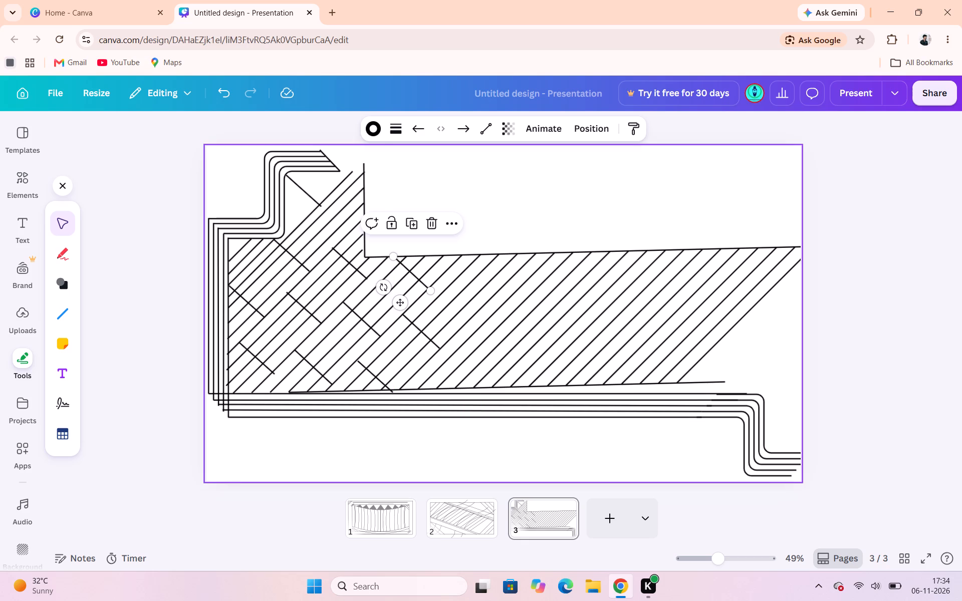
click(571, 214)
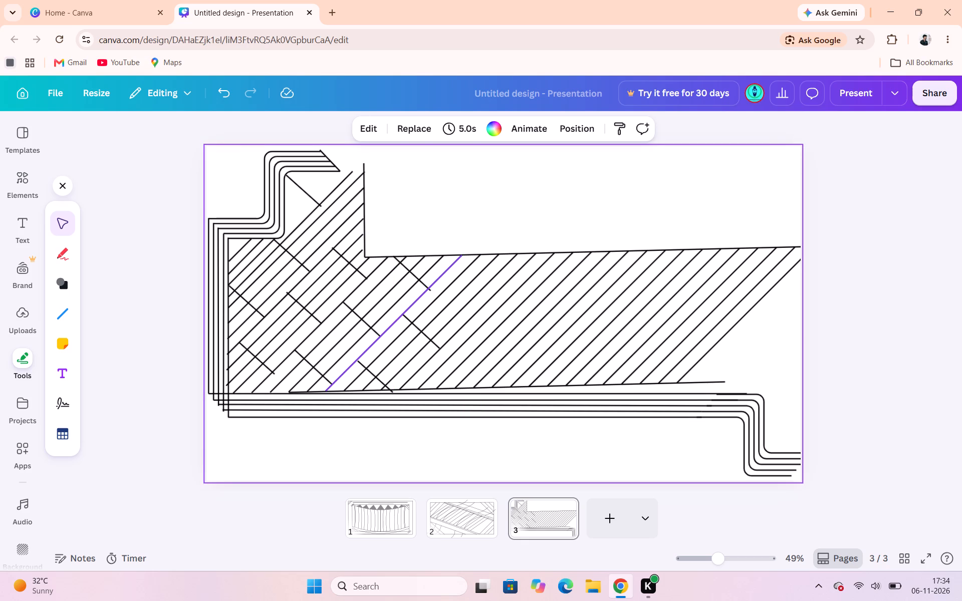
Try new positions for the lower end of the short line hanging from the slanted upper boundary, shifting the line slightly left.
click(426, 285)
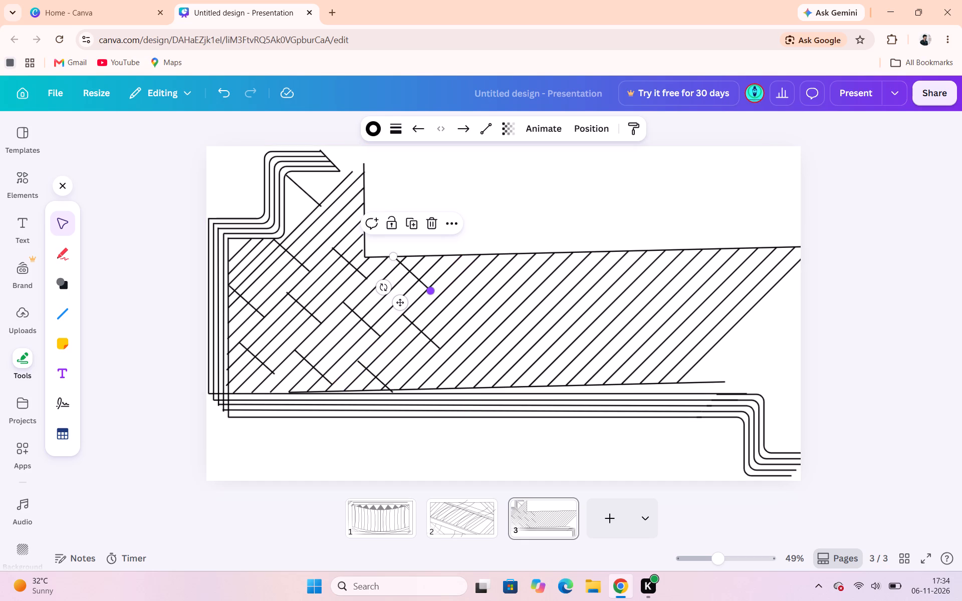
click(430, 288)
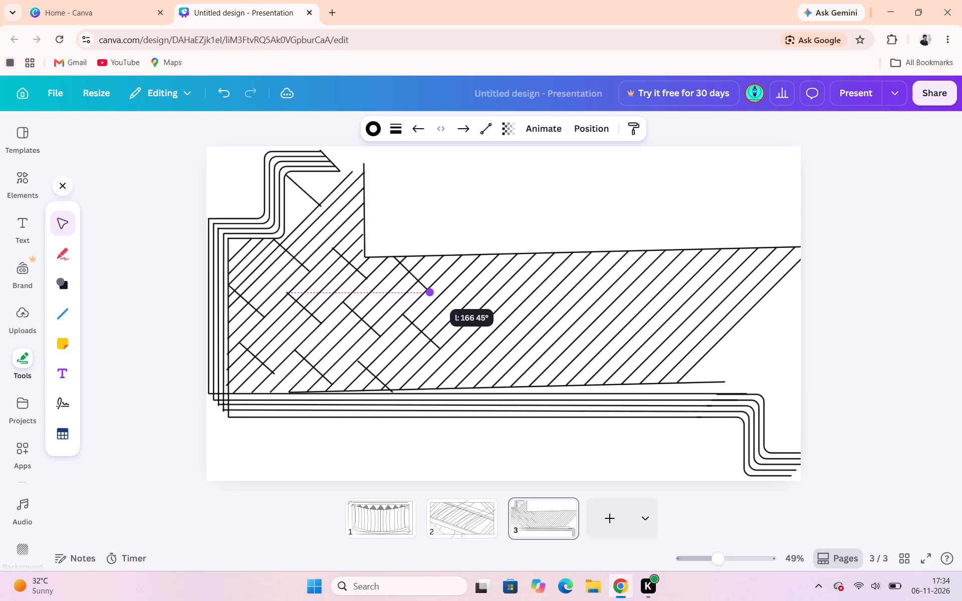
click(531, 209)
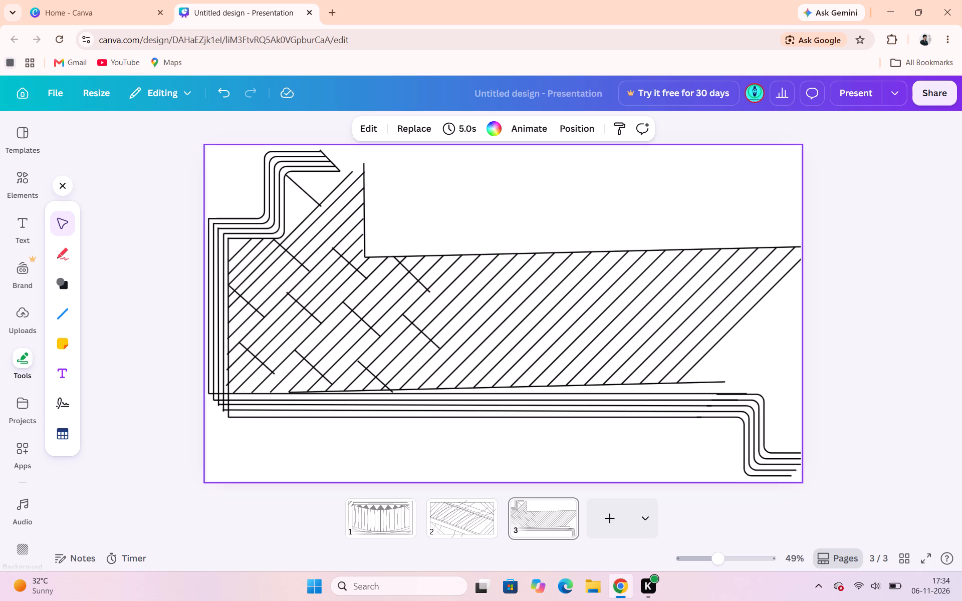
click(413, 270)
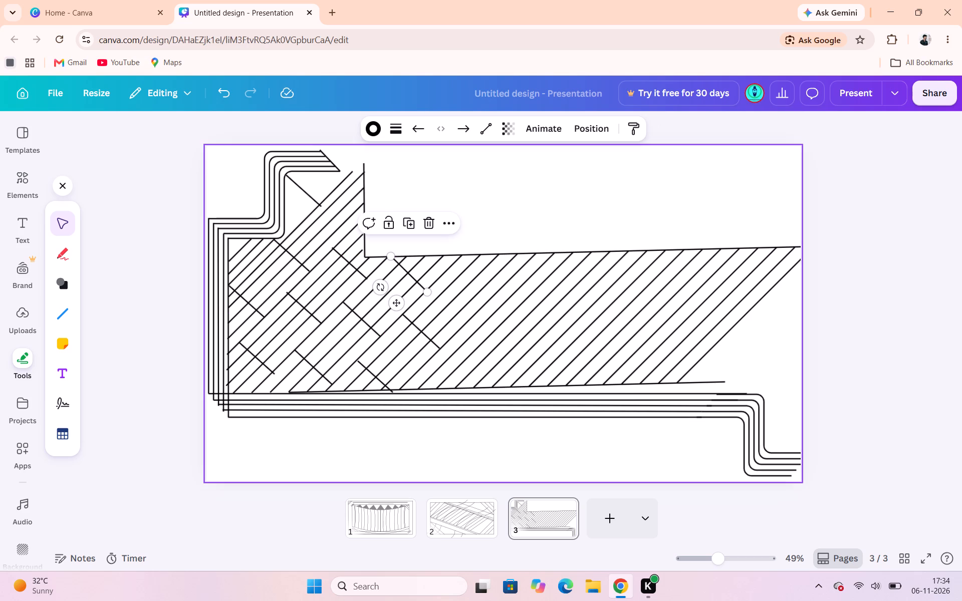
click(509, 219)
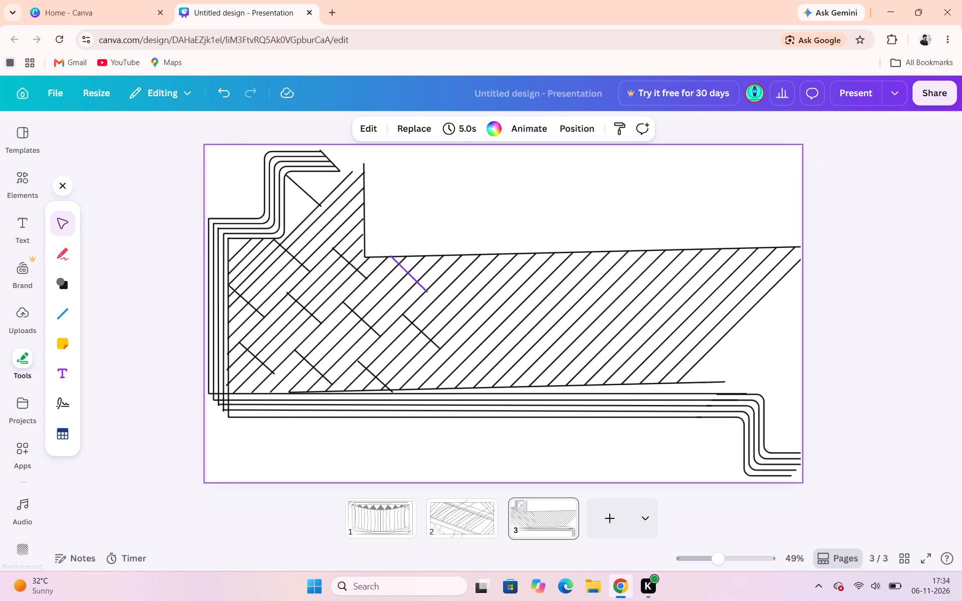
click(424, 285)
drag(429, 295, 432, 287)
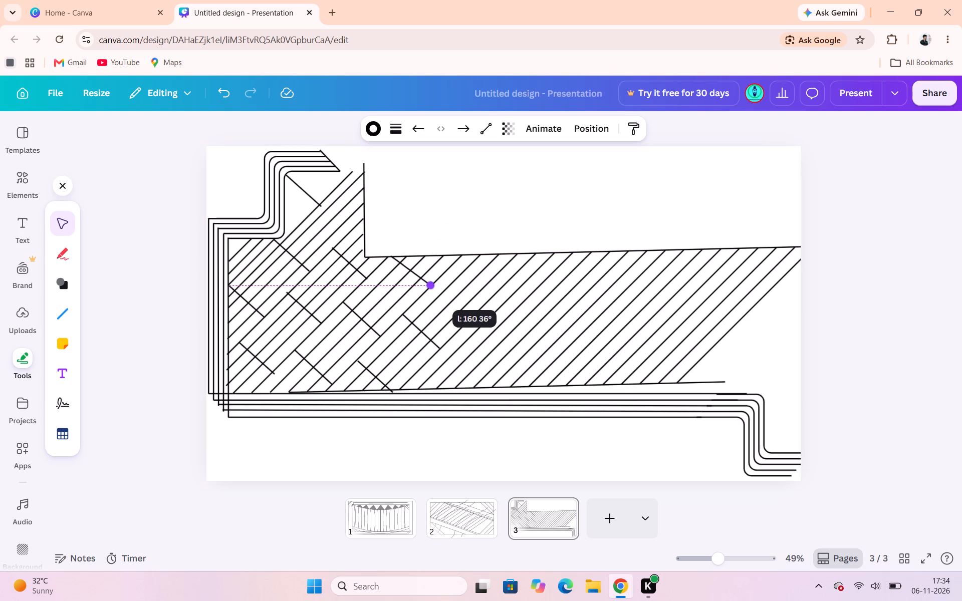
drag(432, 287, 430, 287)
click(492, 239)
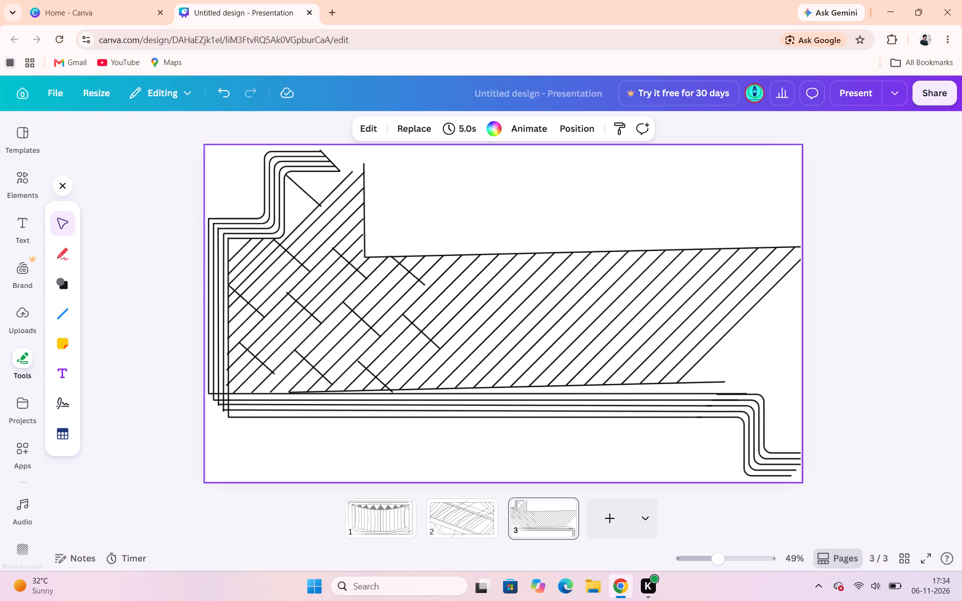
Stretch that short line's lower end to a length of about 175 at 42°, and nudge the line up and left across the upper boundary.
click(422, 276)
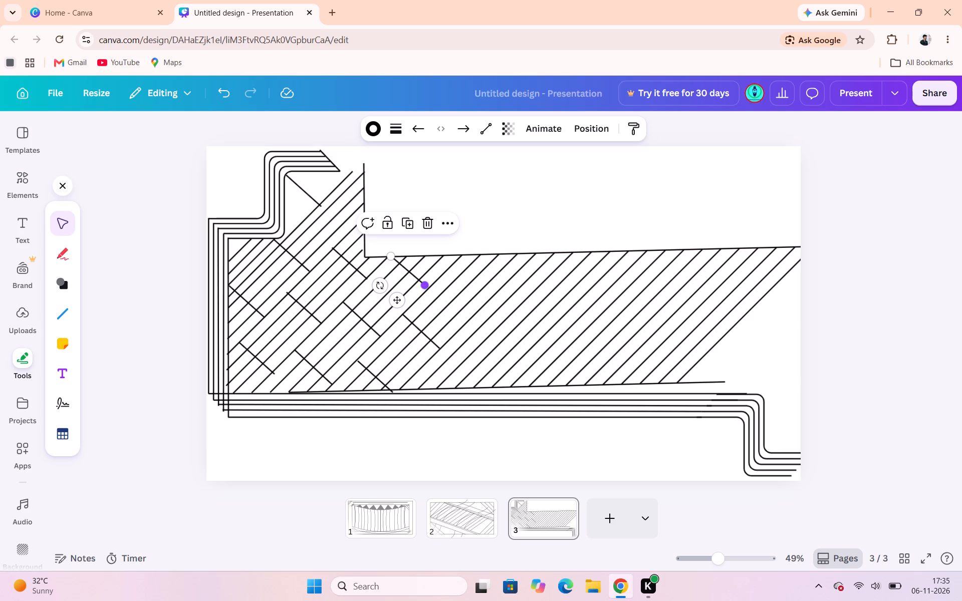
click(425, 284)
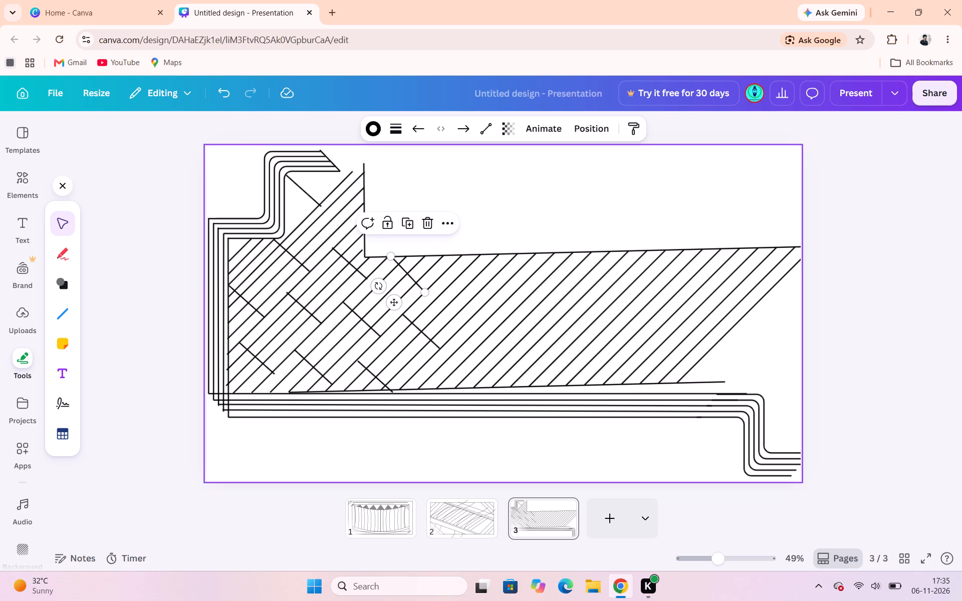
drag(424, 292, 430, 284)
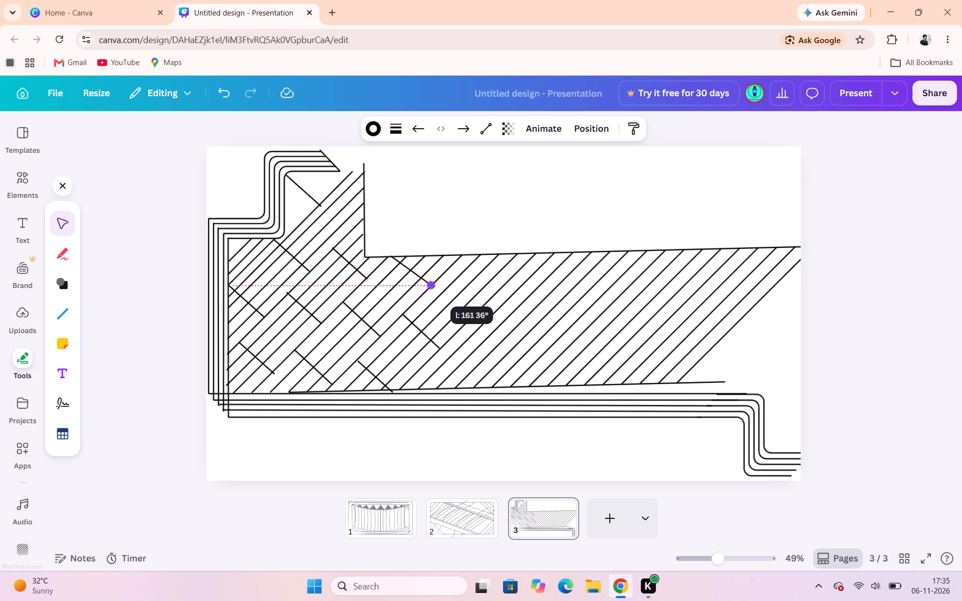
drag(430, 284, 431, 287)
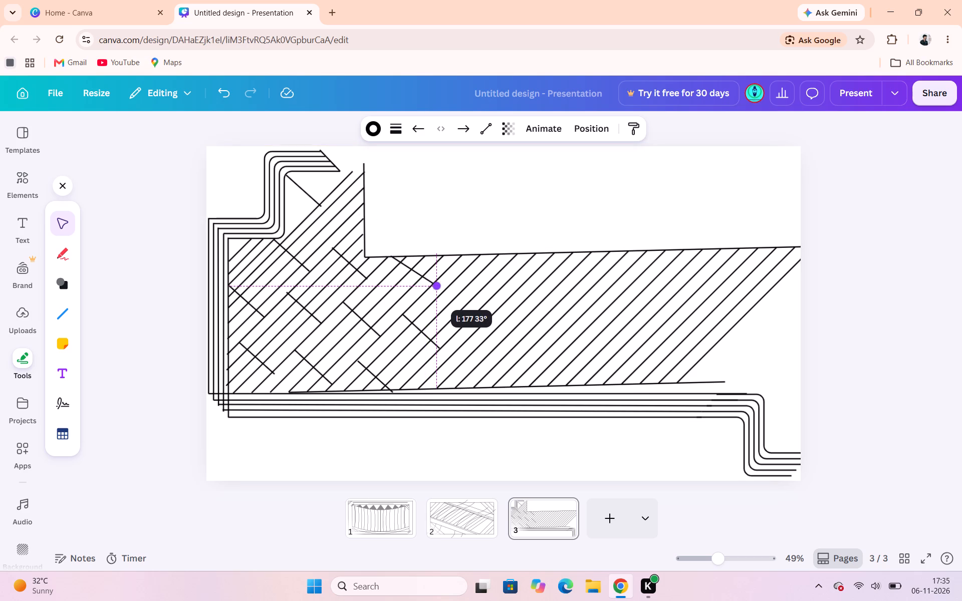
drag(431, 287, 429, 288)
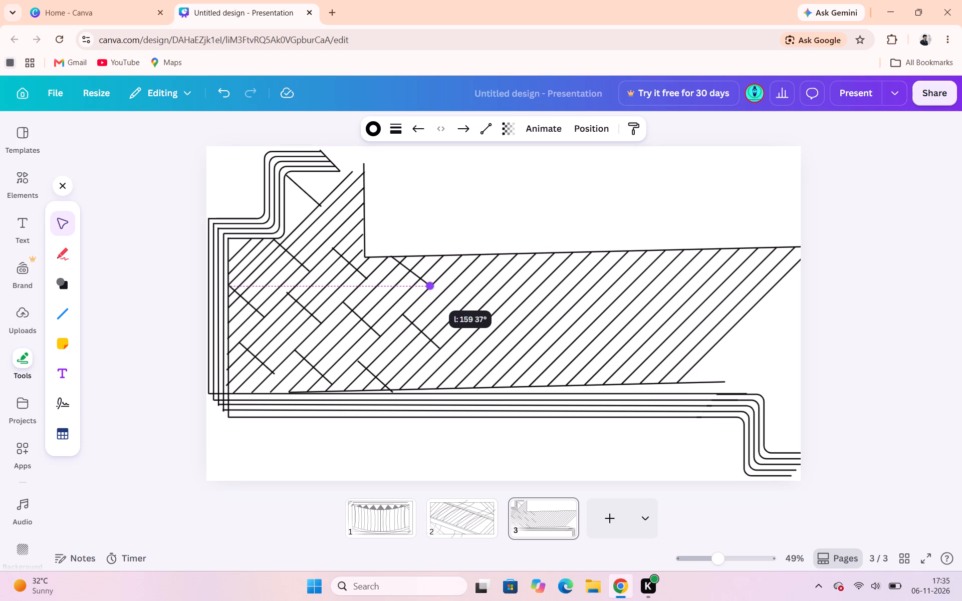
drag(429, 288, 429, 289)
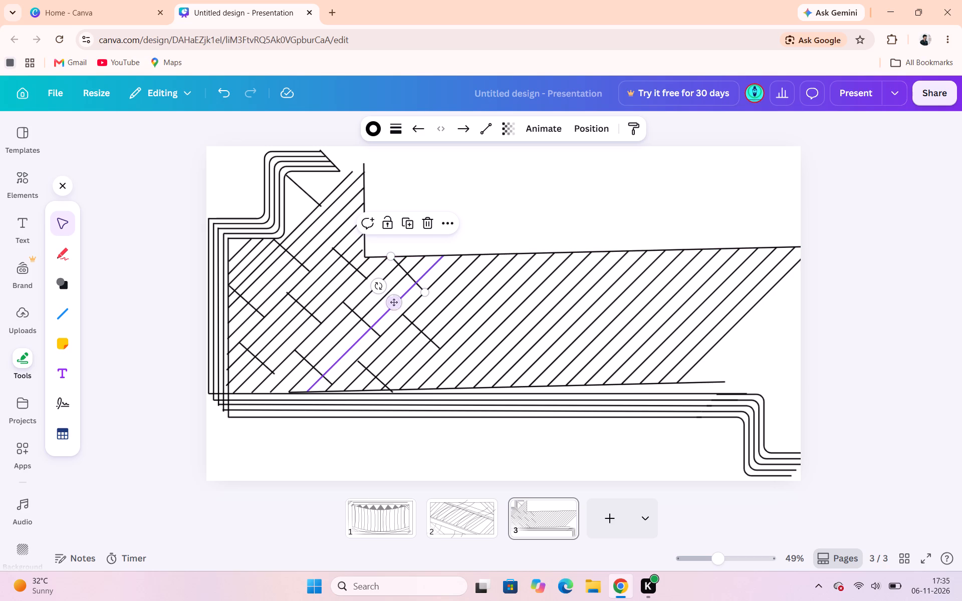
drag(420, 293, 426, 290)
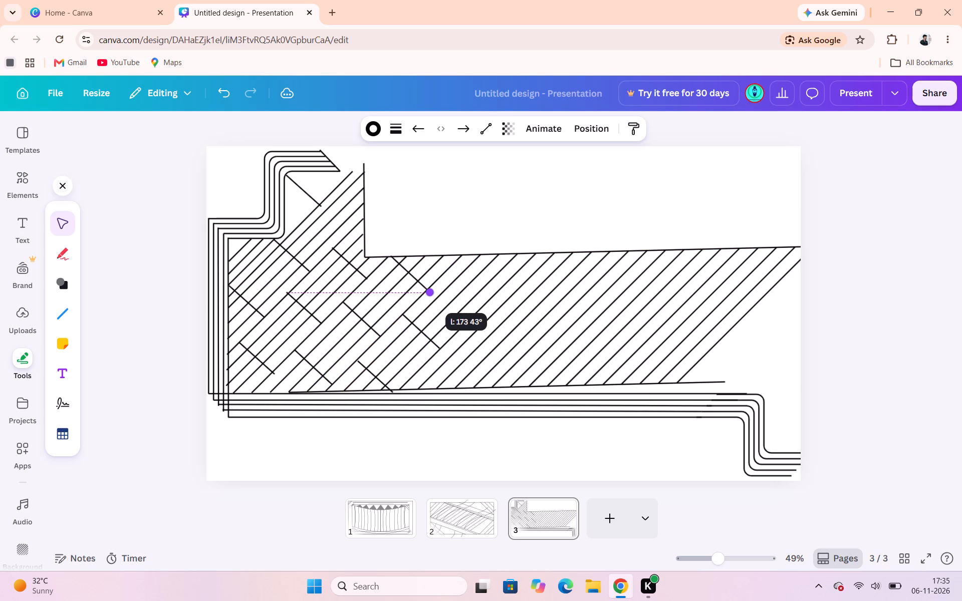
drag(426, 290, 426, 289)
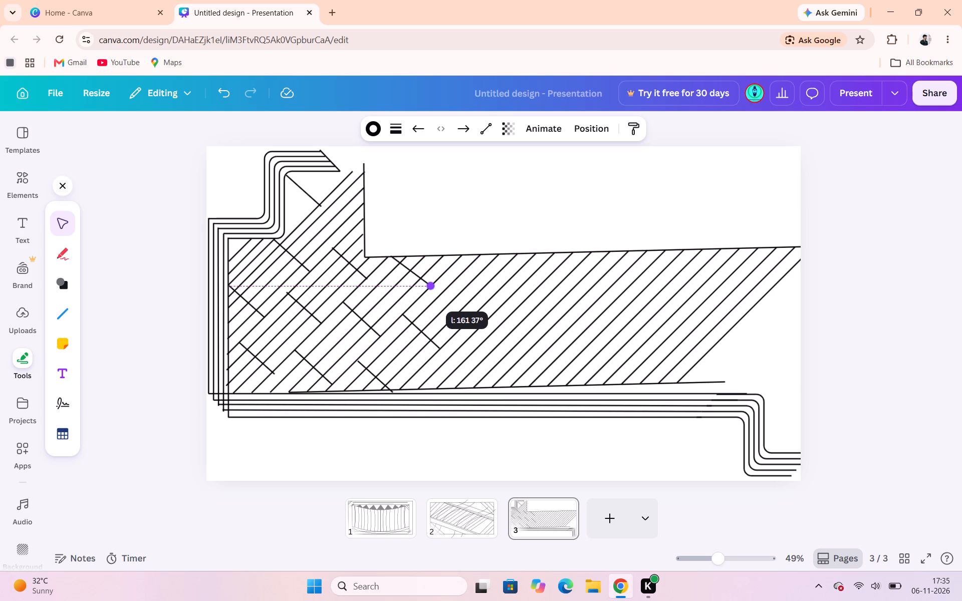
drag(426, 289, 427, 290)
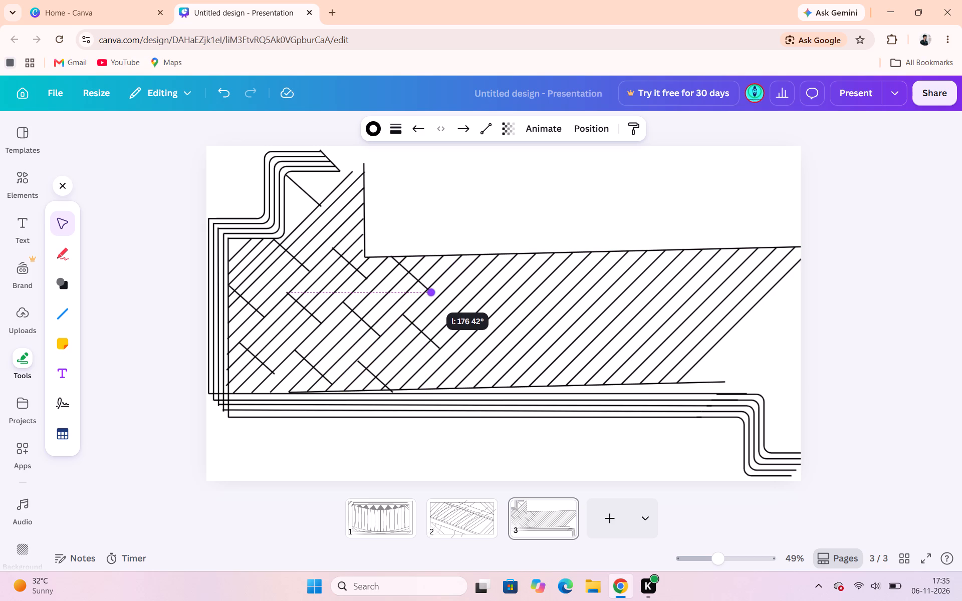
drag(427, 290, 426, 290)
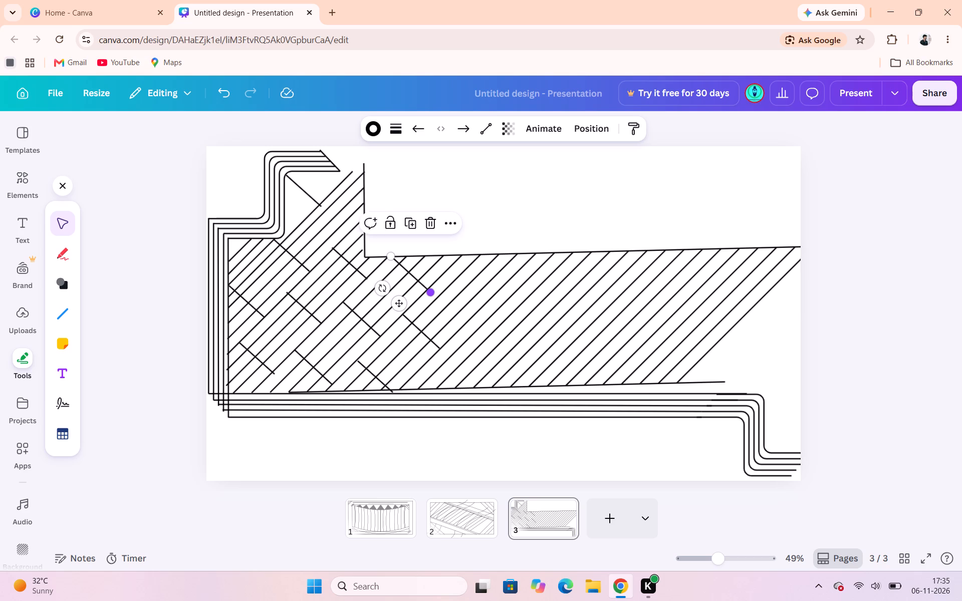
click(541, 208)
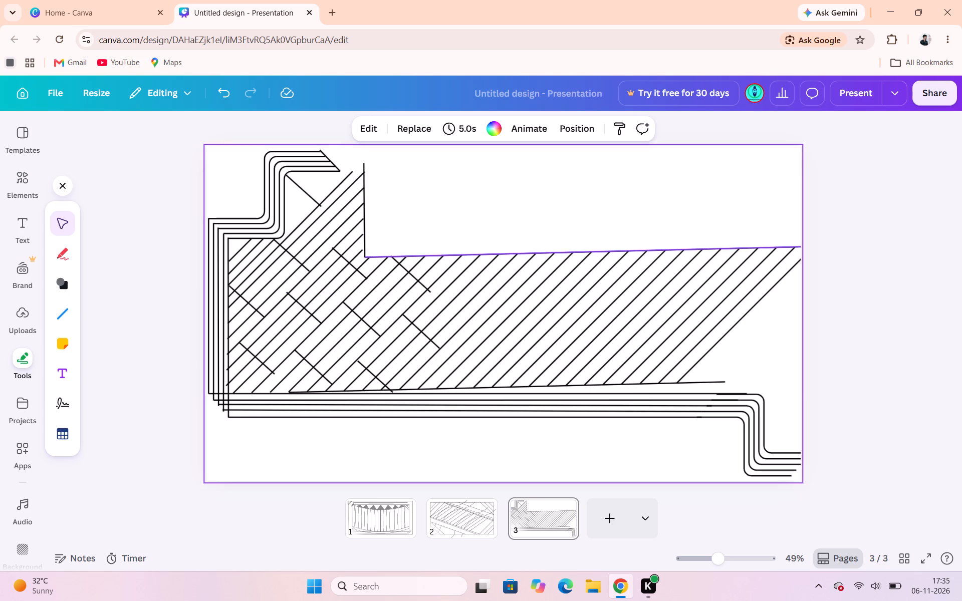
click(412, 275)
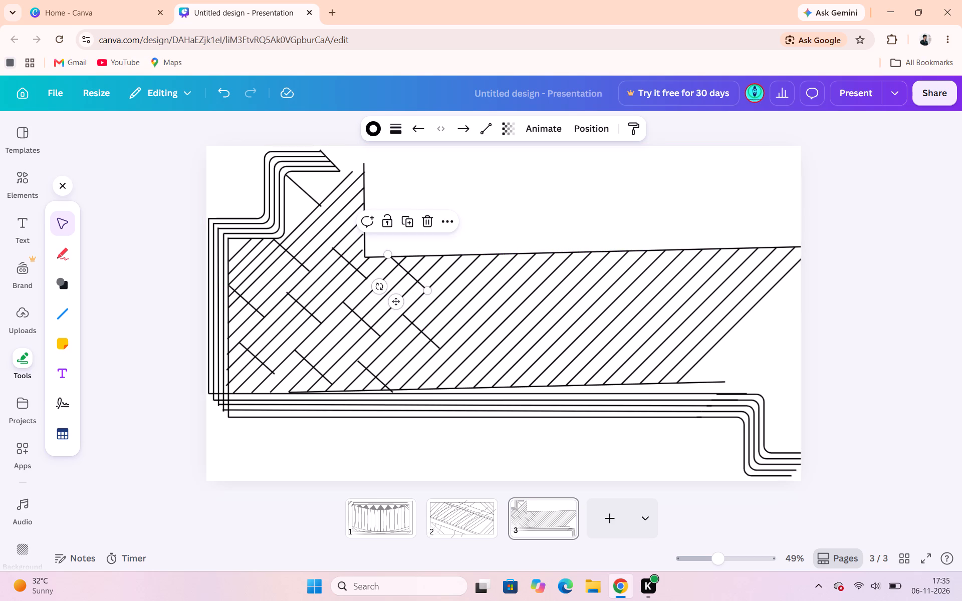
click(548, 210)
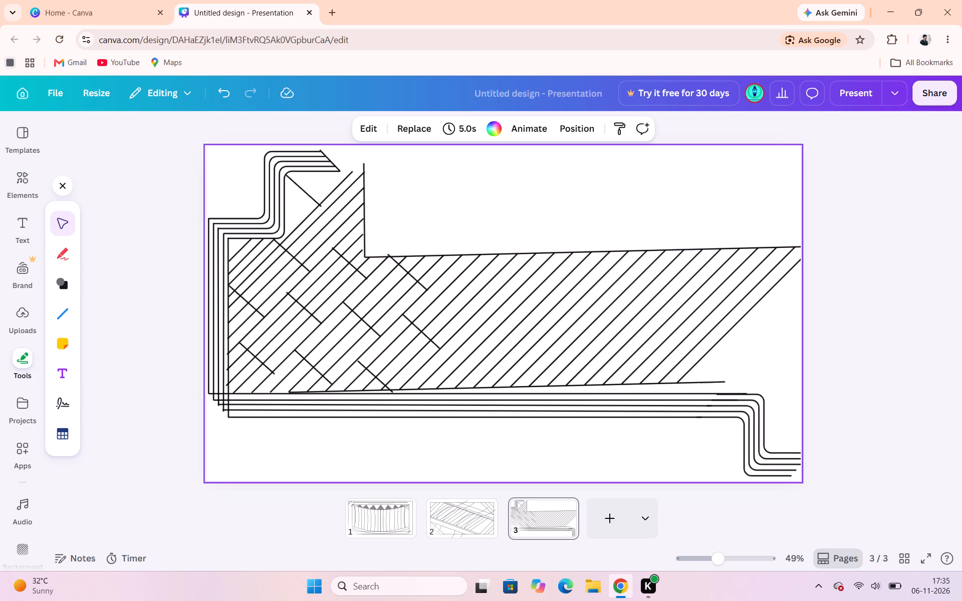
Duplicate the rightmost short line in the middle of the hatched band and move the copy up and right, just below the slanted upper boundary.
click(426, 335)
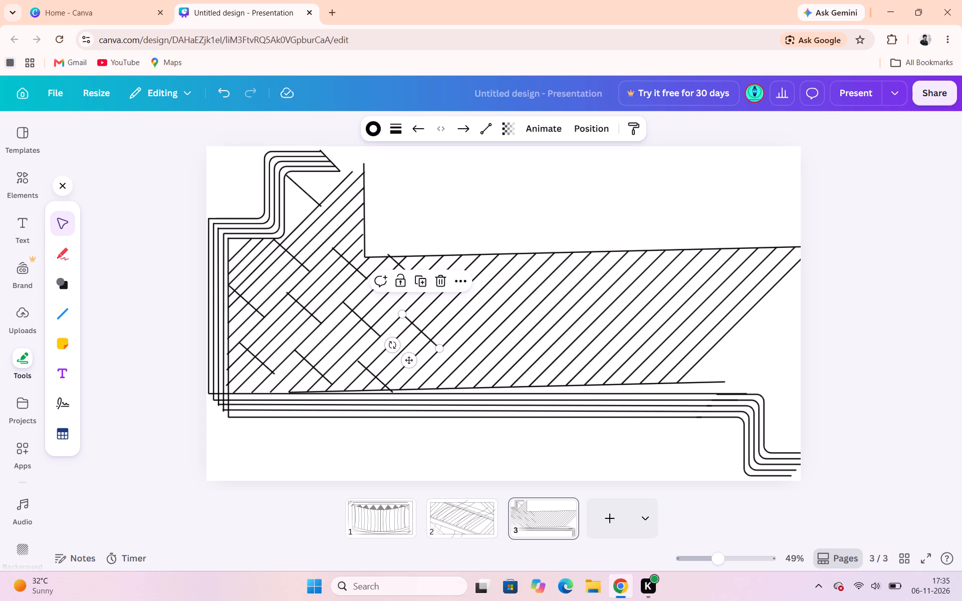
click(428, 281)
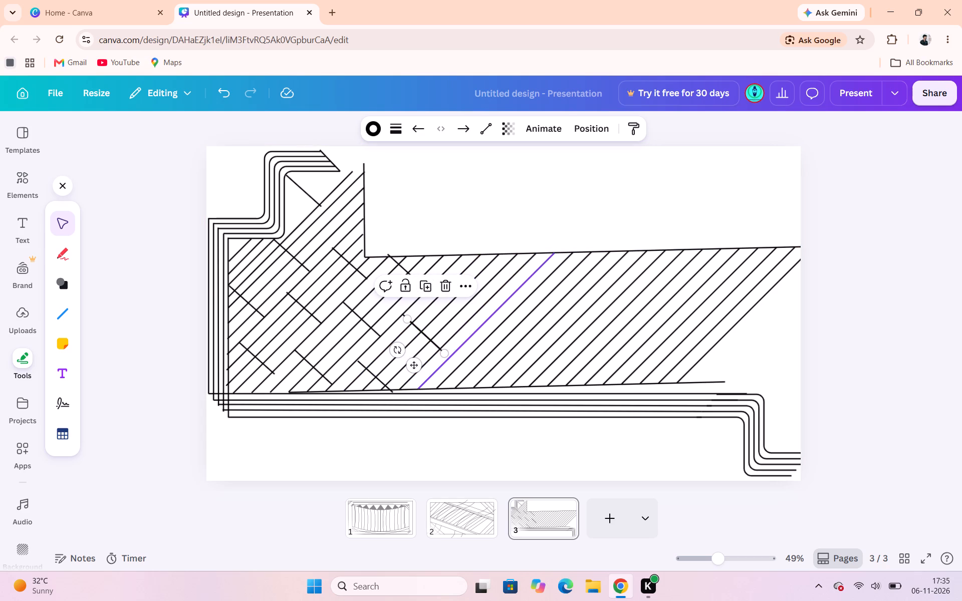
click(429, 362)
click(431, 346)
drag(431, 346, 463, 308)
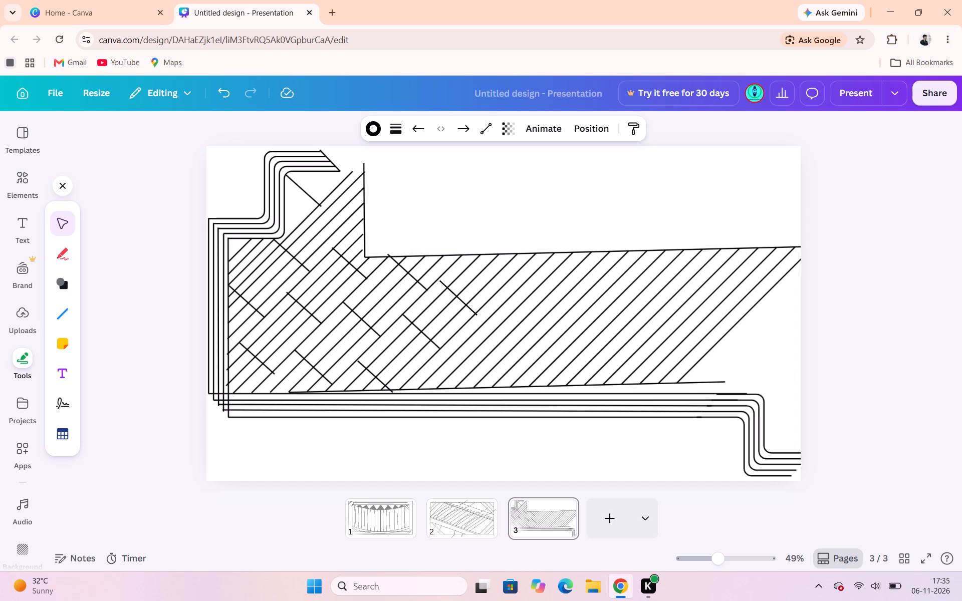
drag(463, 308, 476, 292)
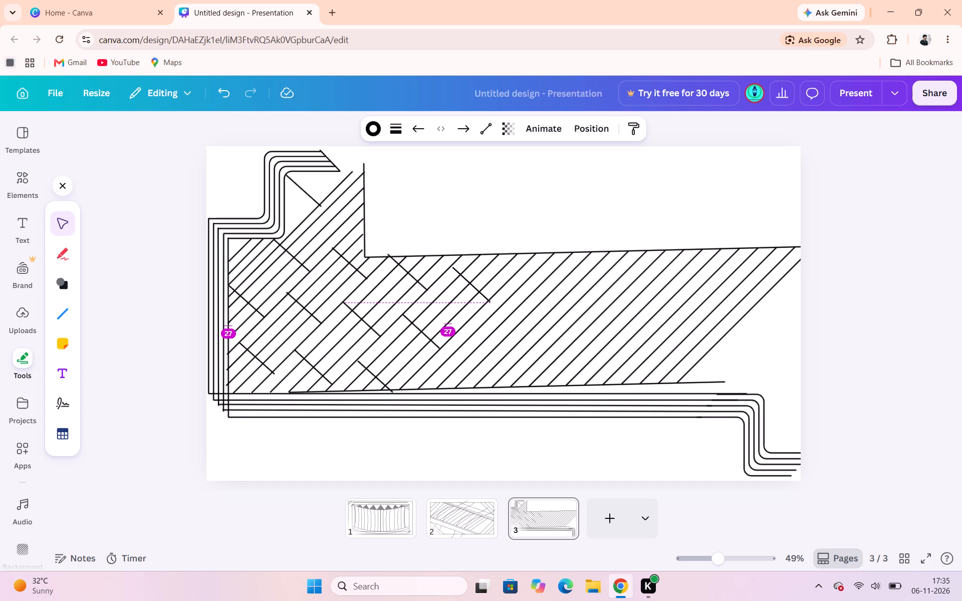
drag(476, 292, 477, 291)
click(596, 219)
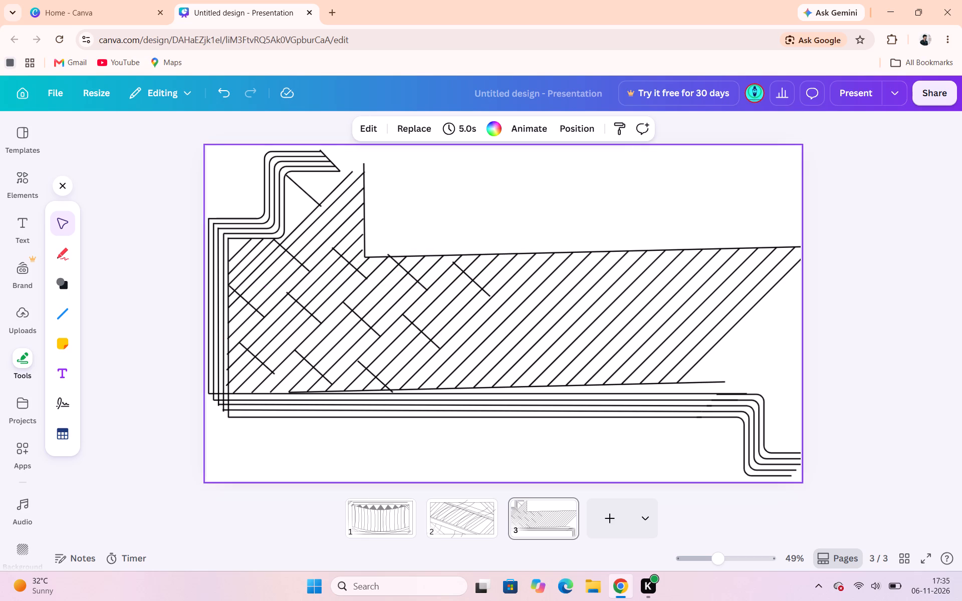
Extend the lower end of the newly placed short line to reach the adjacent diagonal, at a length of about 170 and 42°.
click(486, 294)
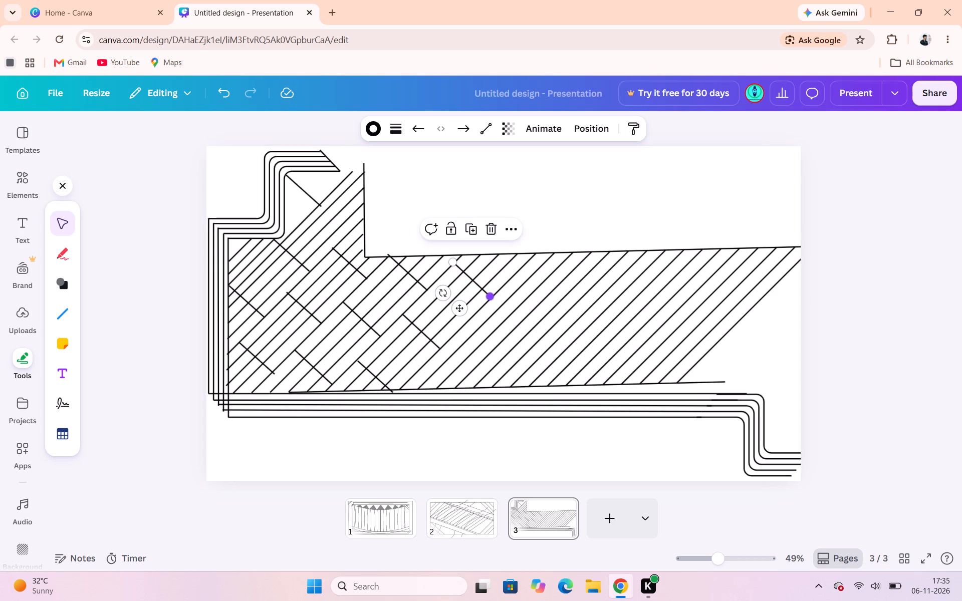
click(491, 298)
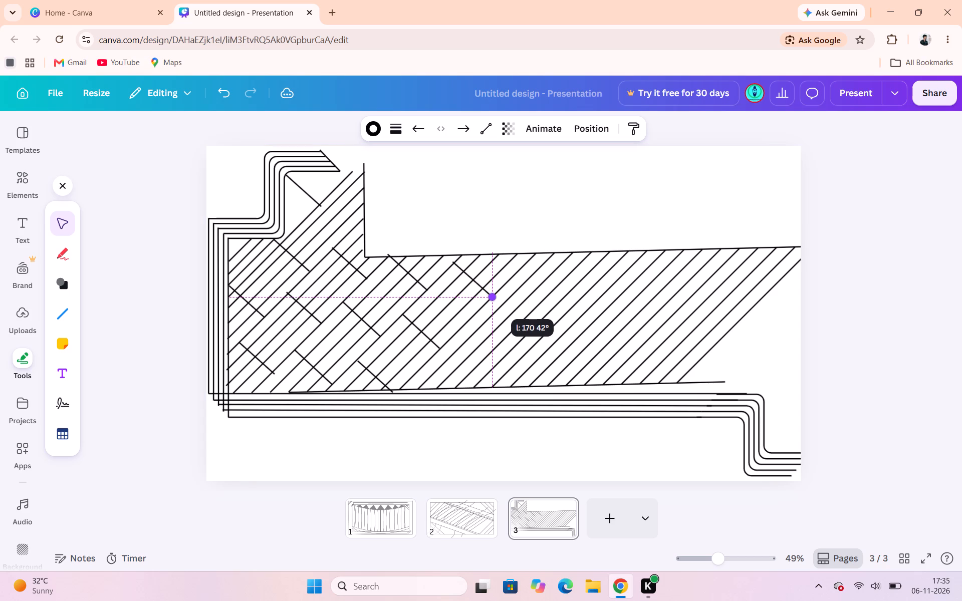
click(589, 222)
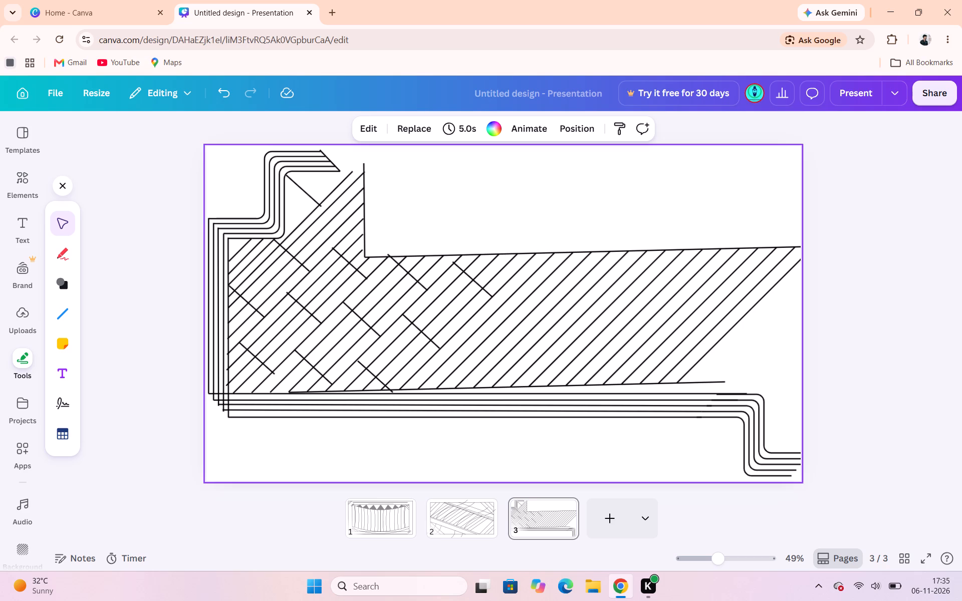
click(627, 199)
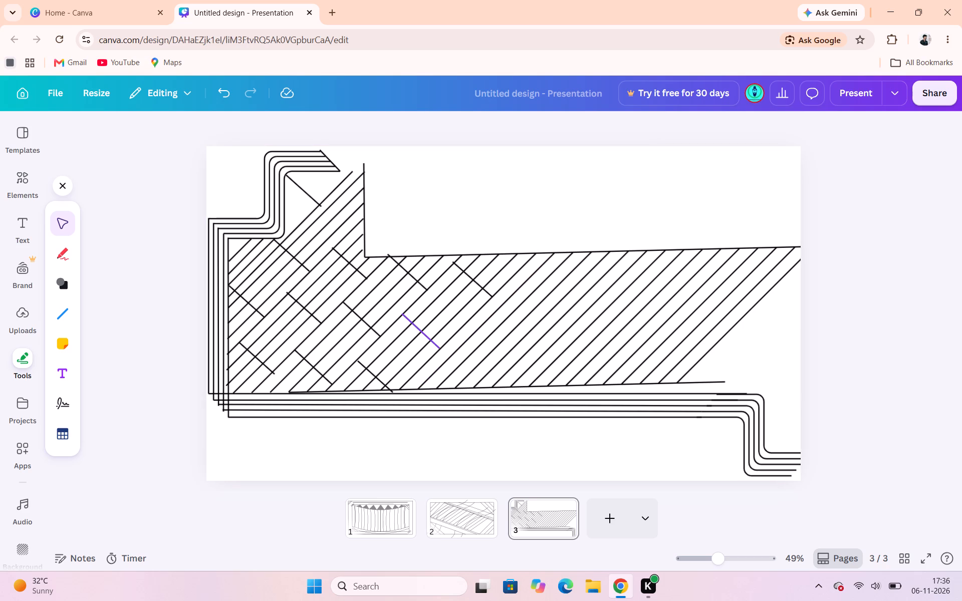
Duplicate the same mid-band short line again and place the copy across the diagonals to its right, below the newest upper short line.
click(436, 340)
click(426, 283)
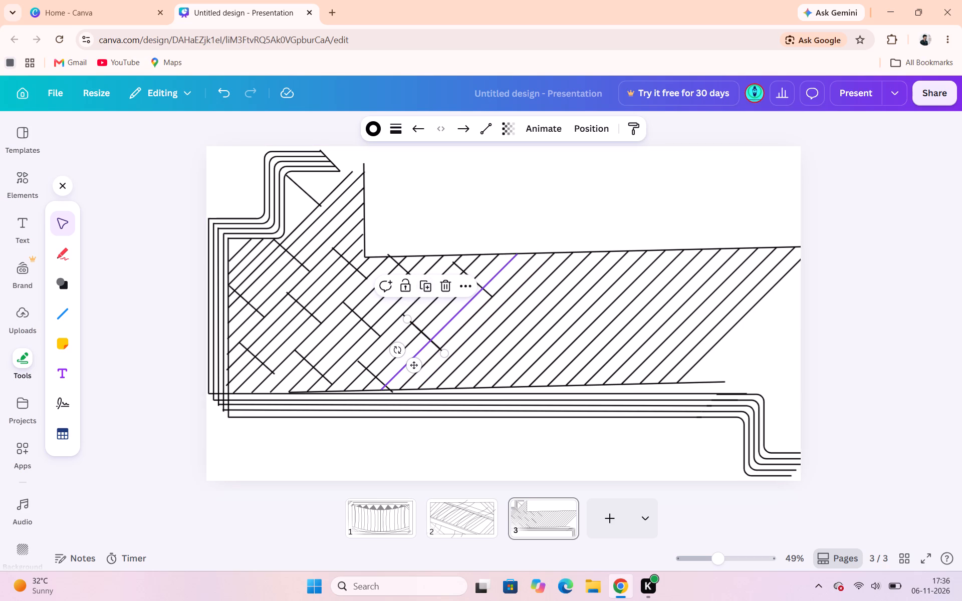
drag(428, 351, 491, 349)
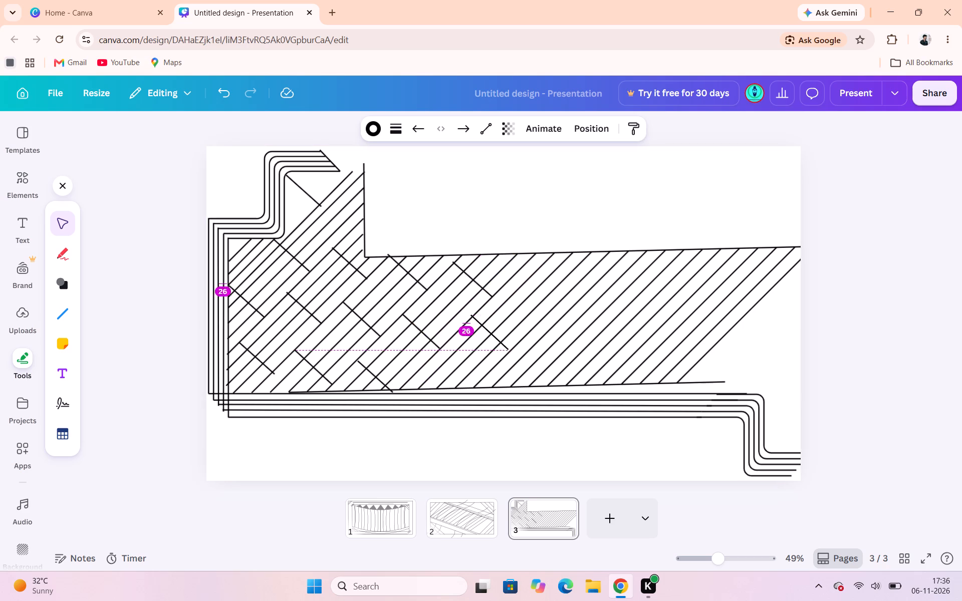
drag(491, 349, 458, 330)
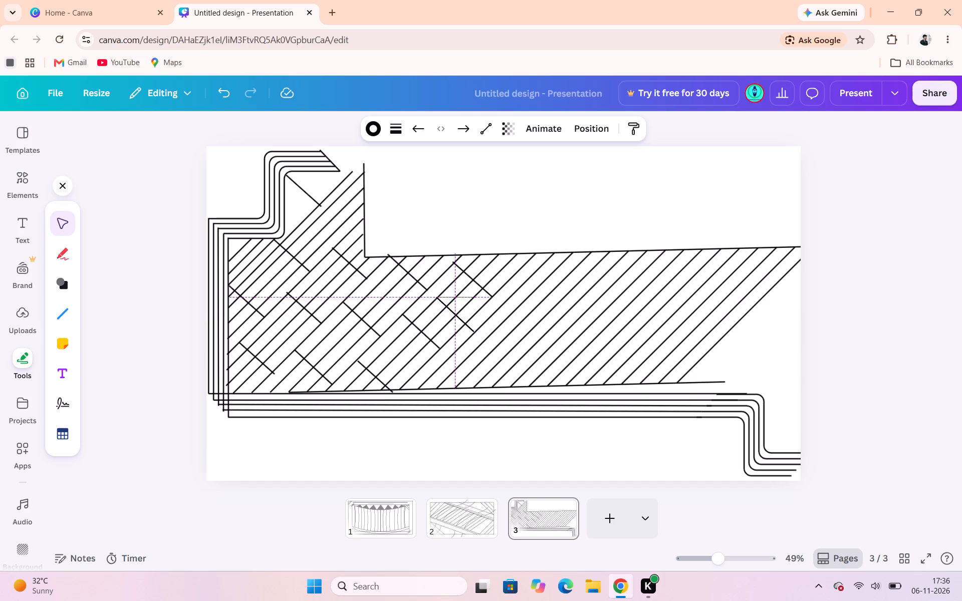
drag(458, 330, 484, 357)
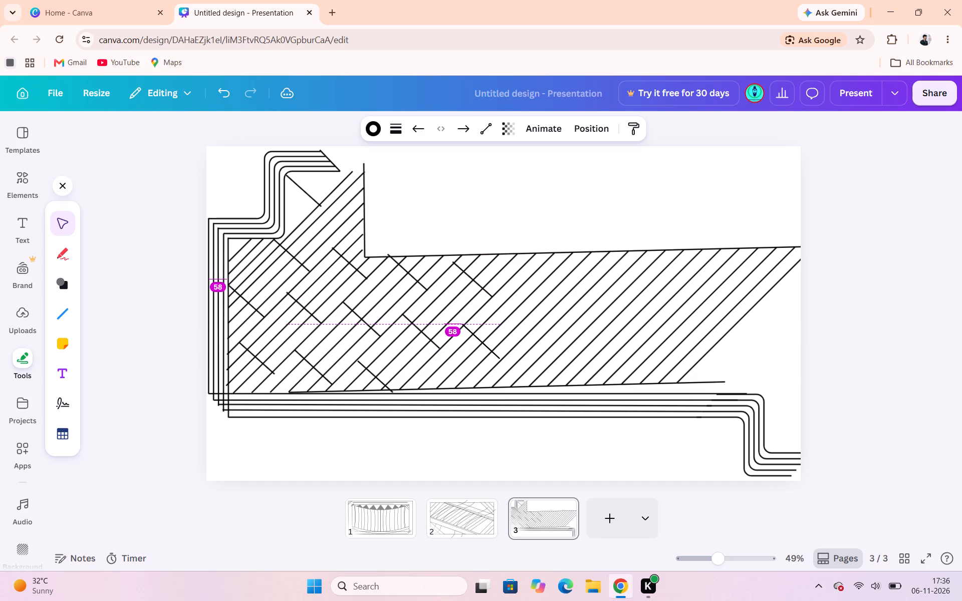
drag(484, 357, 487, 355)
click(709, 72)
click(671, 157)
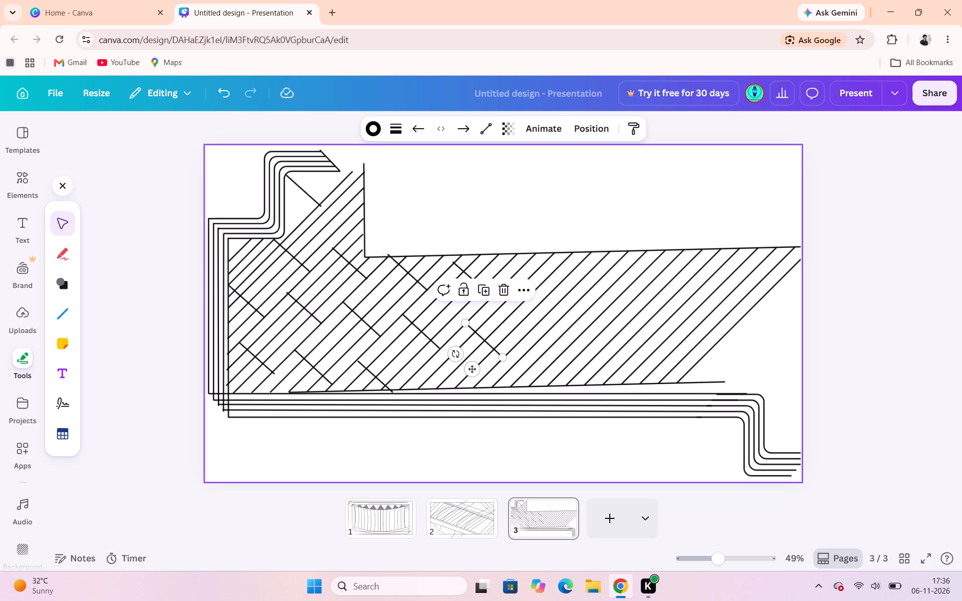
Duplicate the rightmost mid-band short line and place the copy just below the slanted upper boundary, right of the existing upper short lines.
click(492, 343)
click(489, 292)
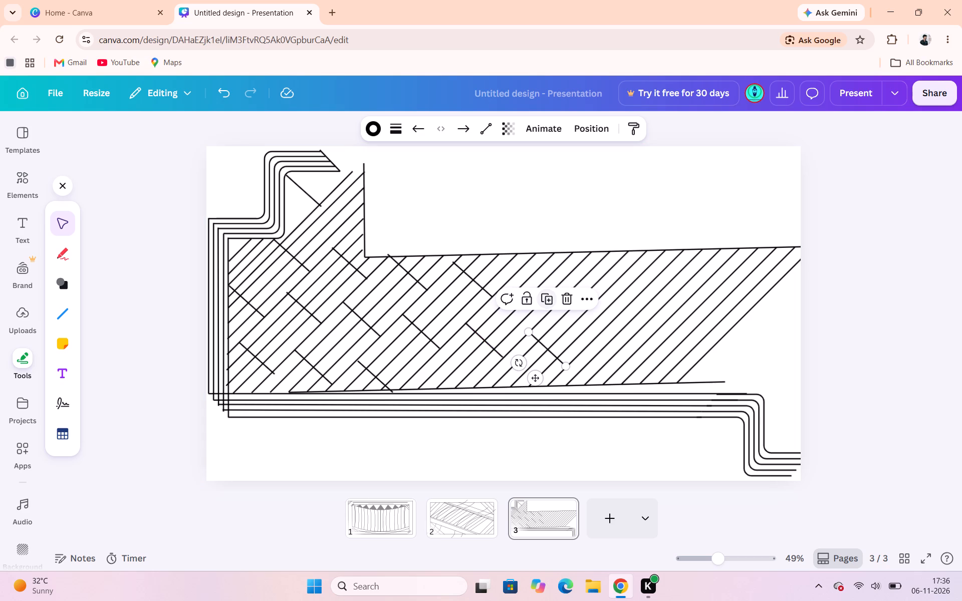
drag(540, 368, 549, 349)
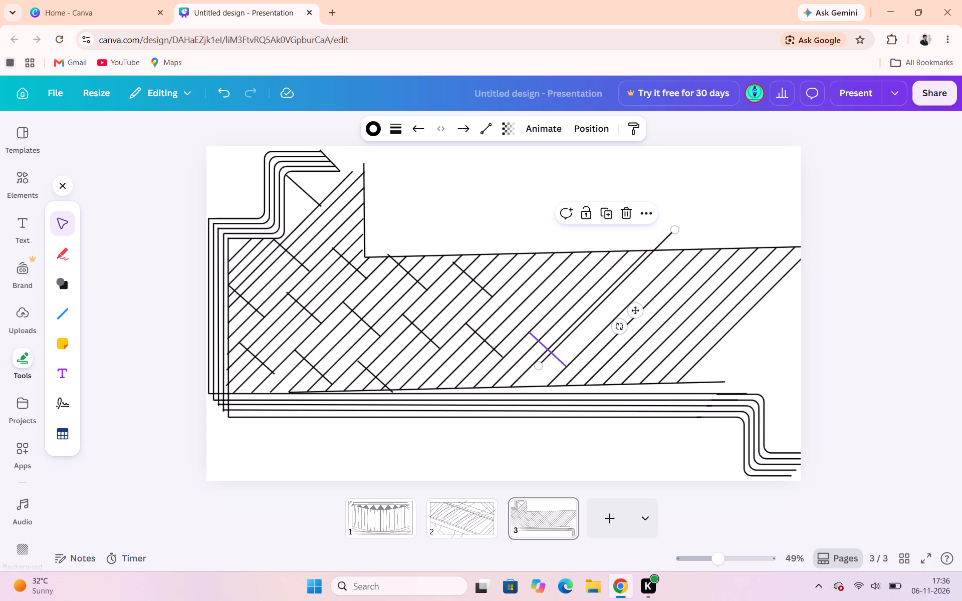
click(227, 91)
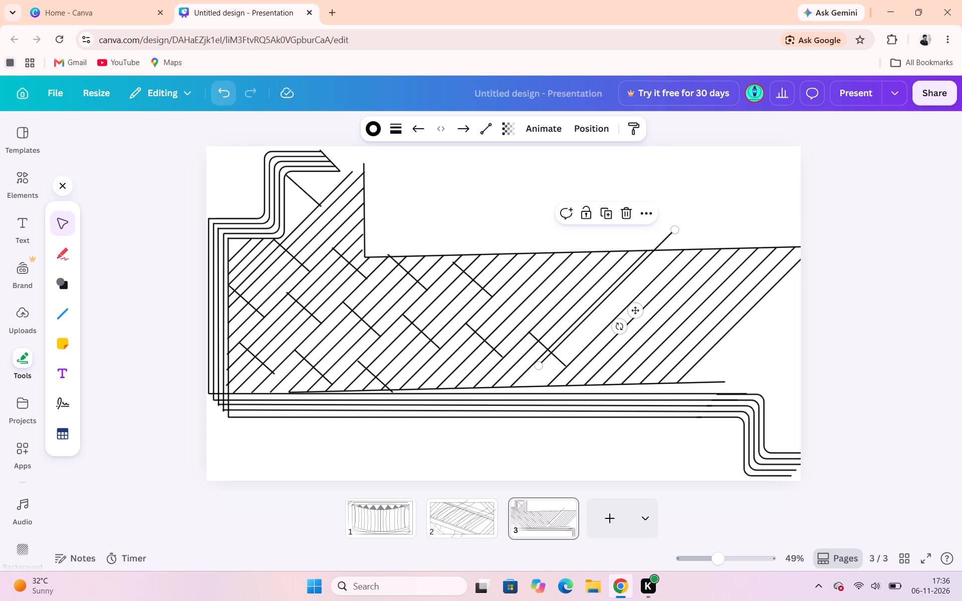
click(542, 345)
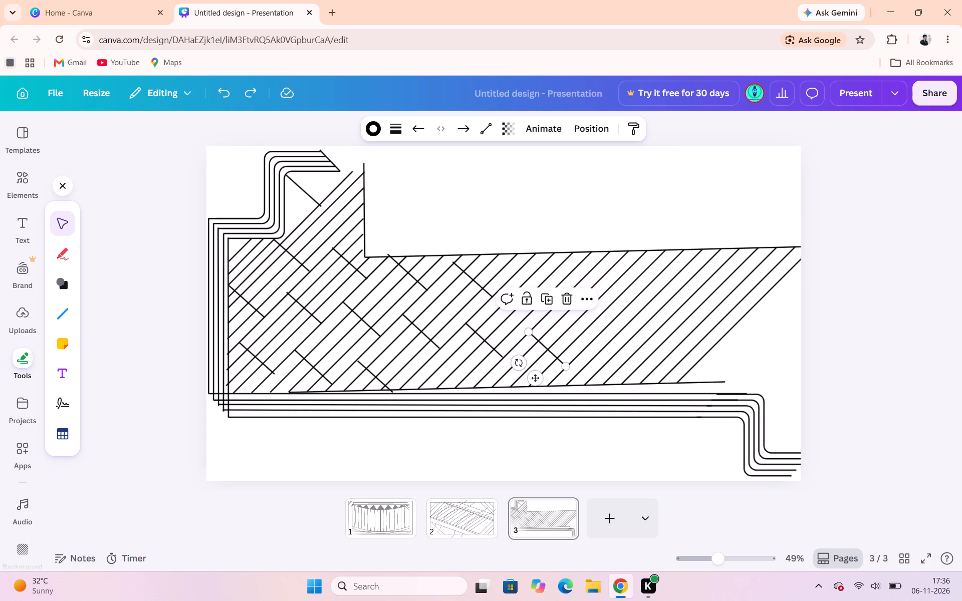
drag(542, 345, 534, 283)
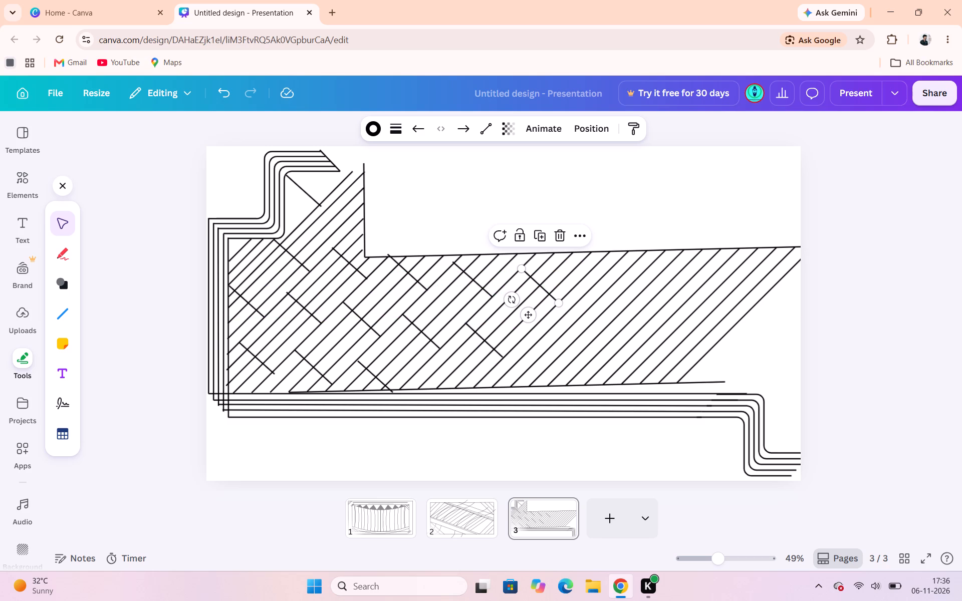
click(638, 199)
Duplicate the newly placed upper short line and move the copy down across the diagonals, right of the mid-band short line.
click(540, 286)
click(542, 235)
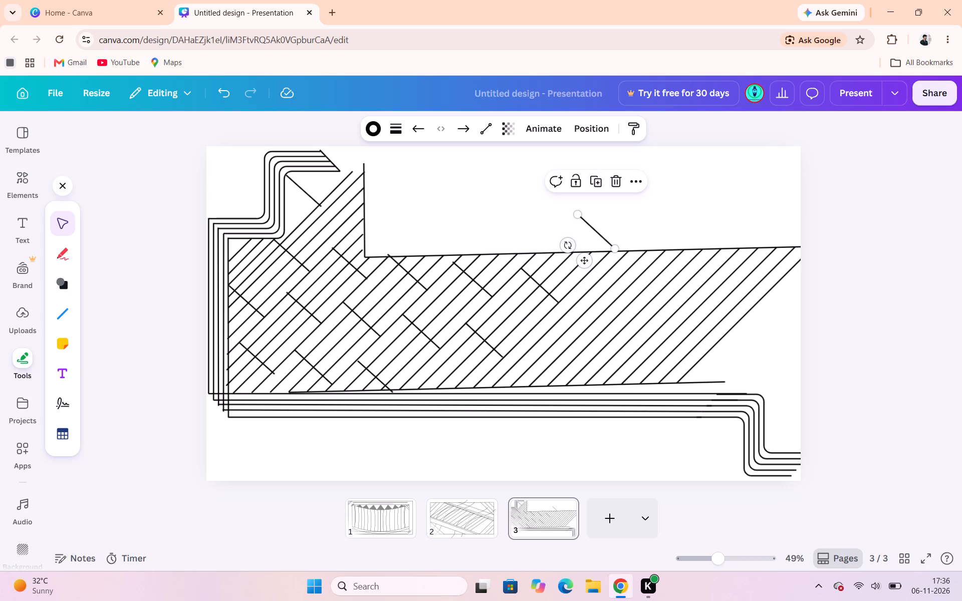
drag(595, 233, 562, 368)
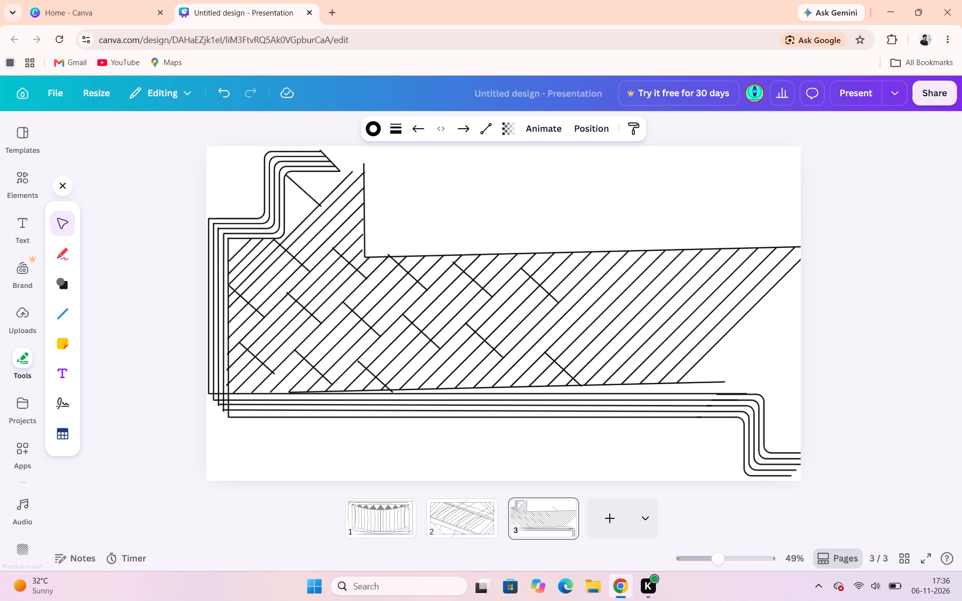
drag(562, 368, 546, 353)
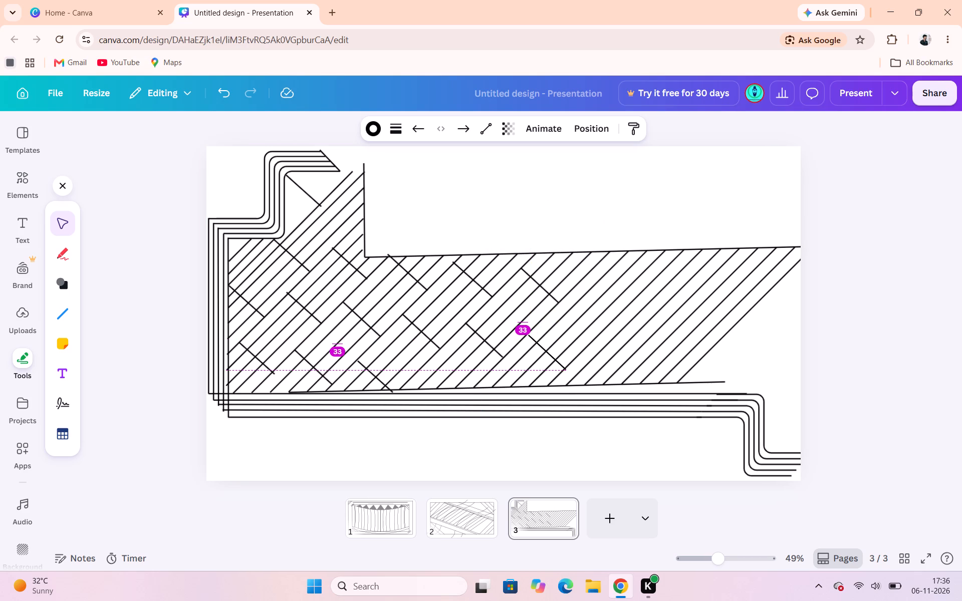
drag(546, 353, 546, 352)
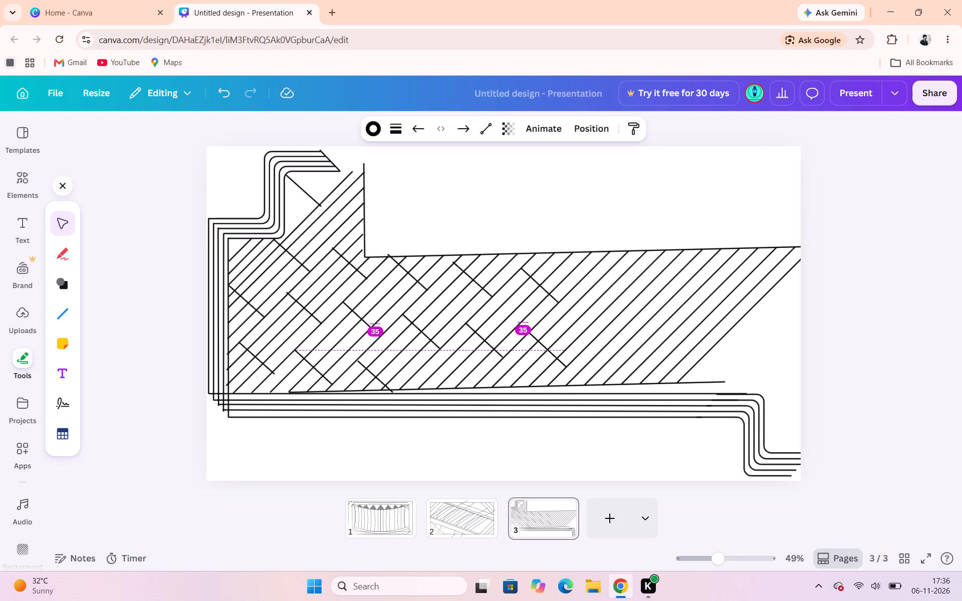
drag(546, 352, 548, 350)
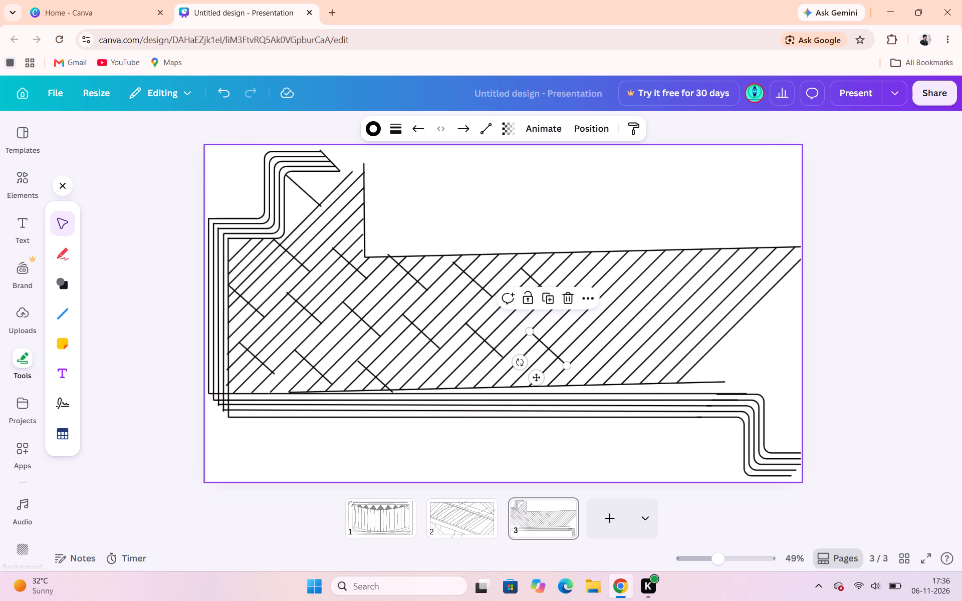
click(659, 219)
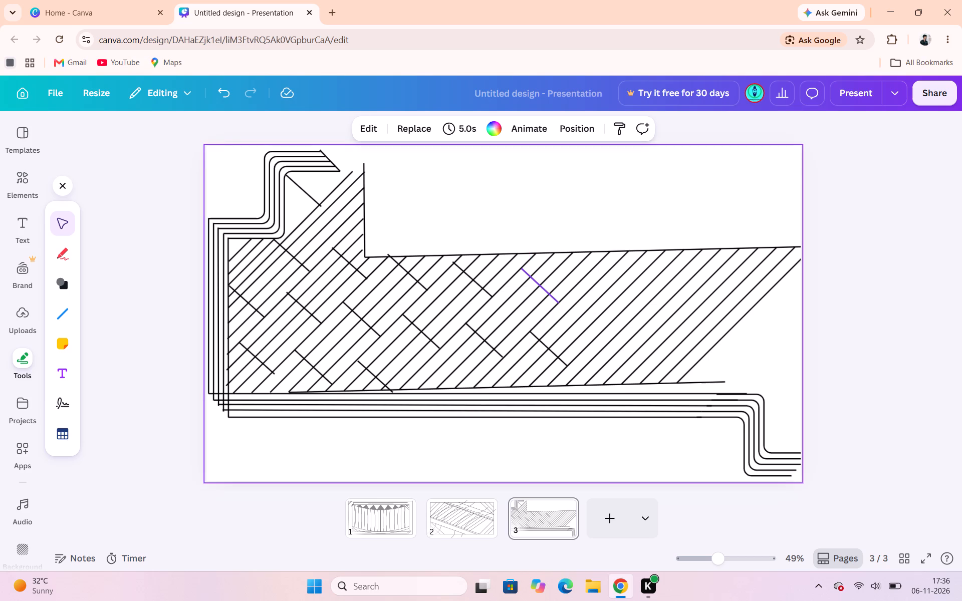
Duplicate the mid-band short line left of the newest one and move the copy down and left across the lower boundary.
click(486, 338)
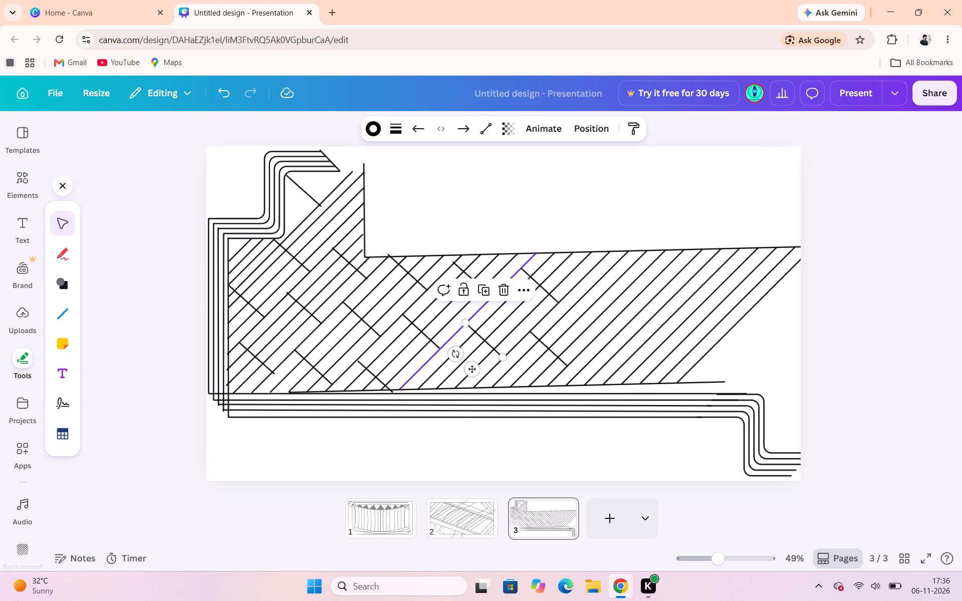
click(482, 290)
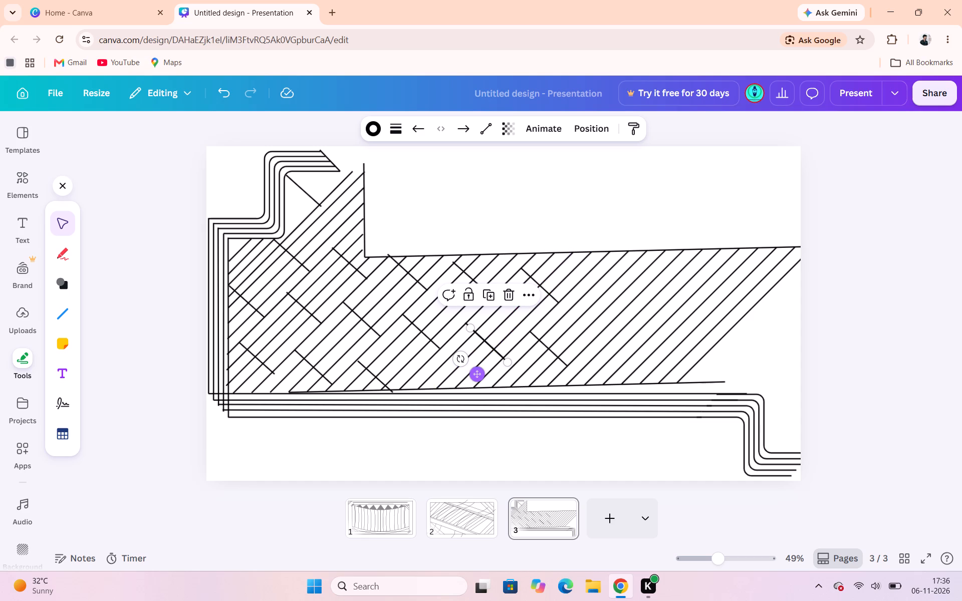
drag(473, 368, 430, 402)
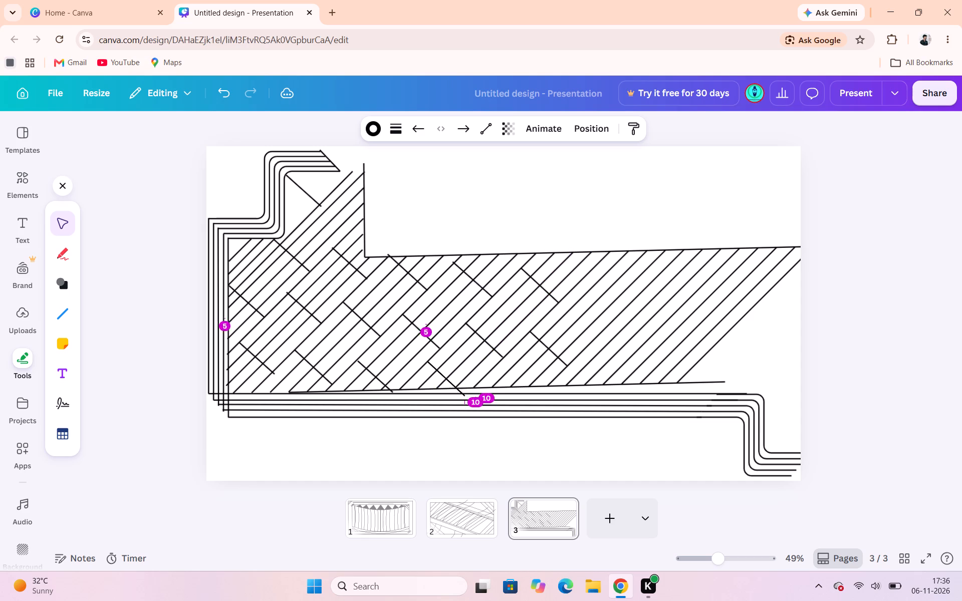
drag(430, 402, 423, 408)
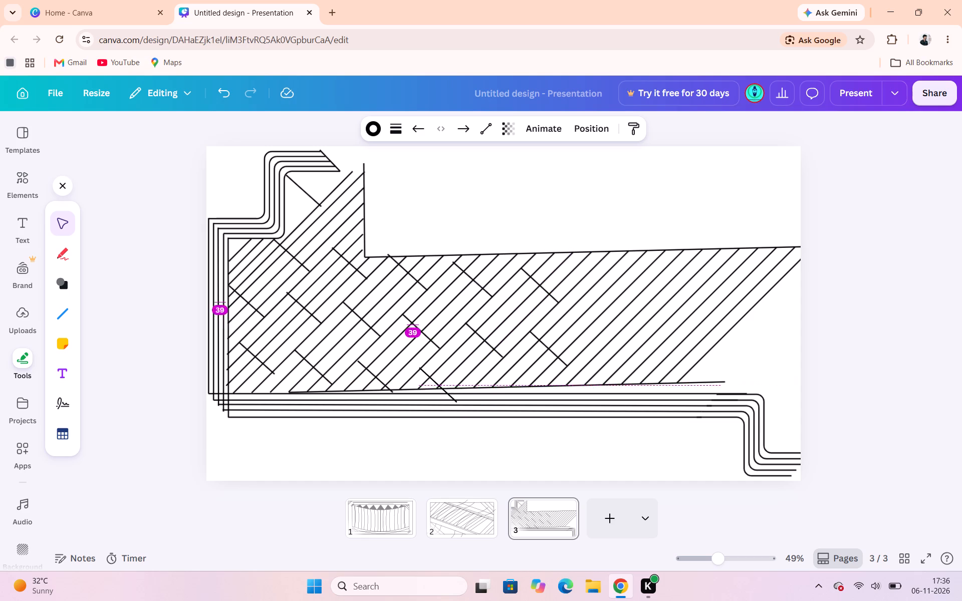
drag(423, 408, 422, 412)
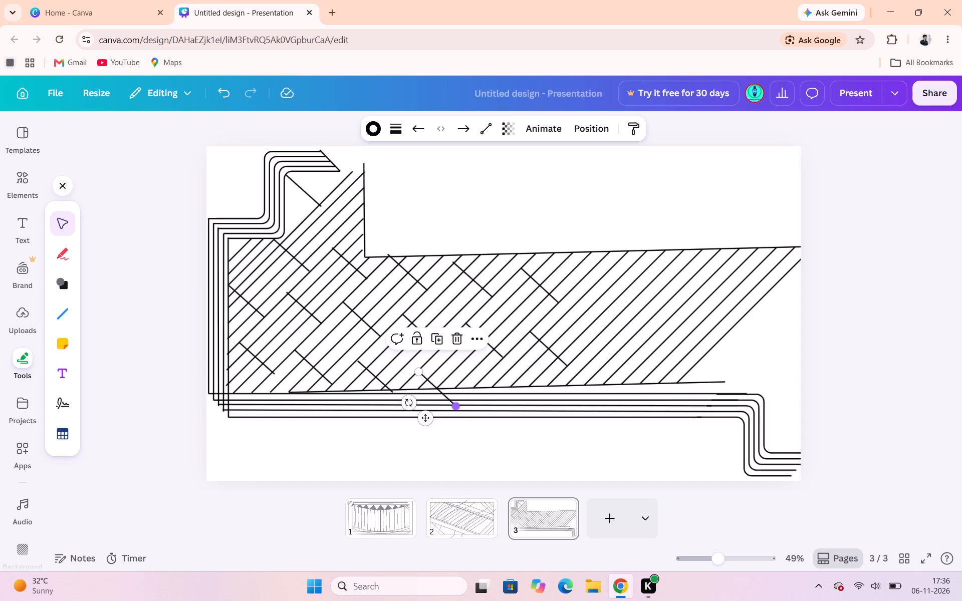
Shorten the lower end of that copy so it stops at the slanted lower boundary.
drag(454, 408, 441, 391)
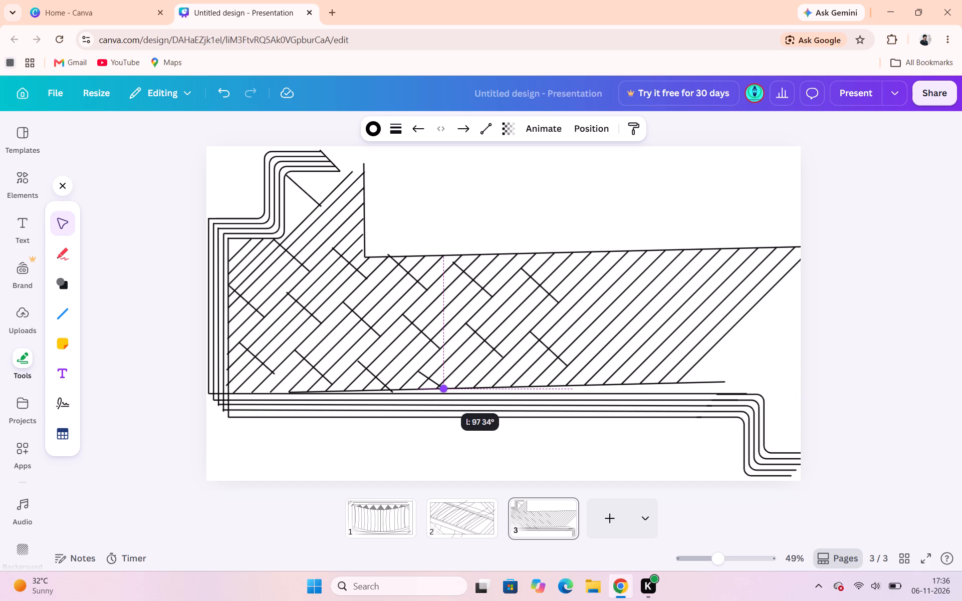
drag(441, 391, 434, 393)
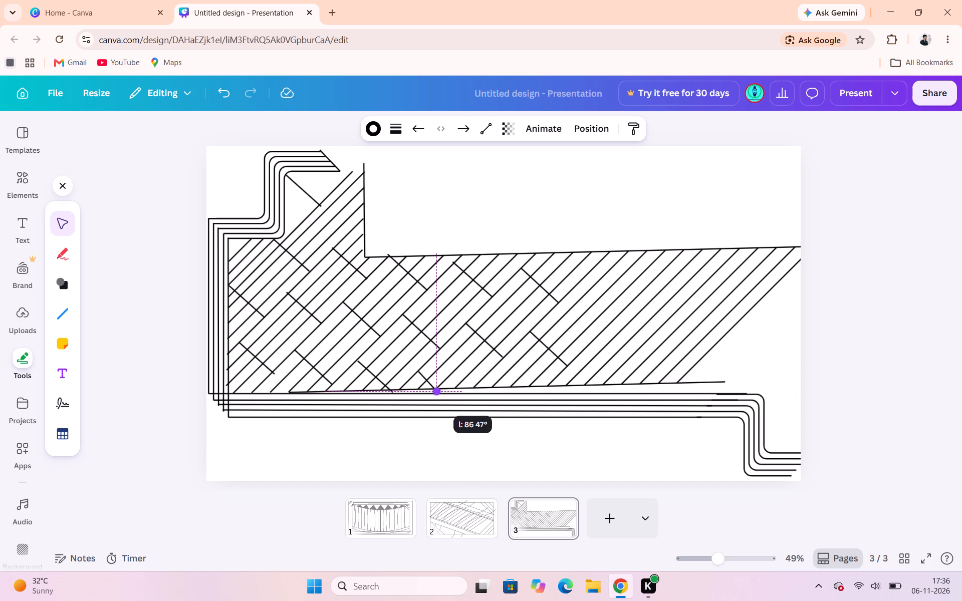
drag(434, 393, 431, 391)
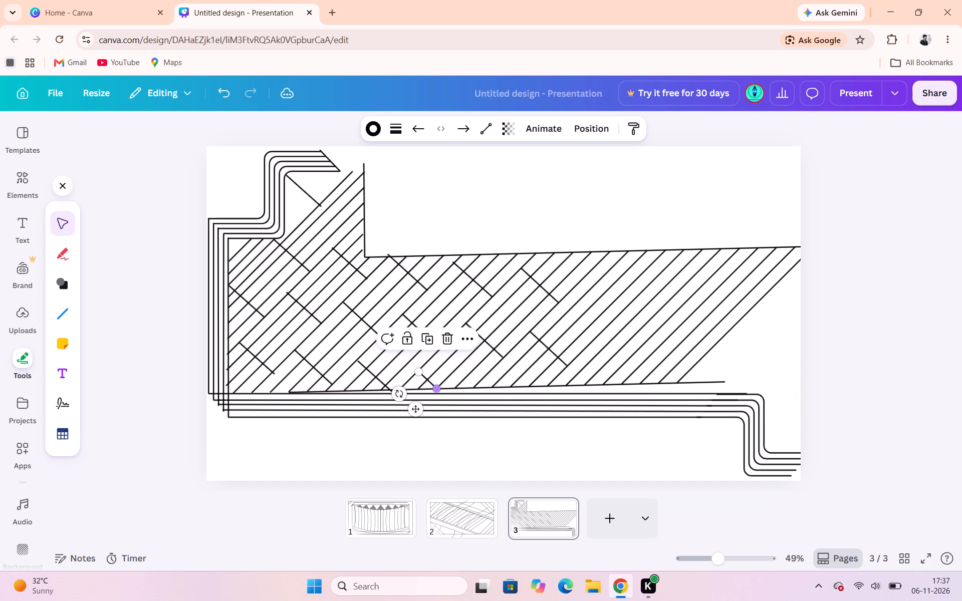
click(614, 175)
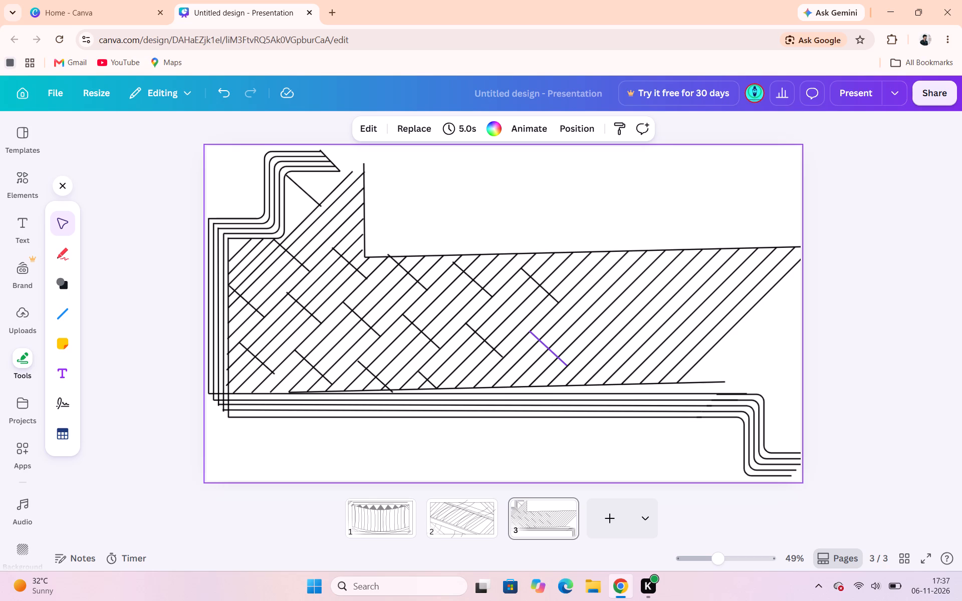
Duplicate the rightmost lower short line and place the copy below the upper boundary, right of the last upper short line.
click(544, 345)
click(545, 305)
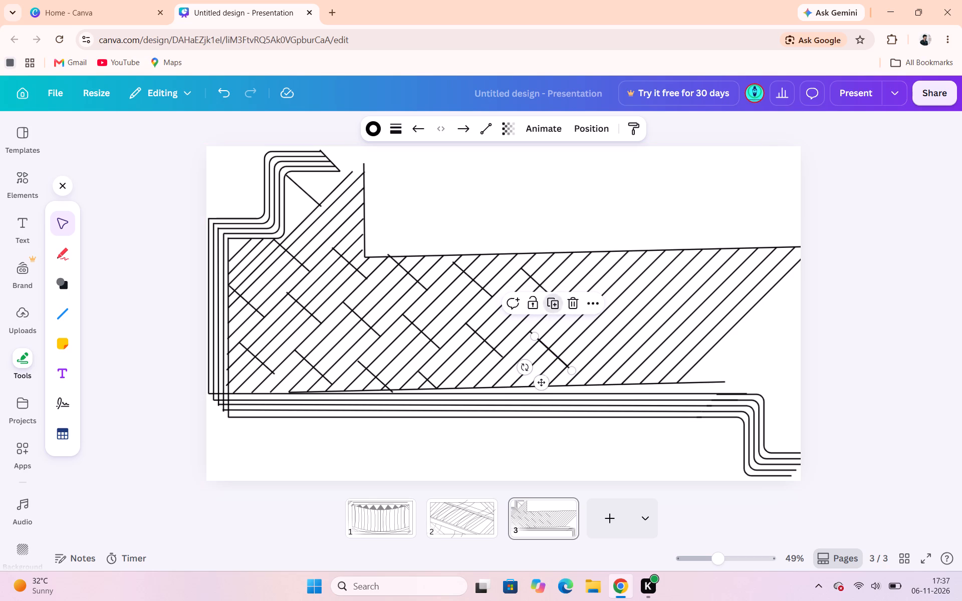
drag(544, 348, 565, 307)
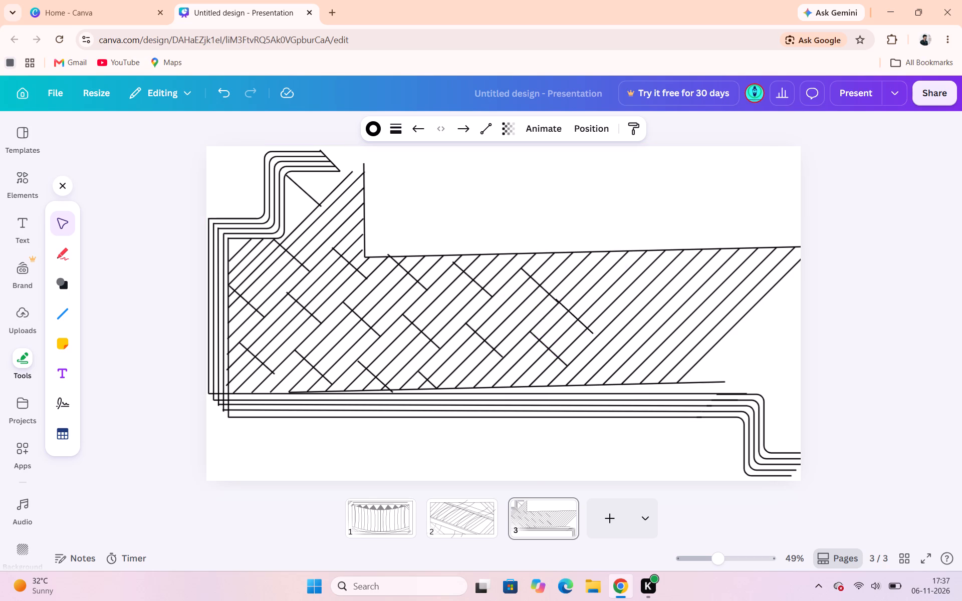
drag(565, 307, 591, 304)
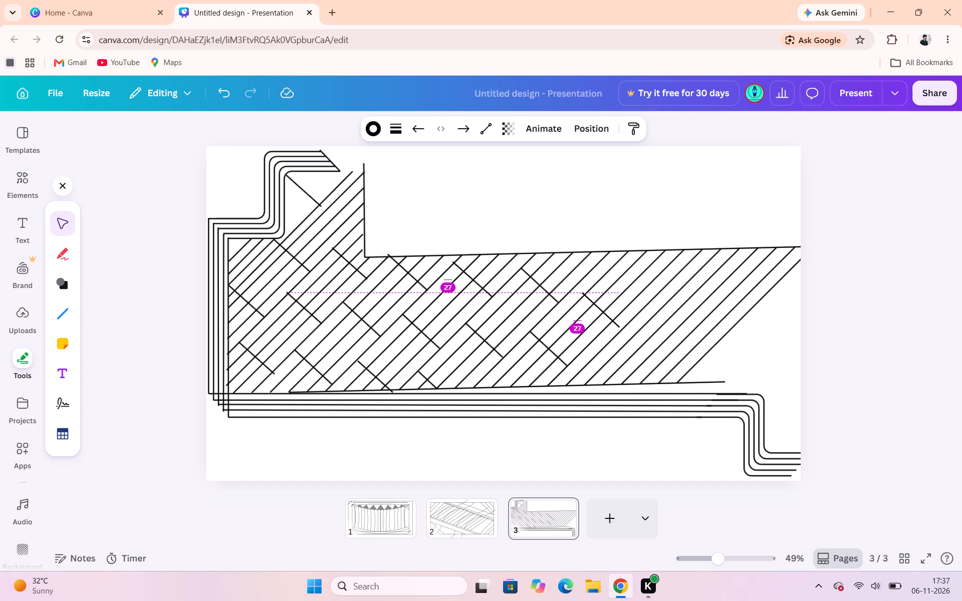
drag(591, 304, 595, 288)
click(713, 200)
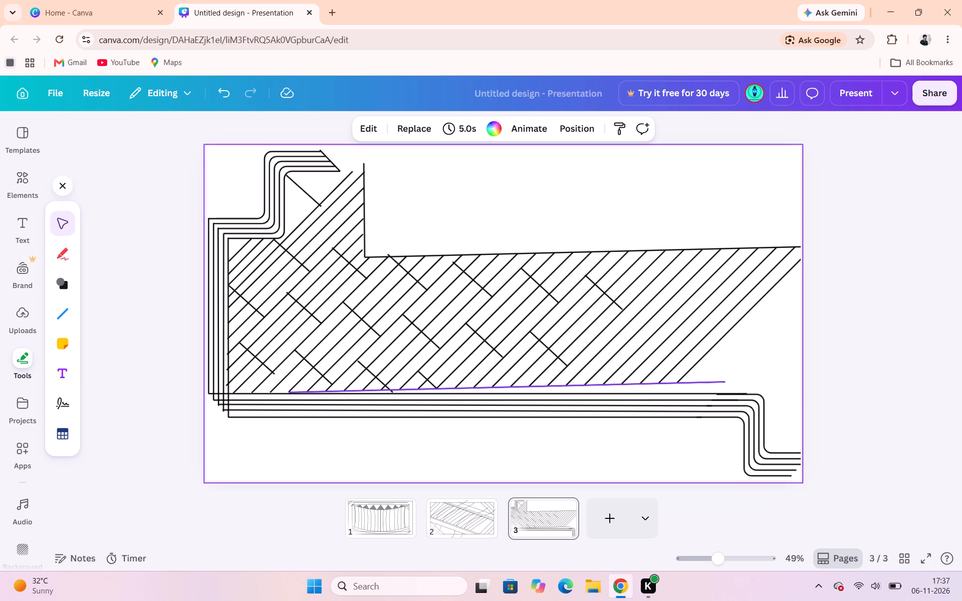
Duplicate the rightmost lower short line twice and place one copy across the diagonals to its right, beneath the newest upper short line.
click(561, 362)
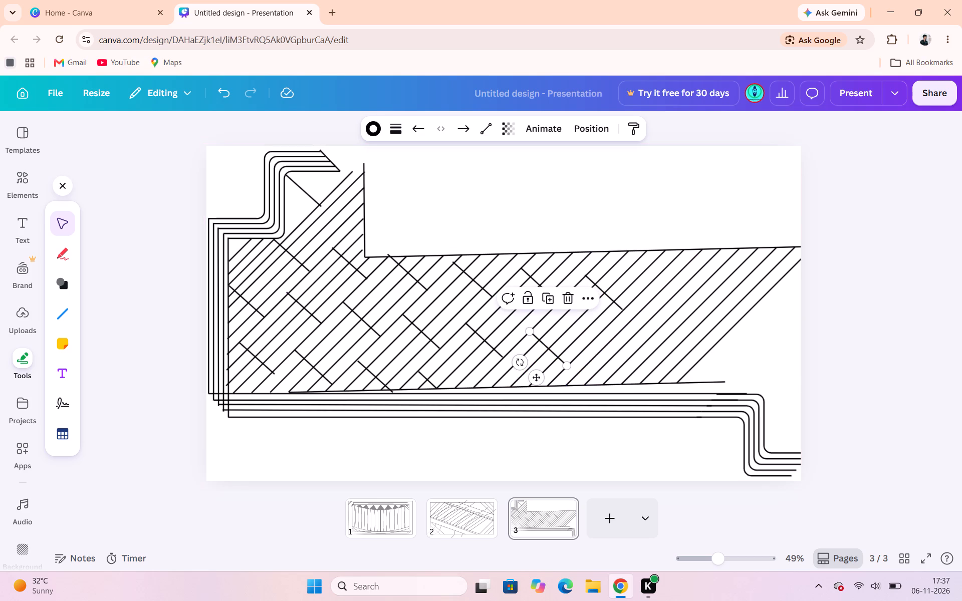
click(542, 304)
click(548, 305)
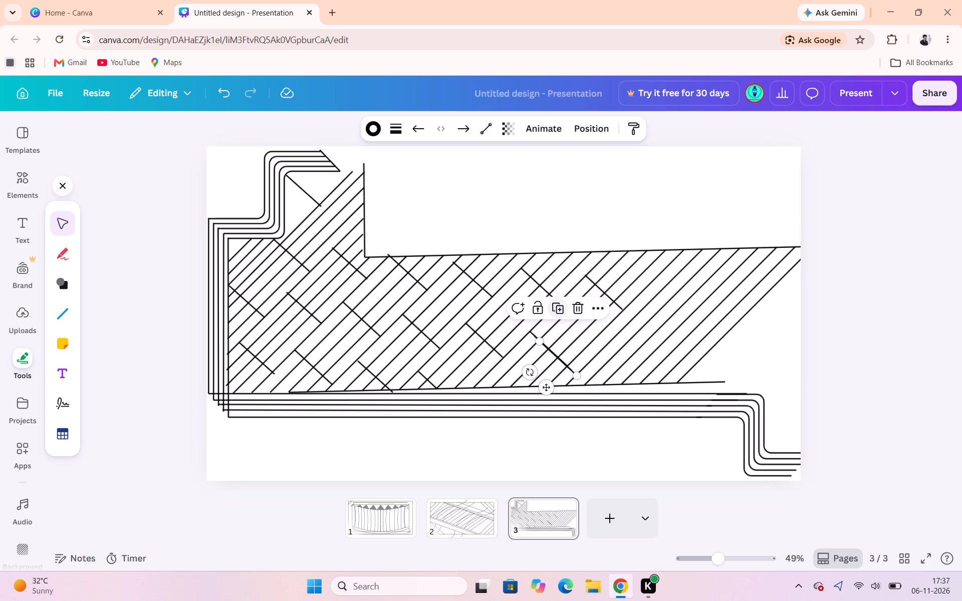
drag(553, 376, 589, 361)
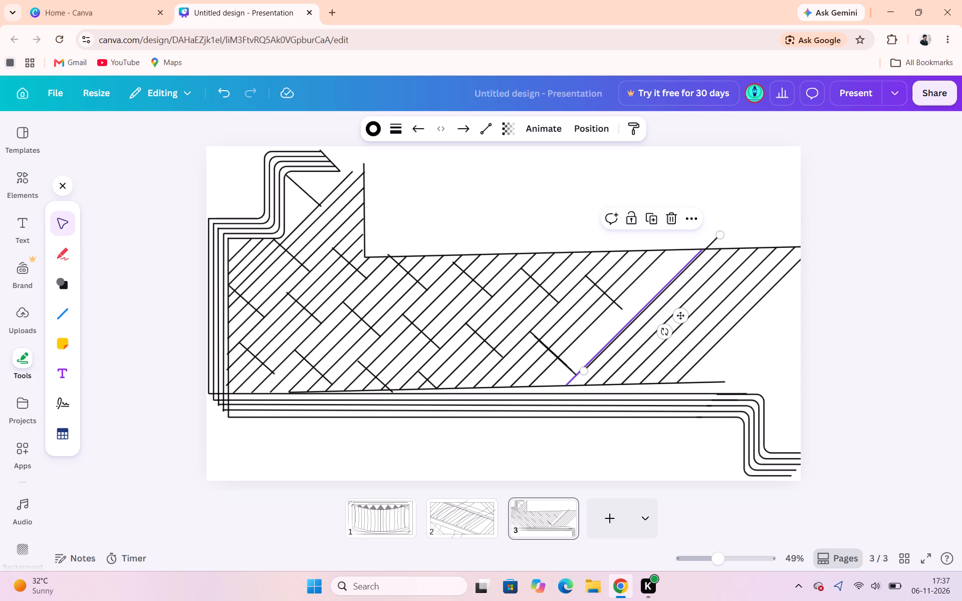
click(229, 94)
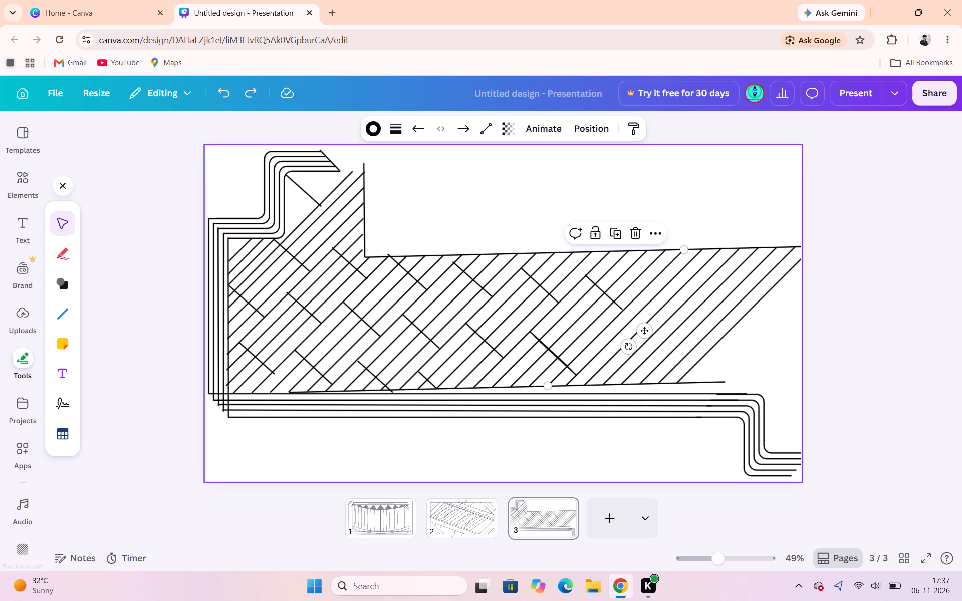
drag(538, 347, 641, 333)
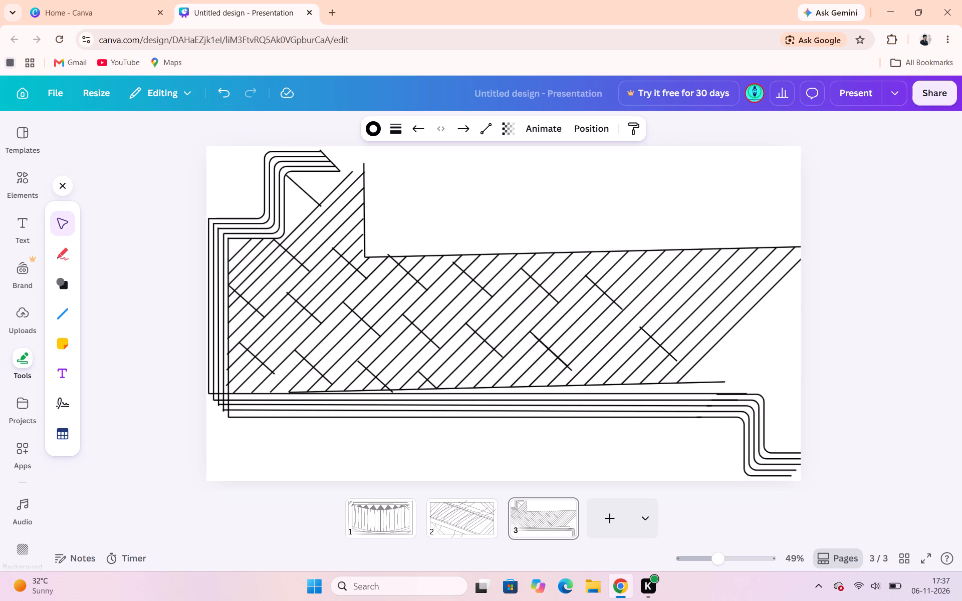
drag(641, 333, 599, 344)
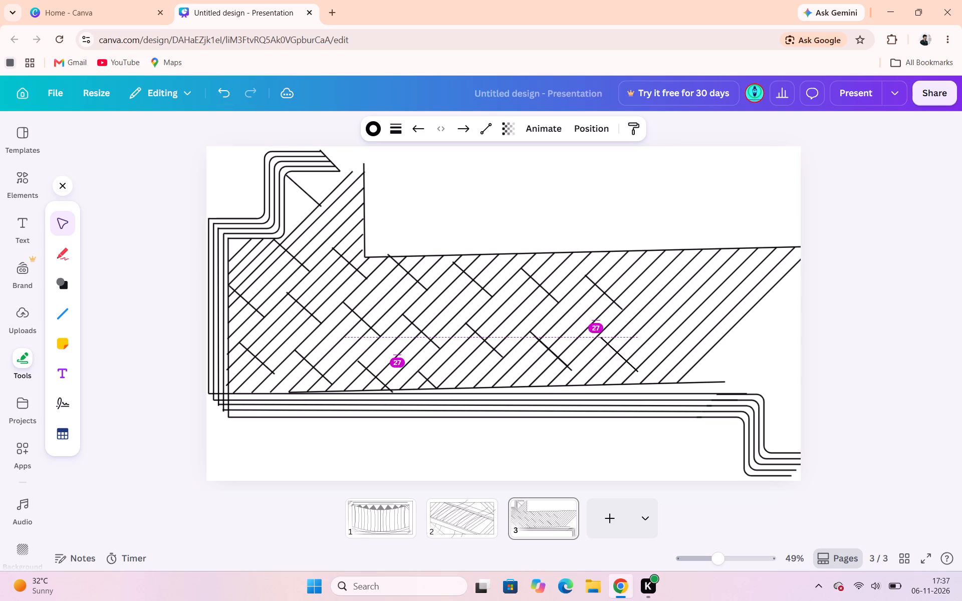
drag(599, 344, 598, 343)
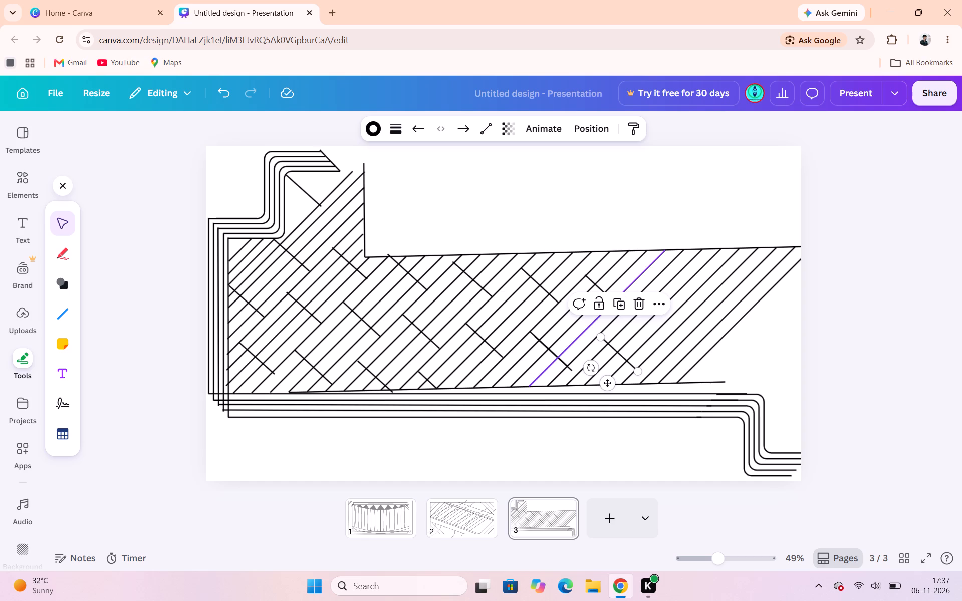
click(705, 155)
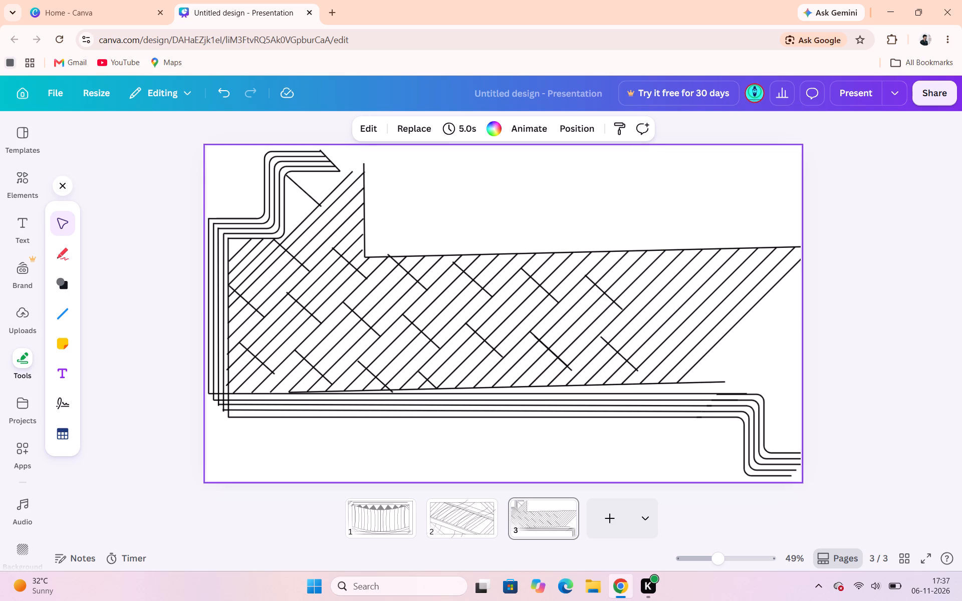
Duplicate the rightmost short line below the upper boundary.
click(614, 304)
click(606, 247)
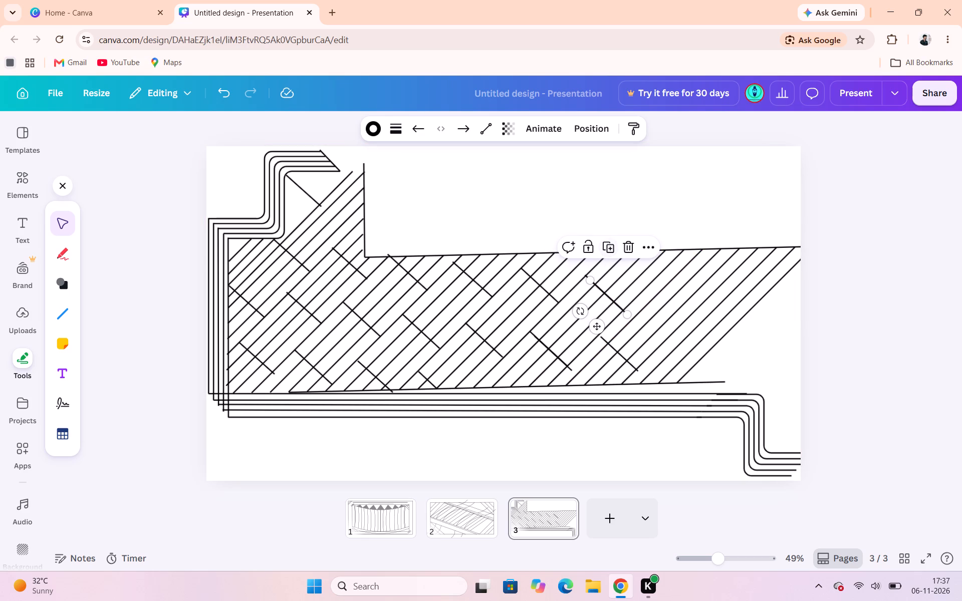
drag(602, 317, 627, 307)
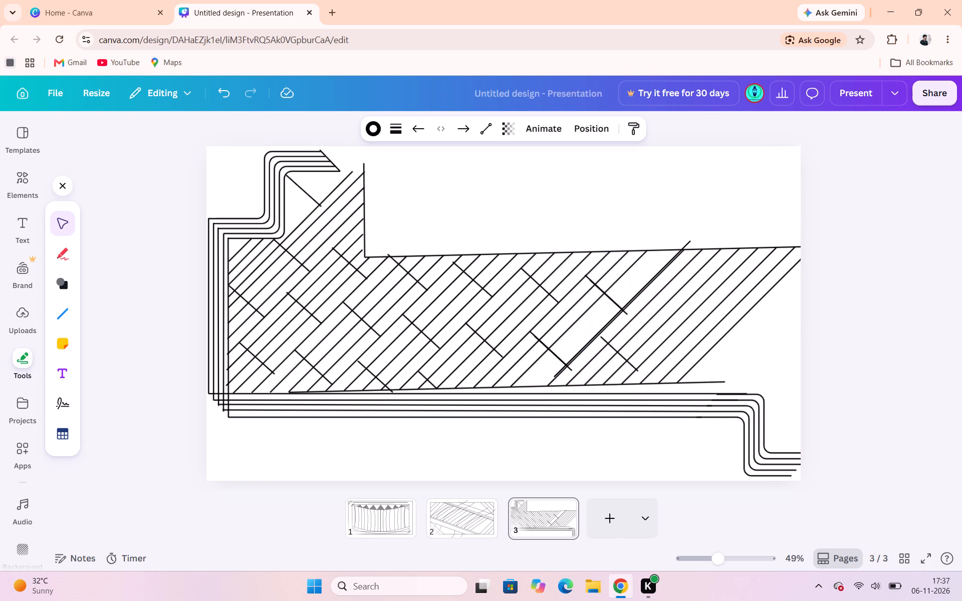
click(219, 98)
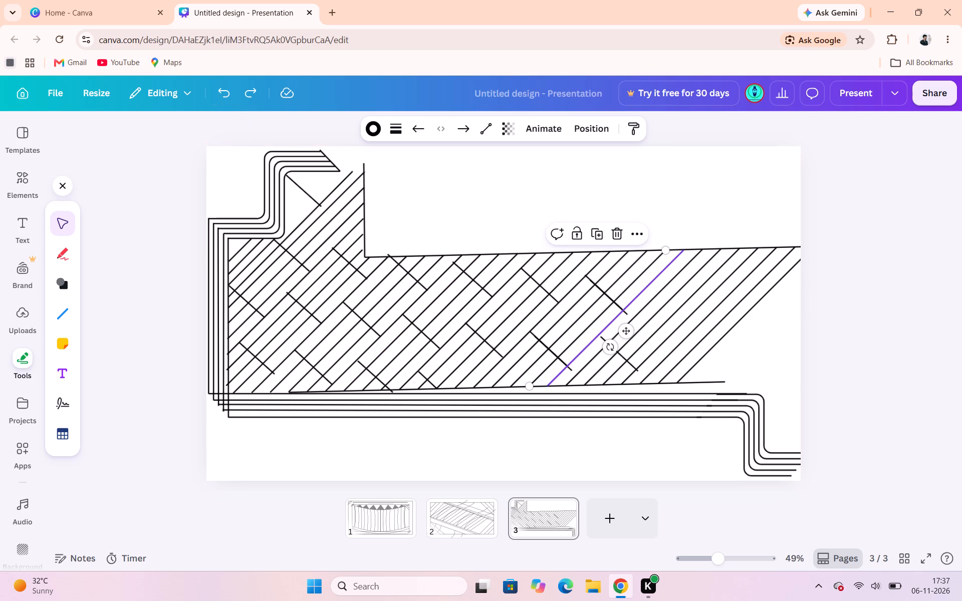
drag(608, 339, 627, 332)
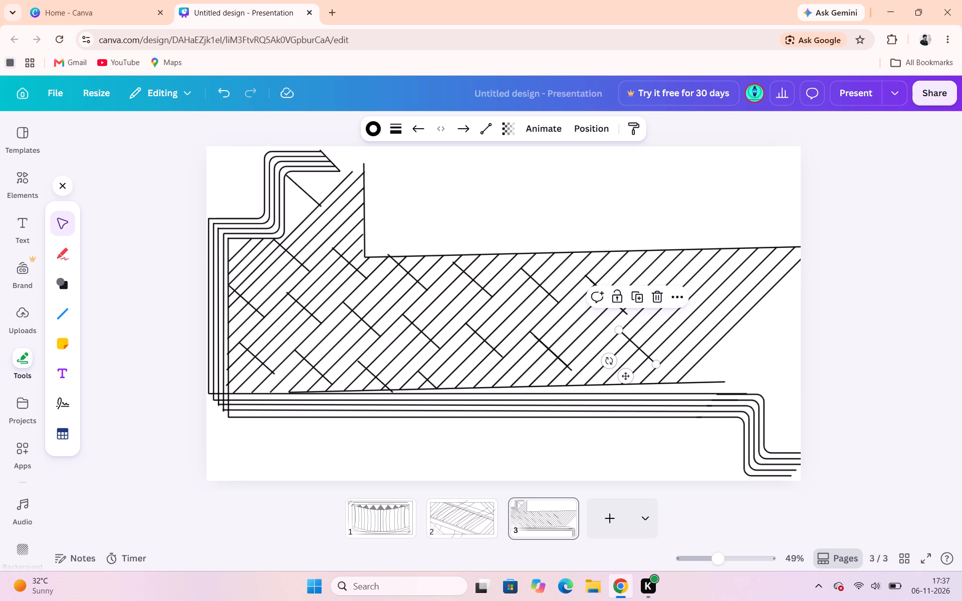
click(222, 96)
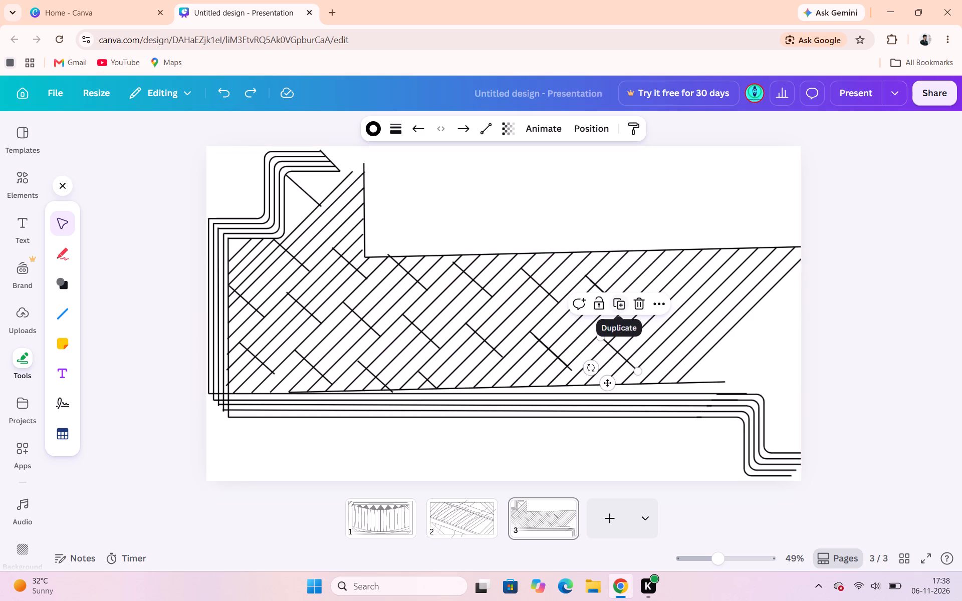
Duplicate the rightmost lower short line and place the copy below the upper boundary, right of the last upper short line.
click(621, 310)
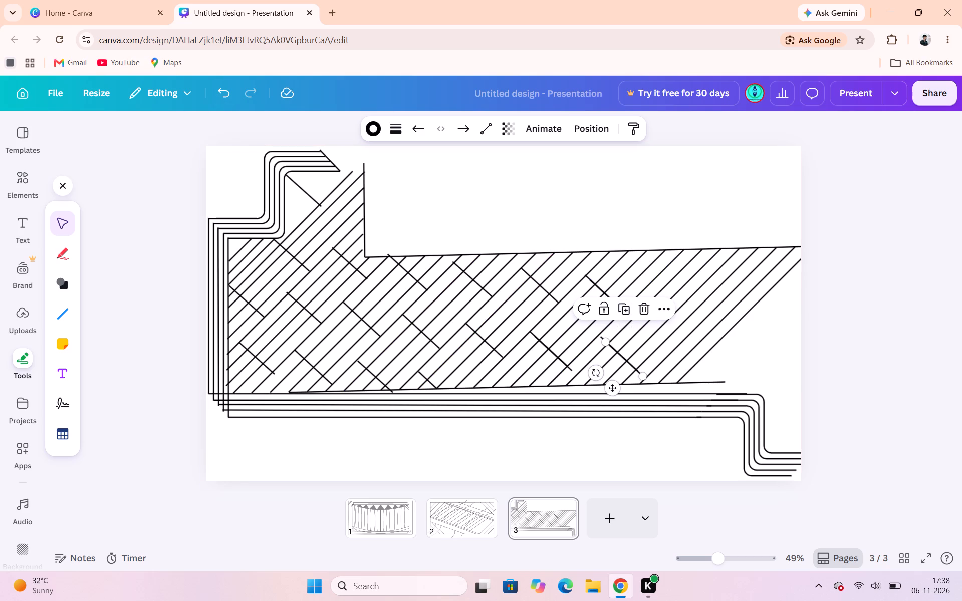
drag(617, 381, 714, 361)
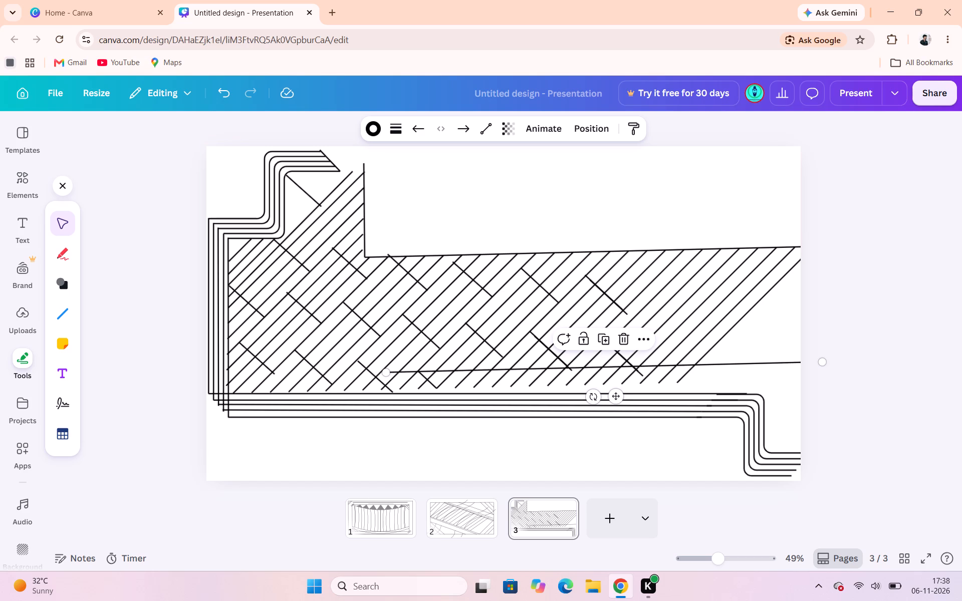
click(225, 86)
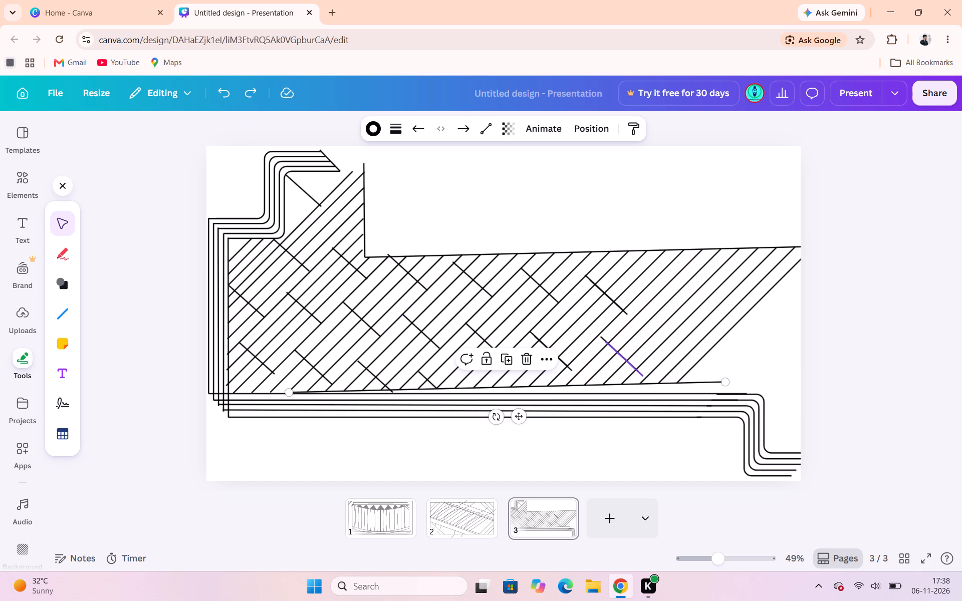
click(629, 366)
drag(629, 366, 652, 342)
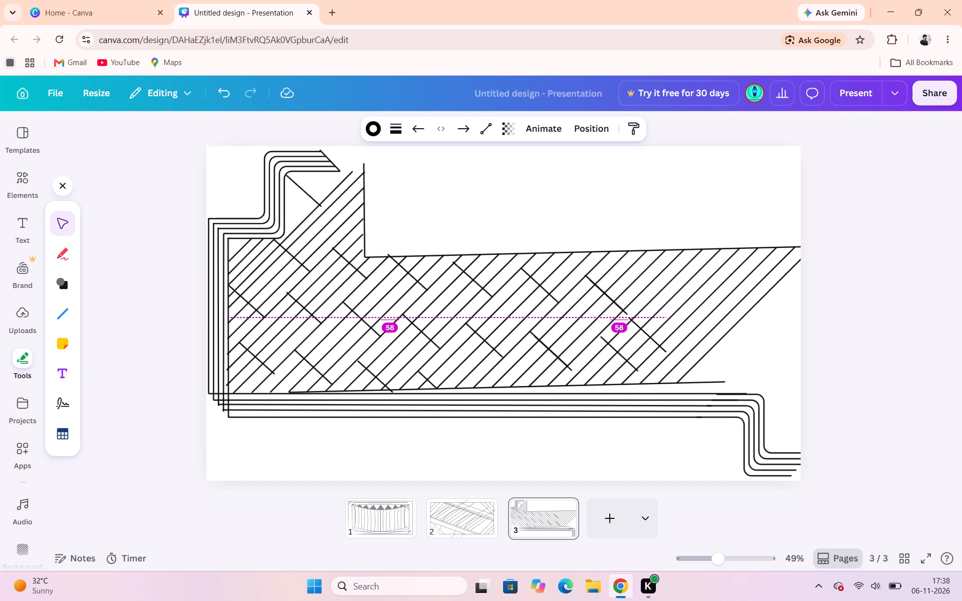
drag(652, 342, 732, 327)
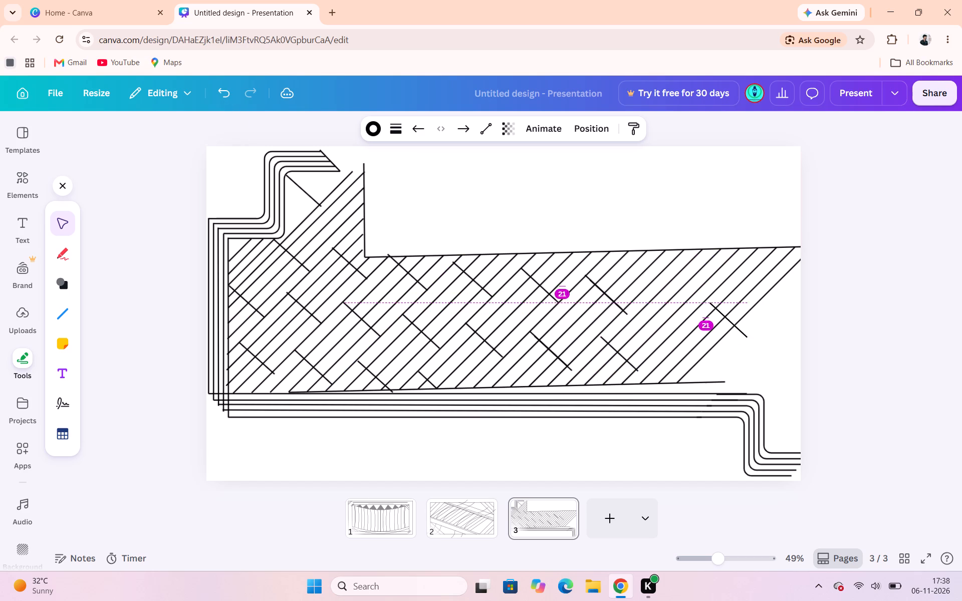
drag(732, 327, 678, 303)
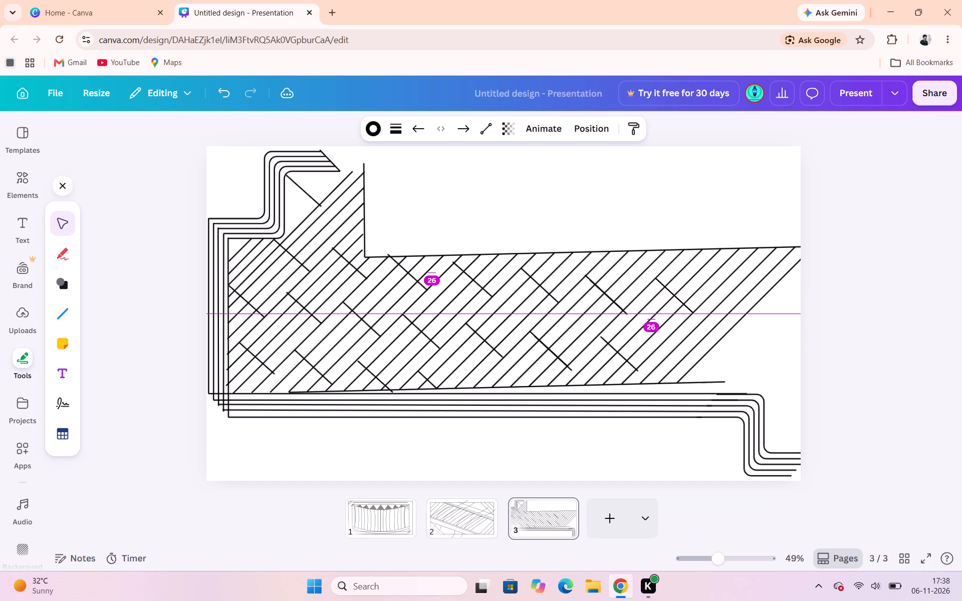
drag(678, 303, 677, 306)
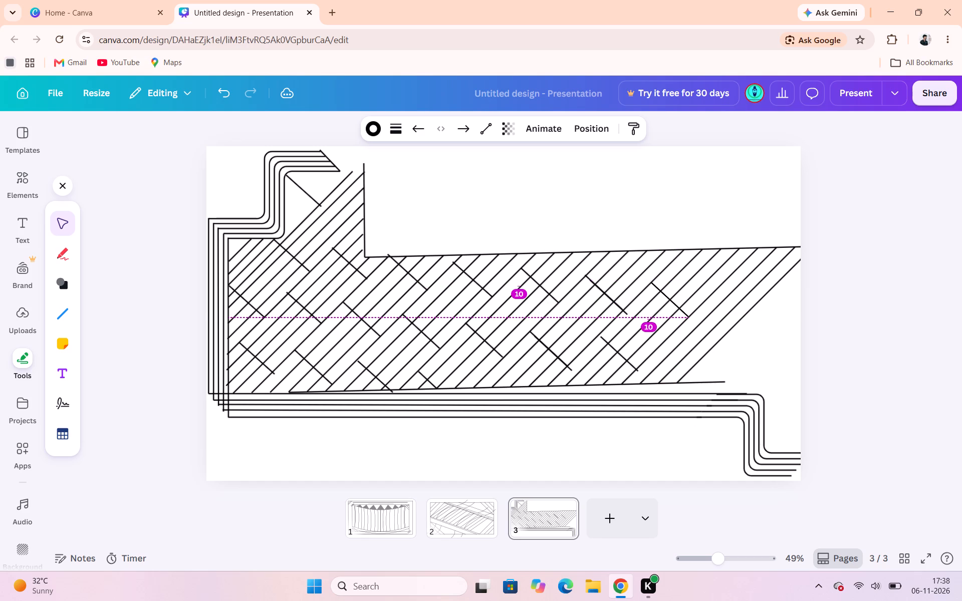
drag(677, 306, 677, 306)
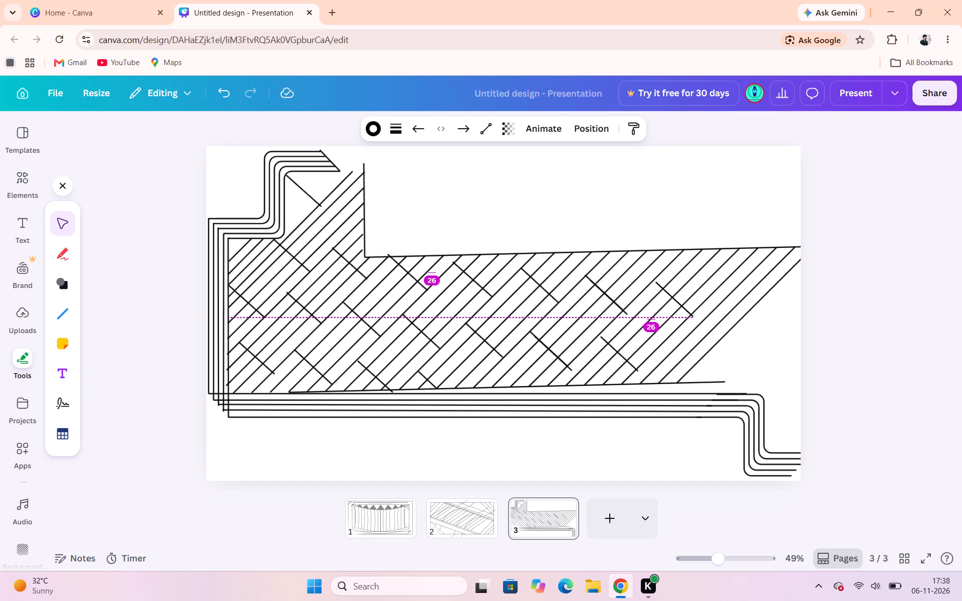
drag(677, 306, 673, 306)
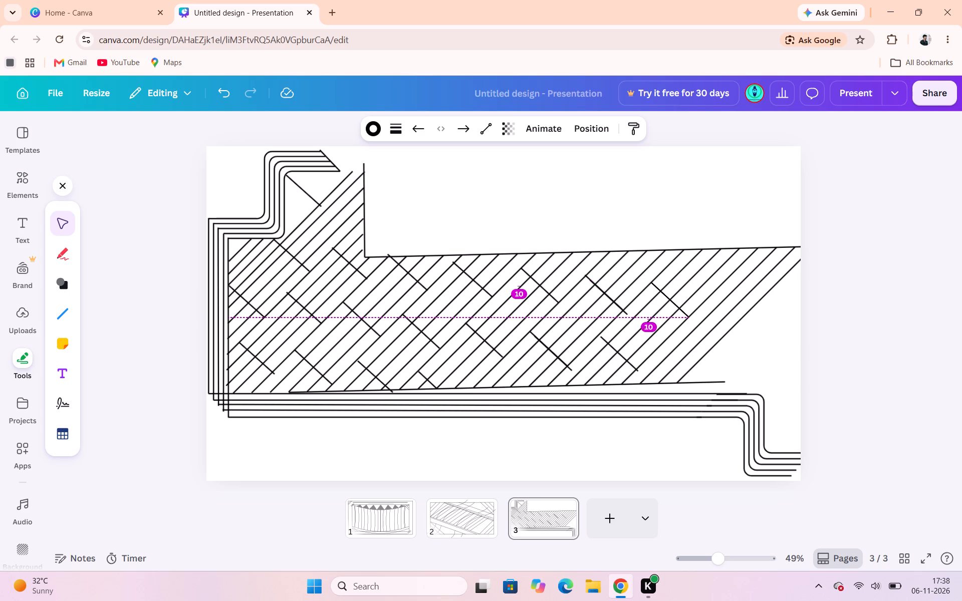
drag(673, 306, 676, 306)
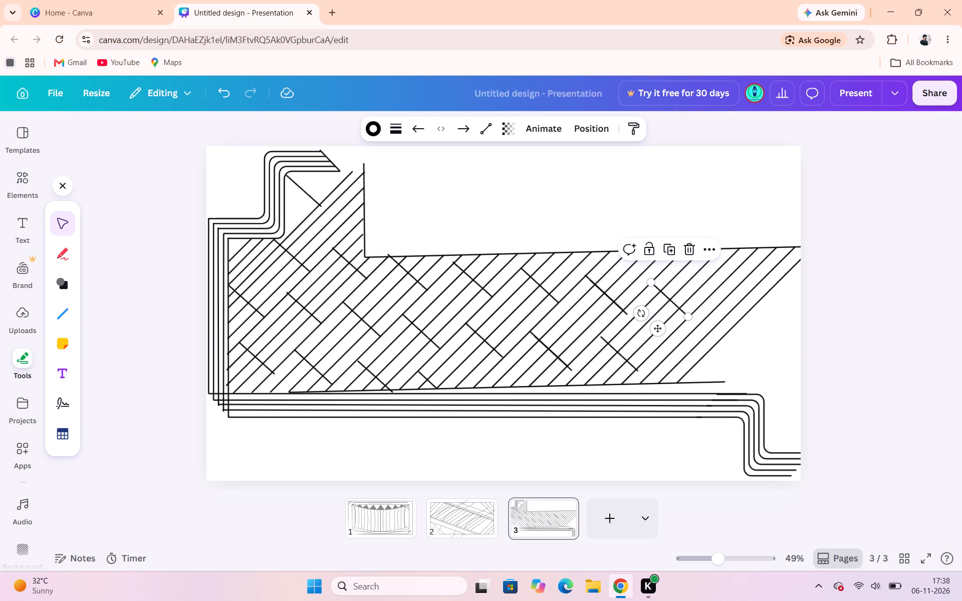
click(756, 214)
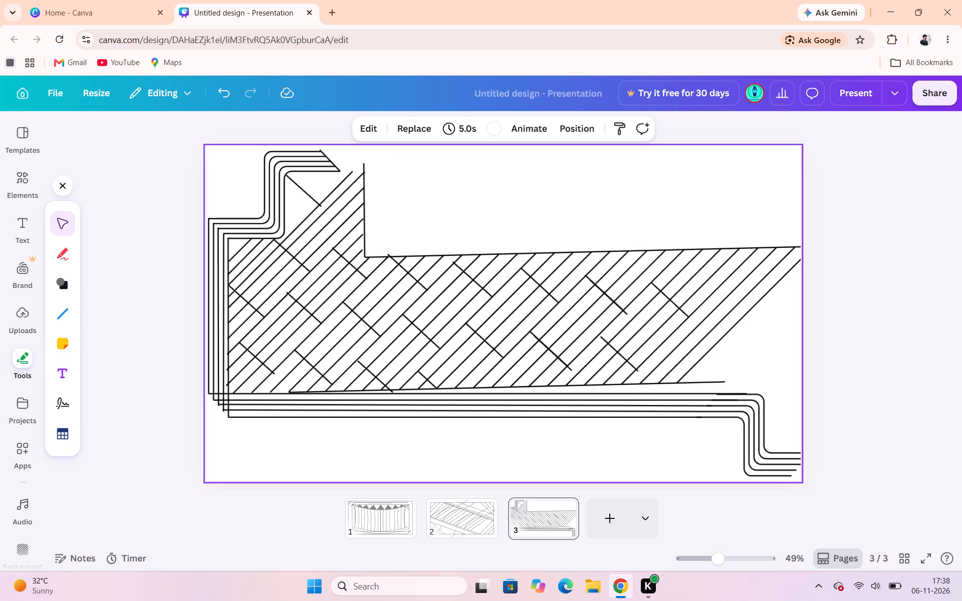
Shift the rightmost lower short line slightly up and to the left.
click(612, 348)
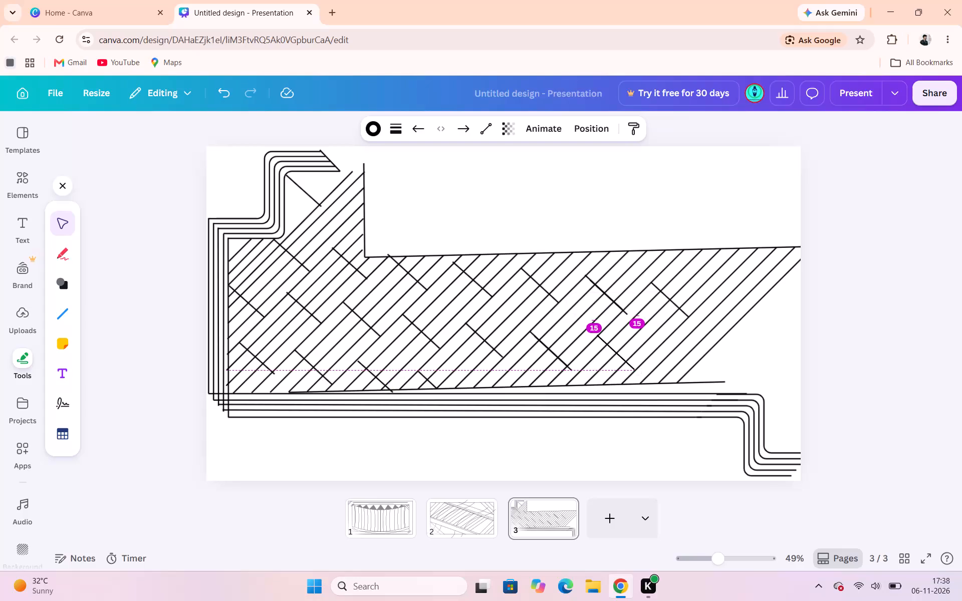
click(747, 208)
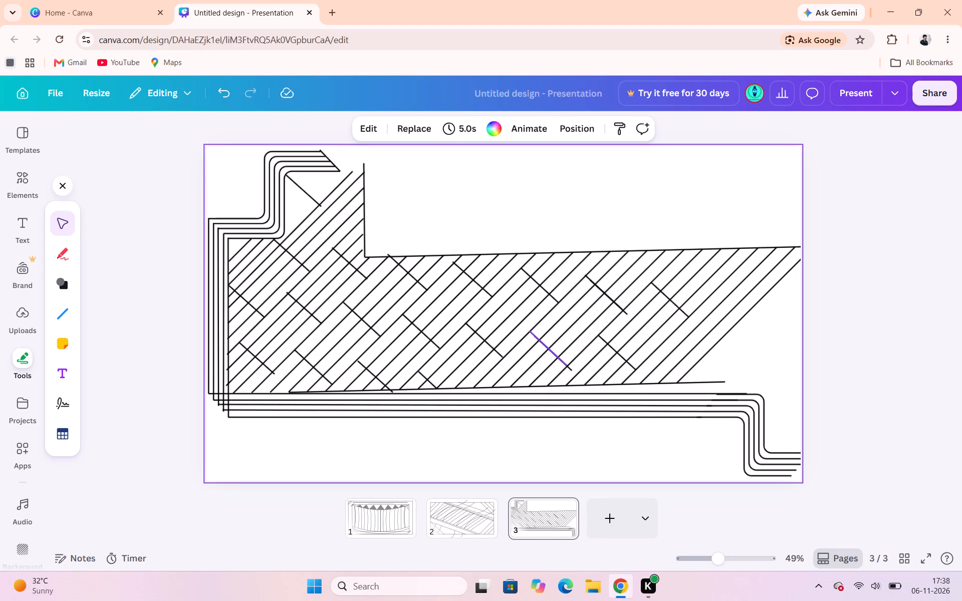
Move the spare copy stacked on the second-to-last lower short line across the rightmost diagonals, just above the lower boundary's end.
drag(569, 369, 718, 308)
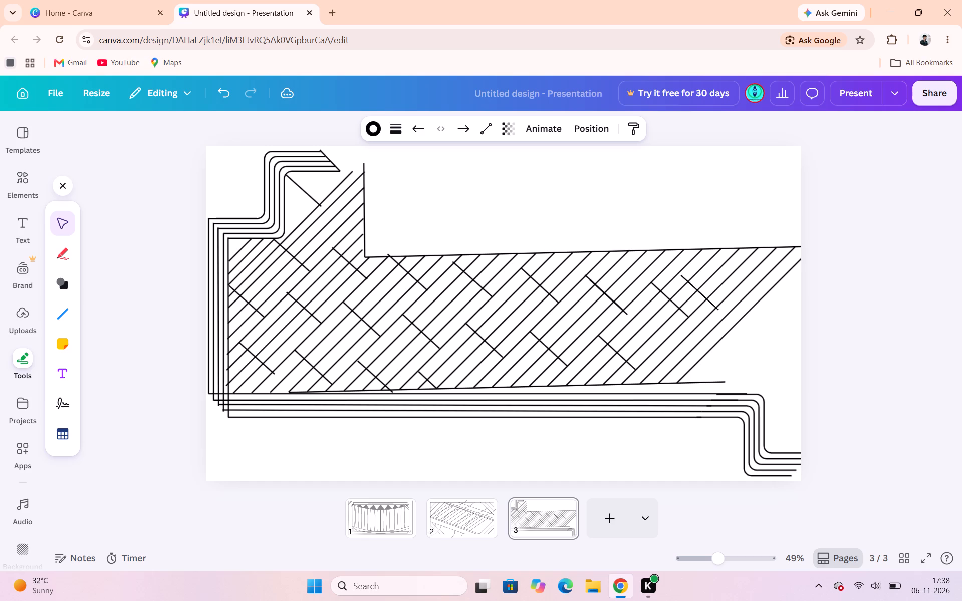
drag(718, 308, 719, 283)
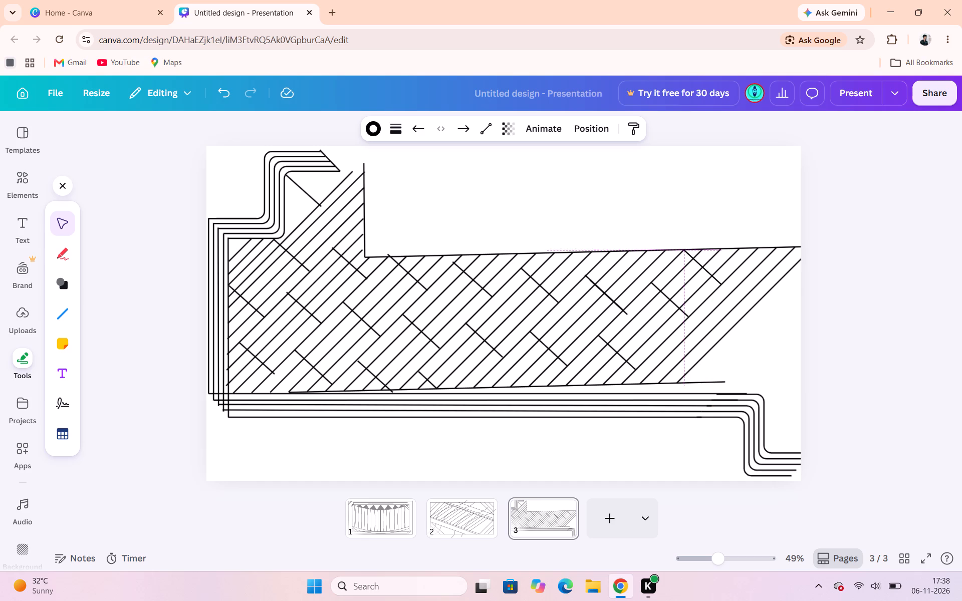
drag(719, 283, 695, 347)
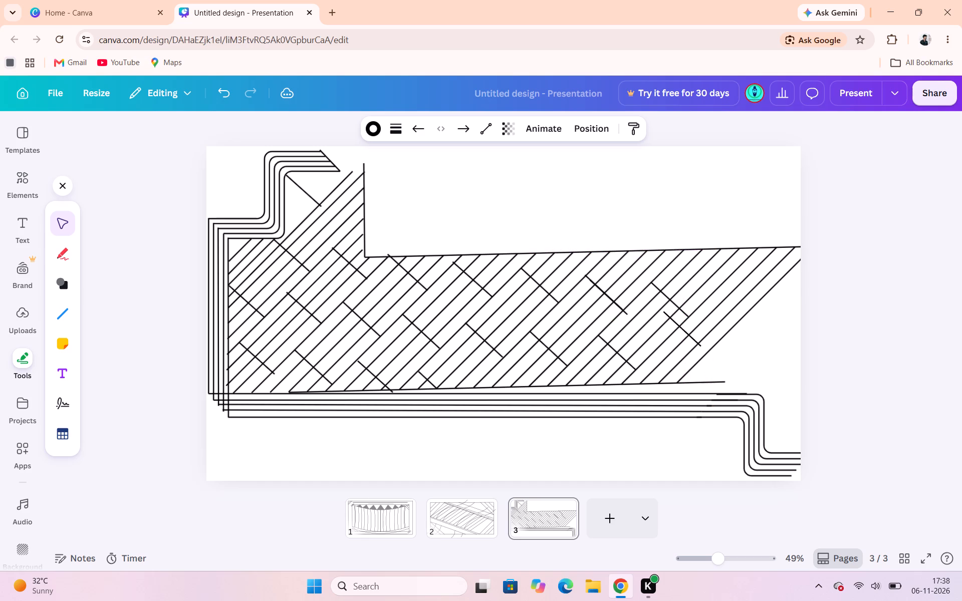
drag(695, 347, 700, 371)
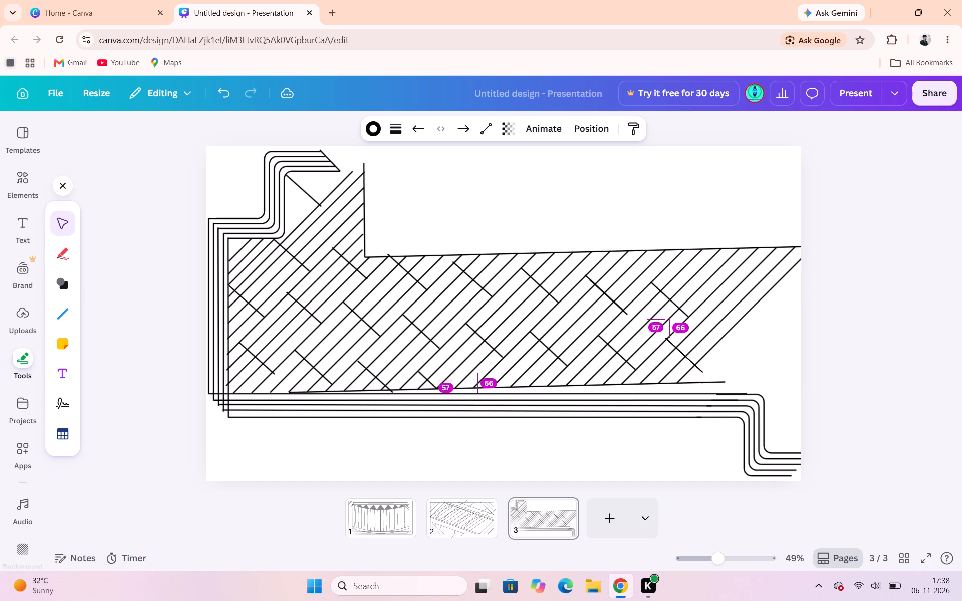
drag(700, 371, 698, 372)
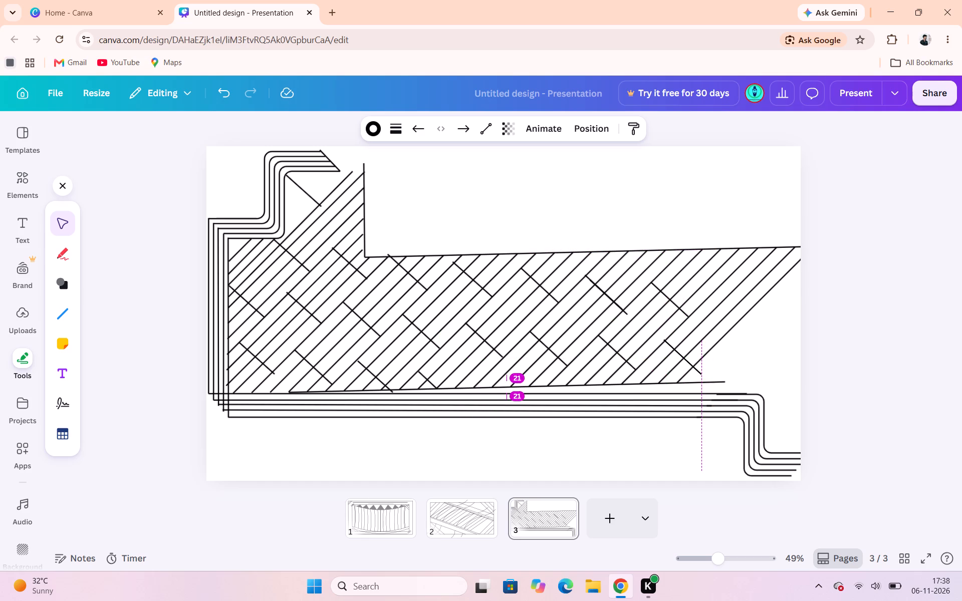
drag(698, 372, 698, 374)
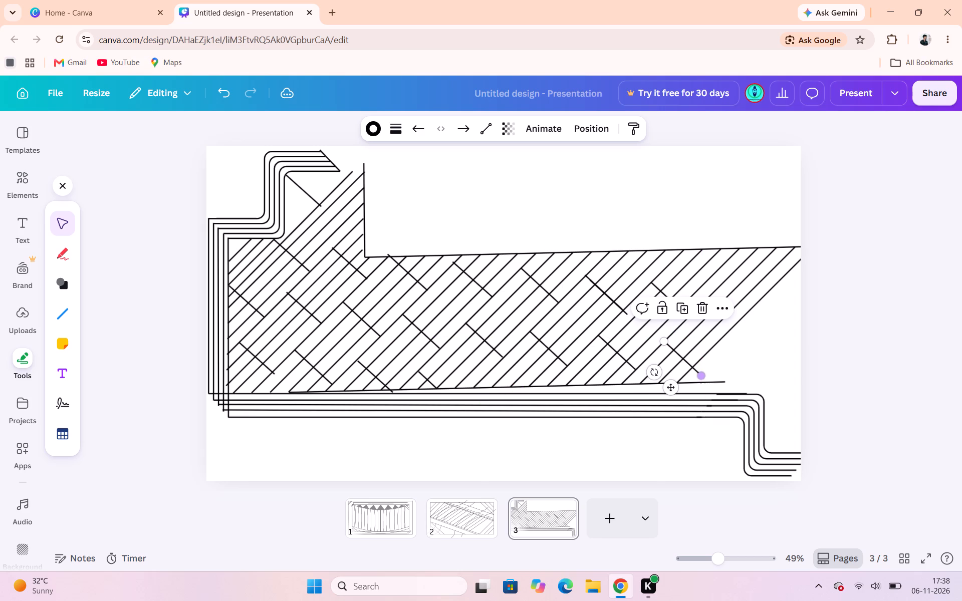
click(749, 360)
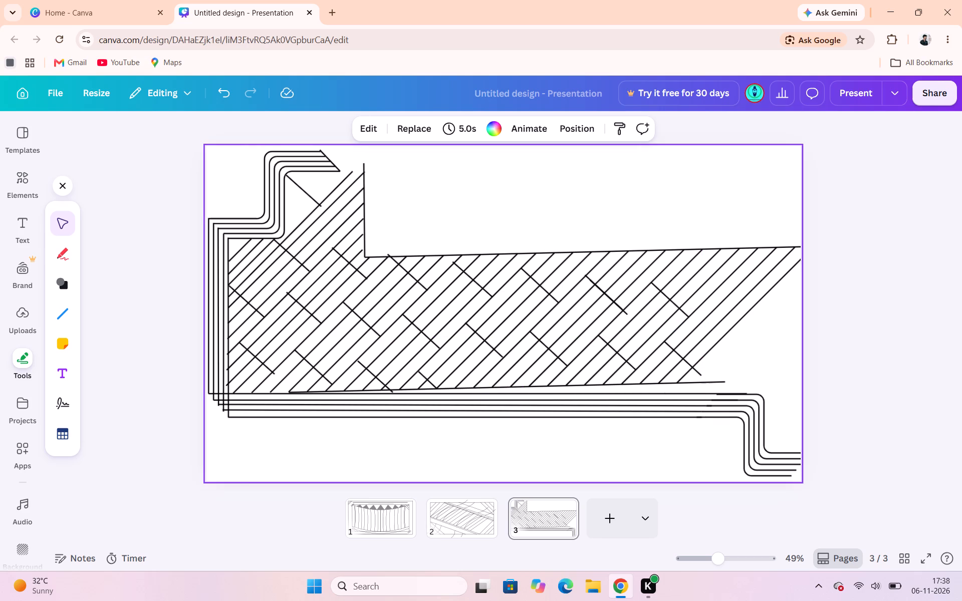
Duplicate the rightmost long diagonal and place the copy parallel to its right, between the upper and lower boundaries.
click(726, 337)
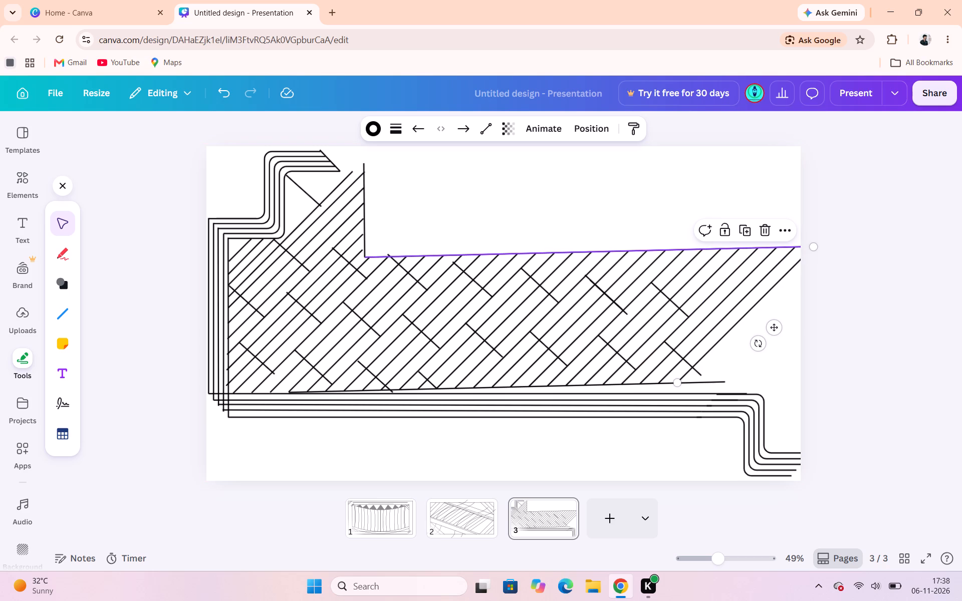
click(744, 231)
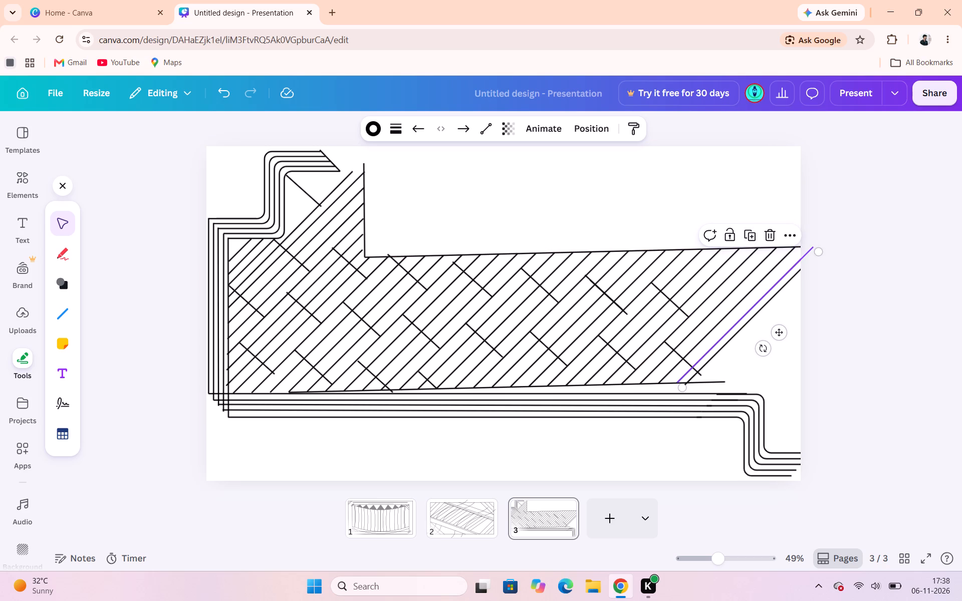
drag(777, 297, 794, 289)
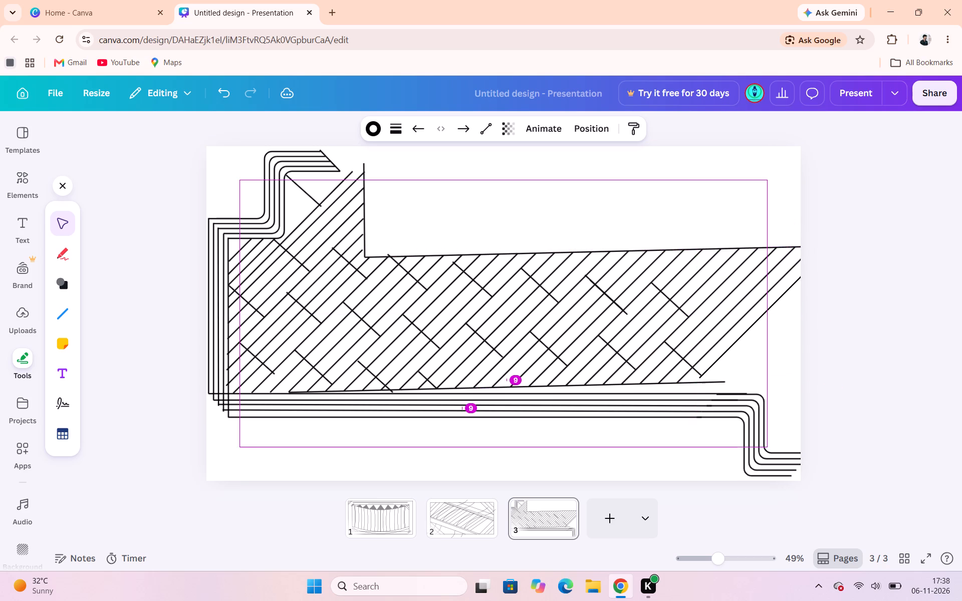
drag(794, 289, 789, 290)
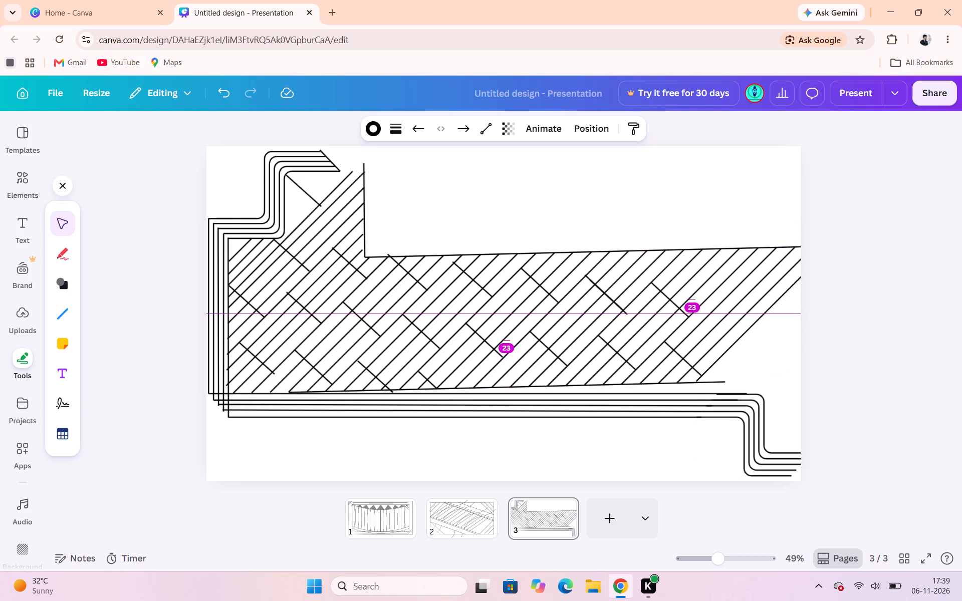
drag(789, 290, 788, 292)
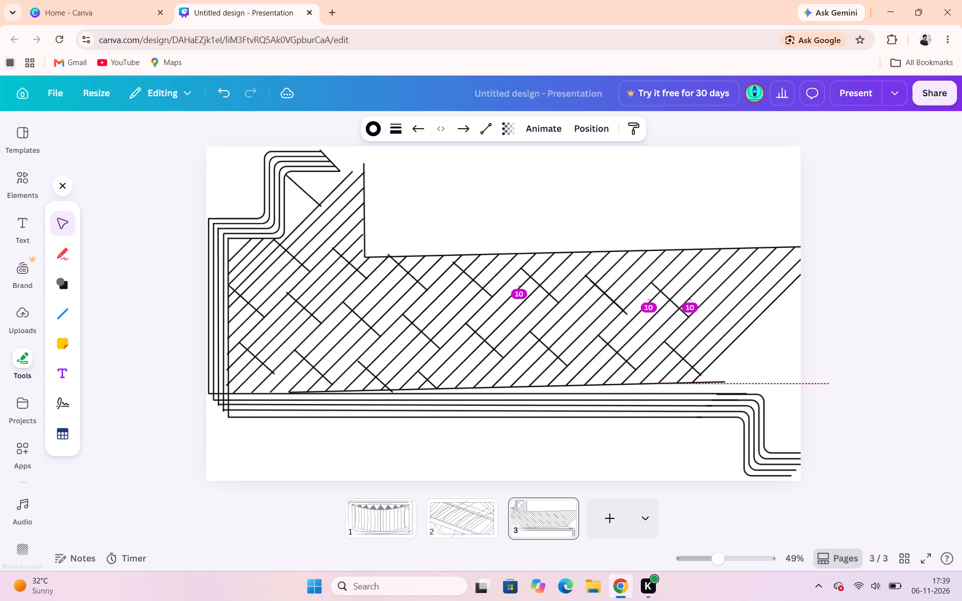
drag(788, 292, 788, 294)
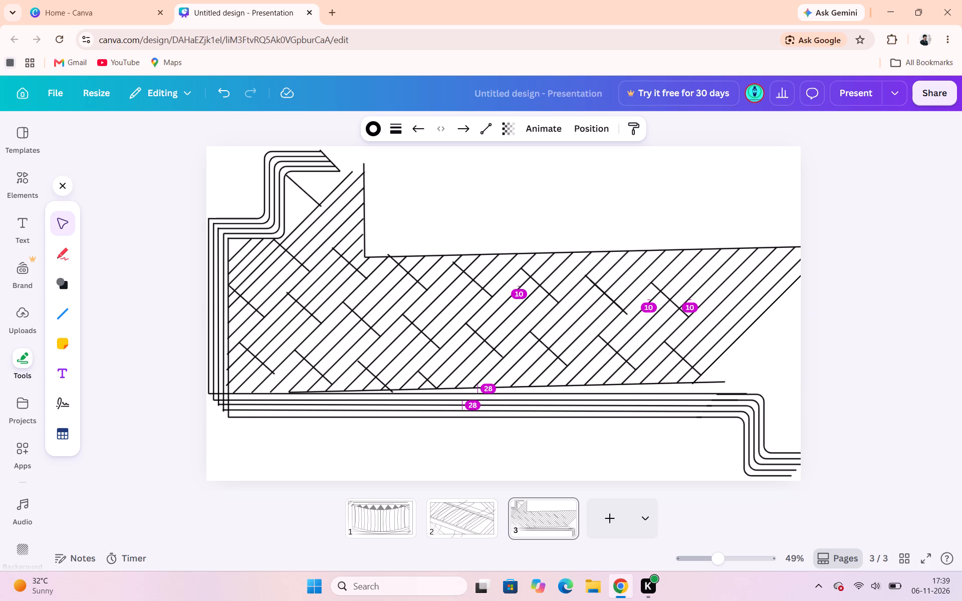
drag(788, 294, 790, 293)
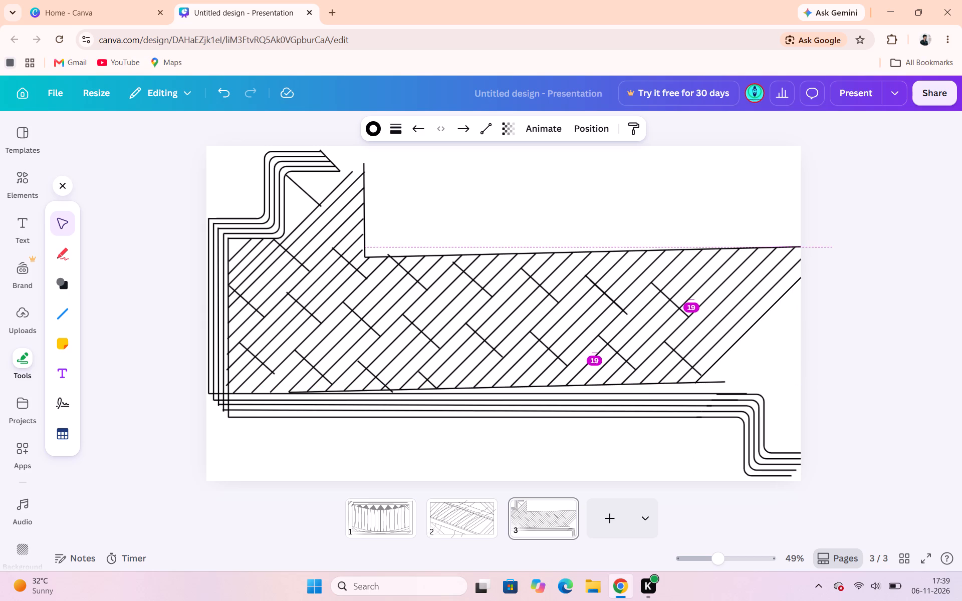
drag(790, 293, 789, 292)
click(879, 268)
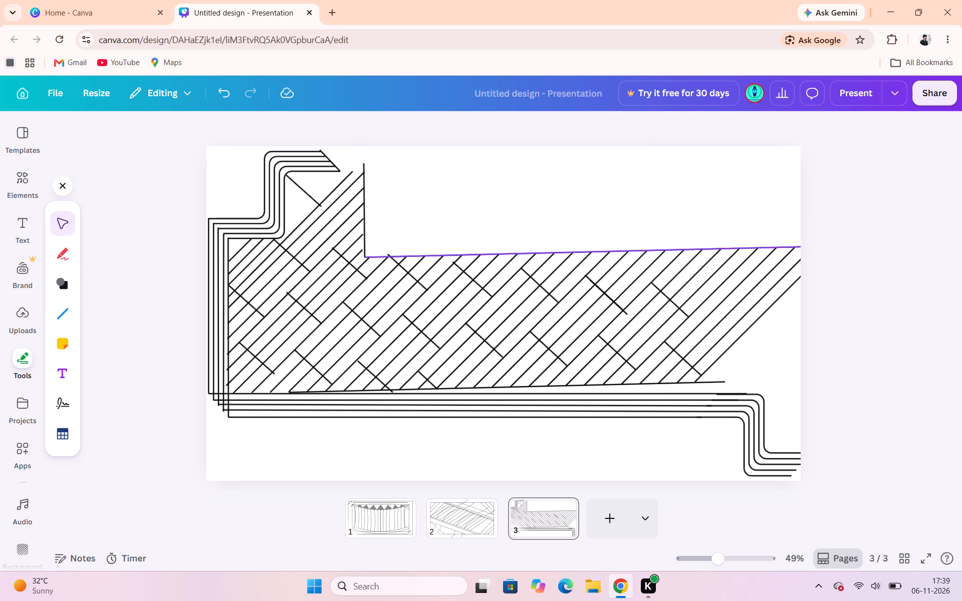
Duplicate the second-to-last upper short line and place the copy across the middle of the lower boundary, right of the small clipped short line.
click(606, 297)
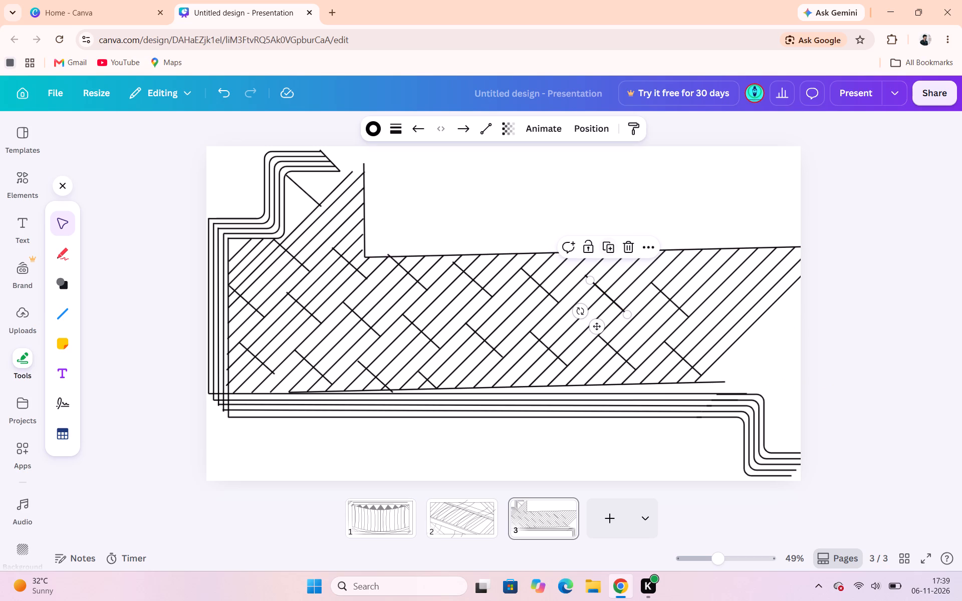
click(608, 243)
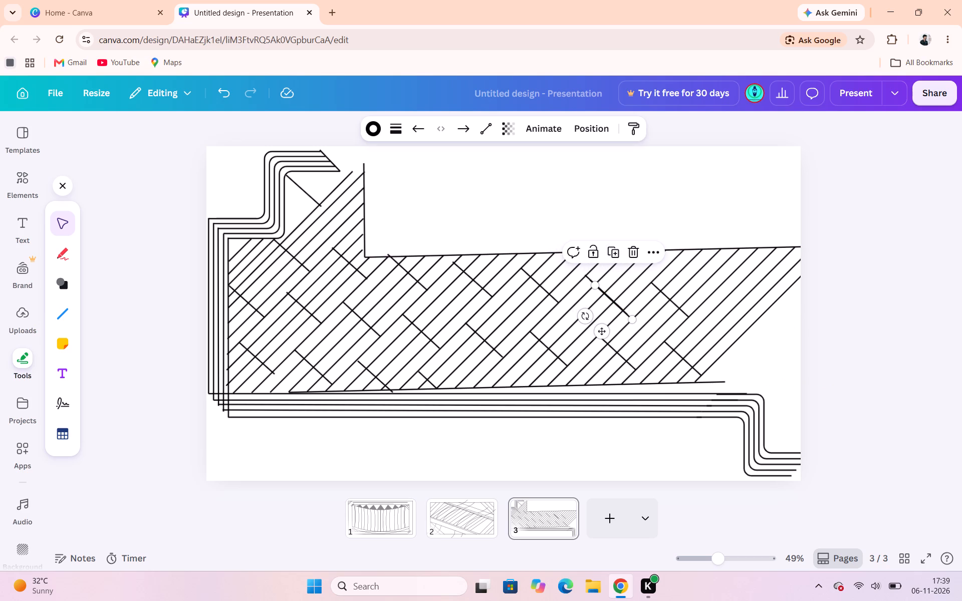
drag(602, 326, 505, 404)
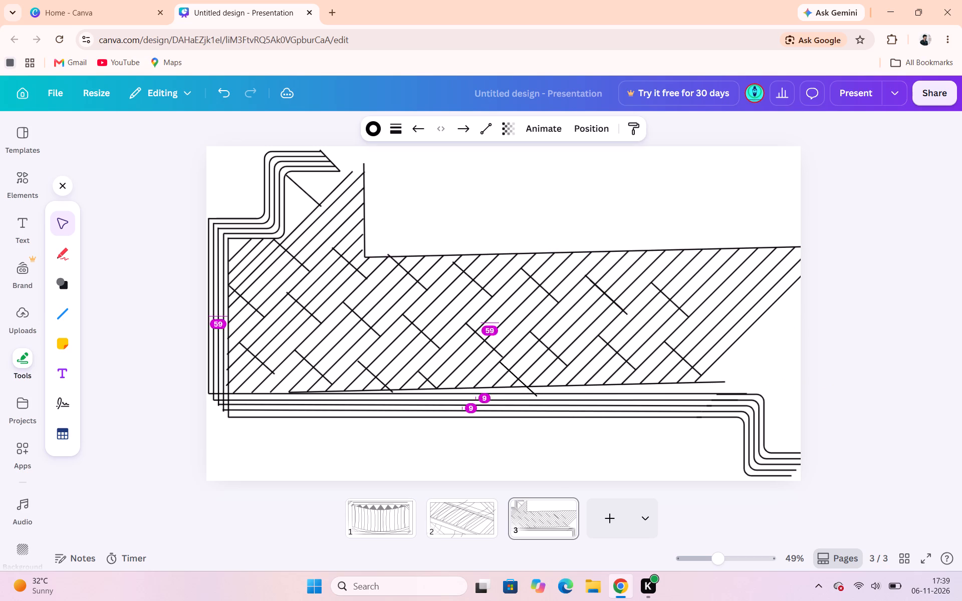
drag(505, 404, 494, 421)
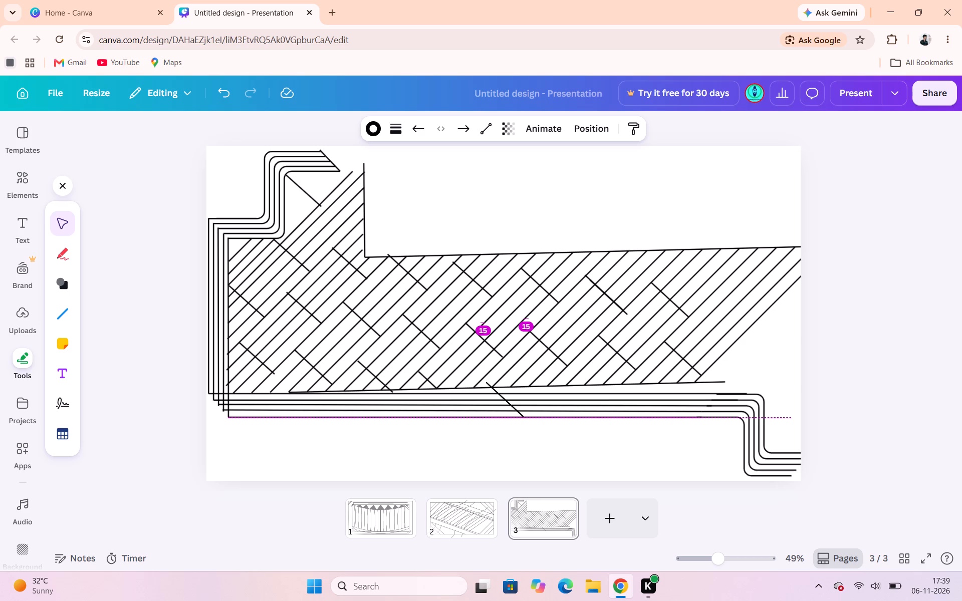
drag(494, 421, 491, 419)
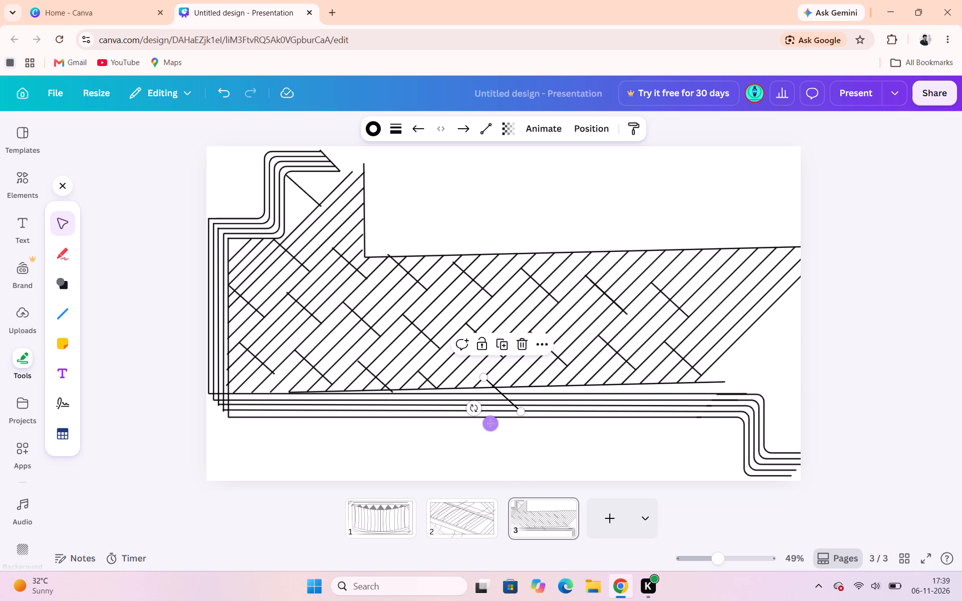
Shorten the copied short line from its lower end so it stops at the lower boundary, leaving only a small stub above it.
drag(519, 413, 508, 401)
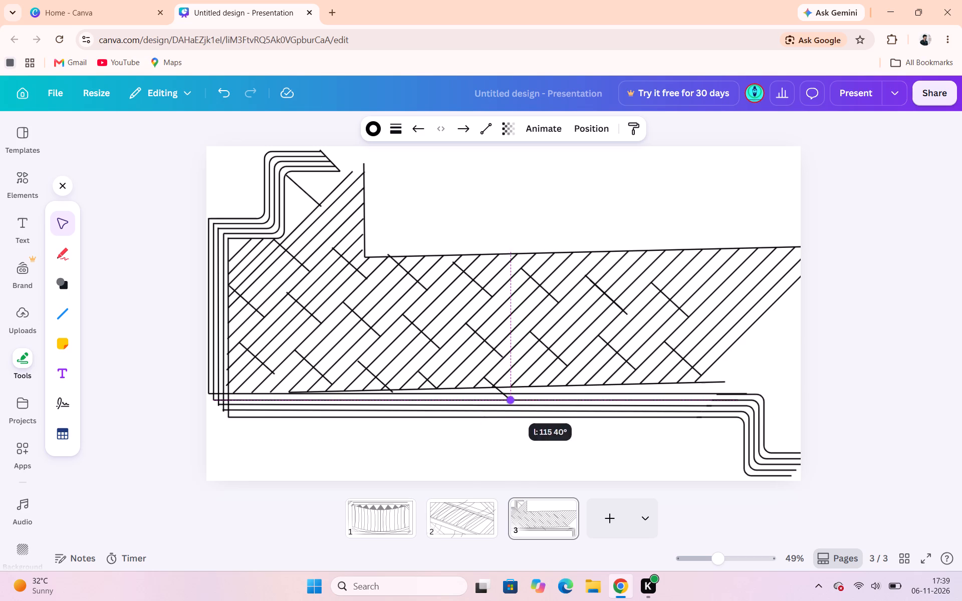
drag(508, 401, 490, 390)
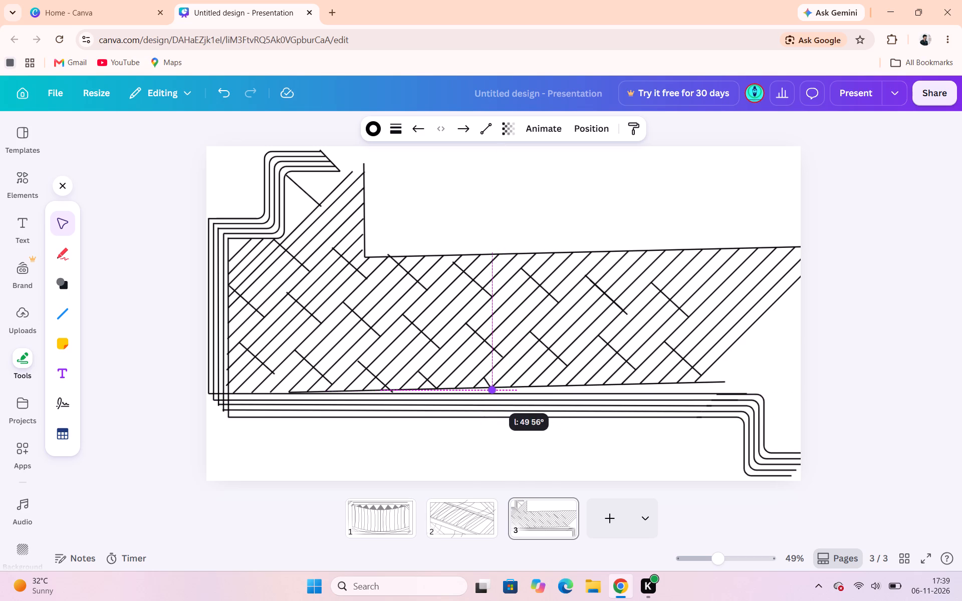
drag(490, 390, 493, 384)
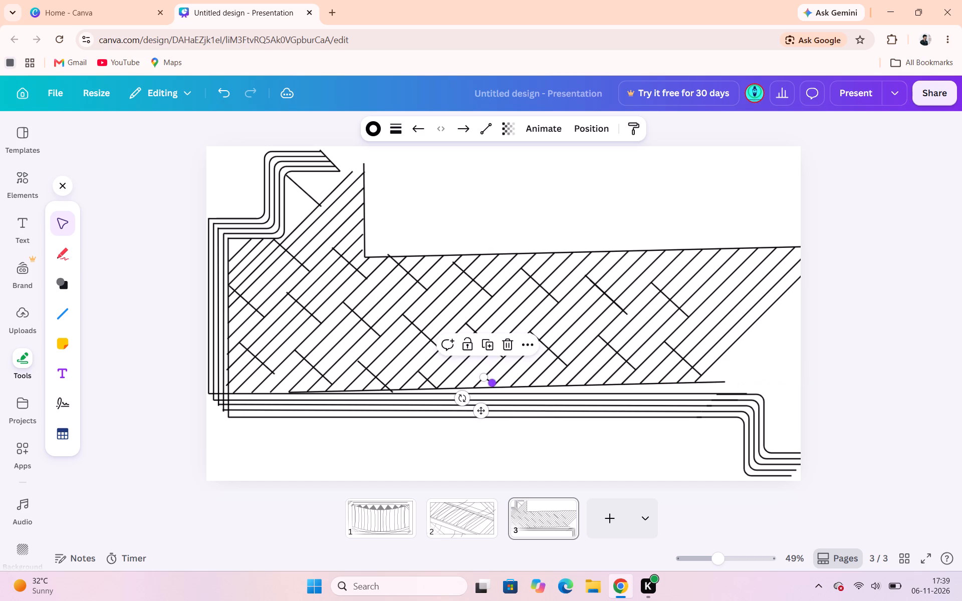
click(739, 190)
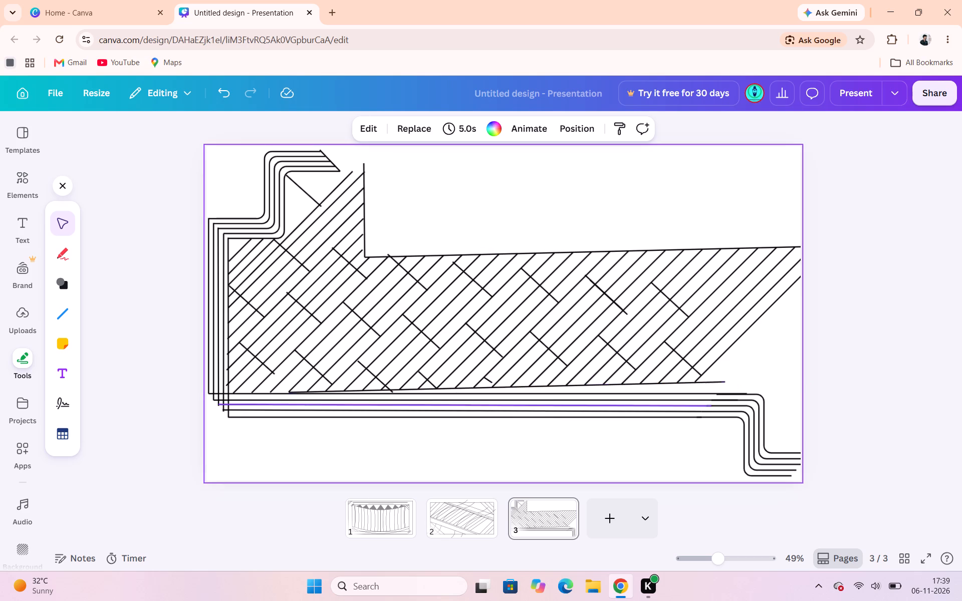
click(491, 379)
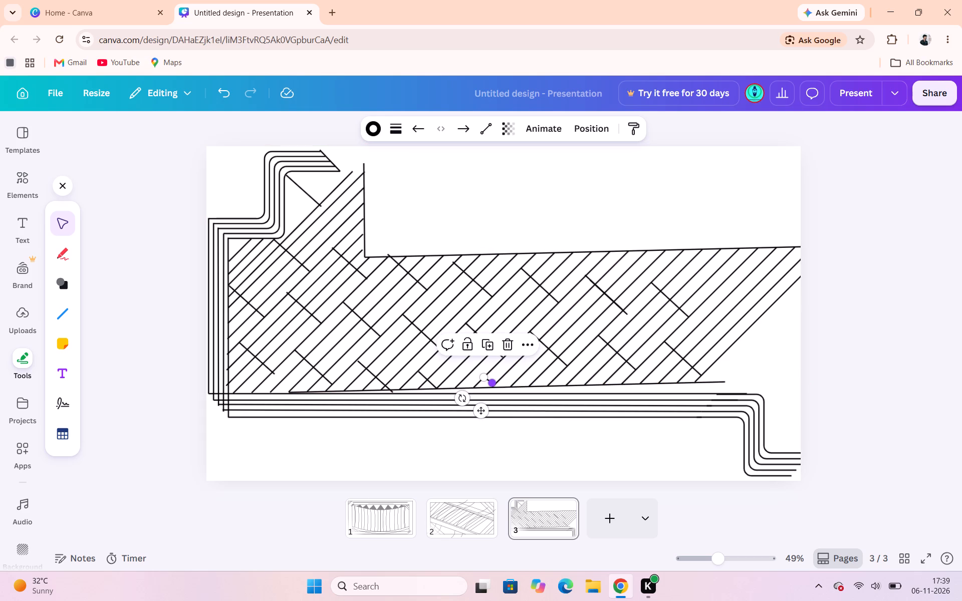
click(494, 381)
click(695, 210)
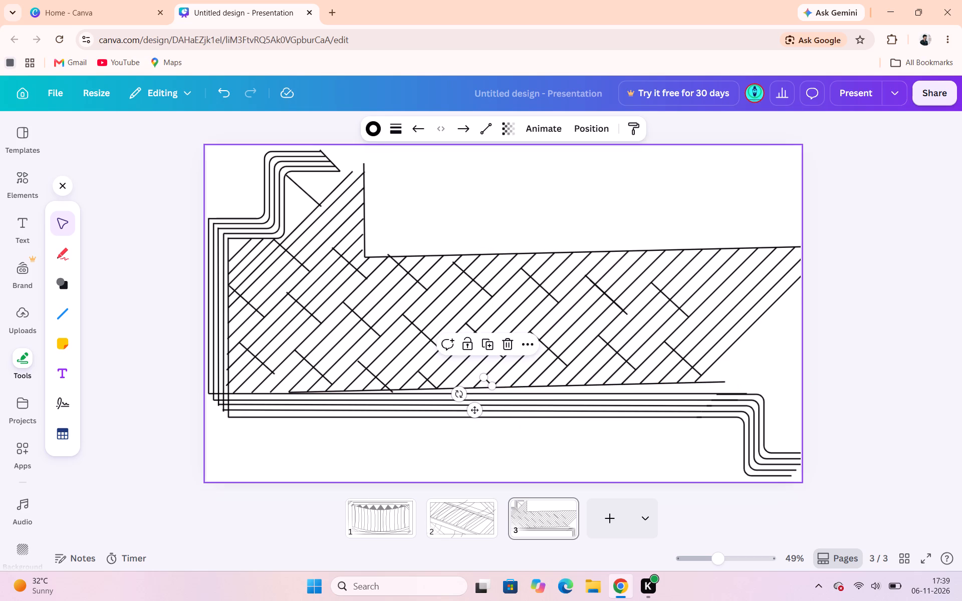
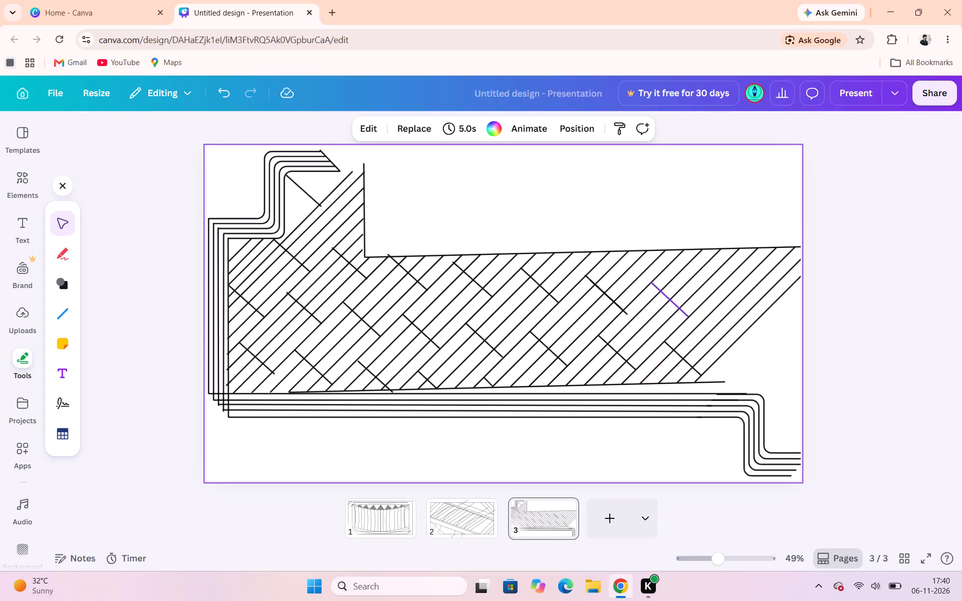
Duplicate the rightmost upper short opposing line and place the copy farther right, crossing the last long diagonals below the upper boundary.
click(681, 313)
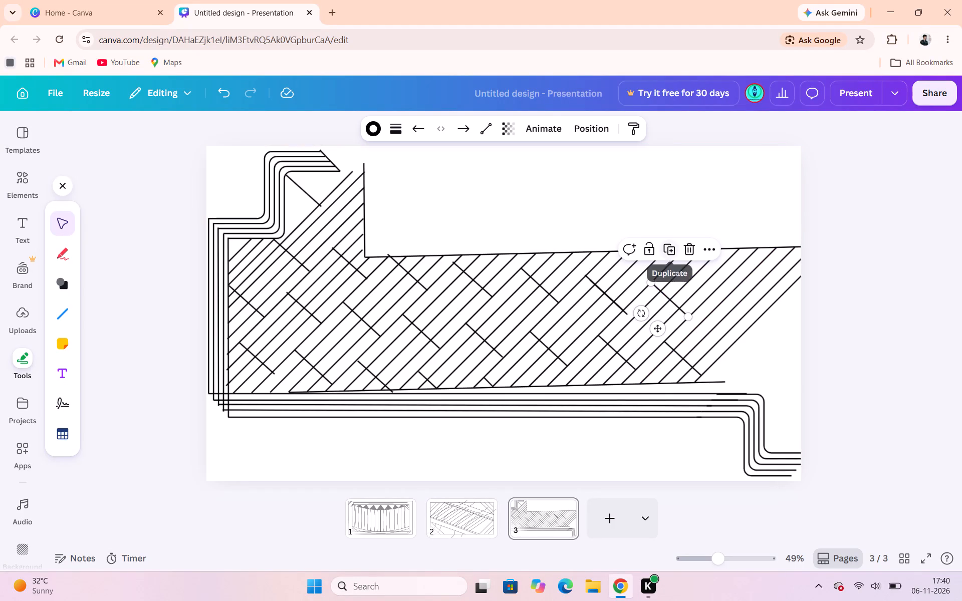
click(670, 253)
drag(662, 331, 705, 327)
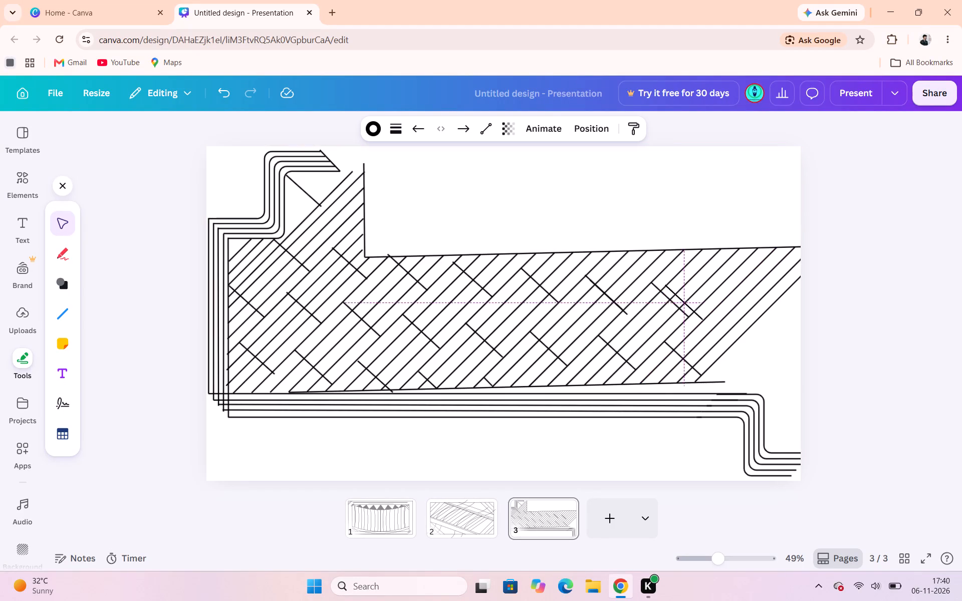
drag(705, 327, 743, 332)
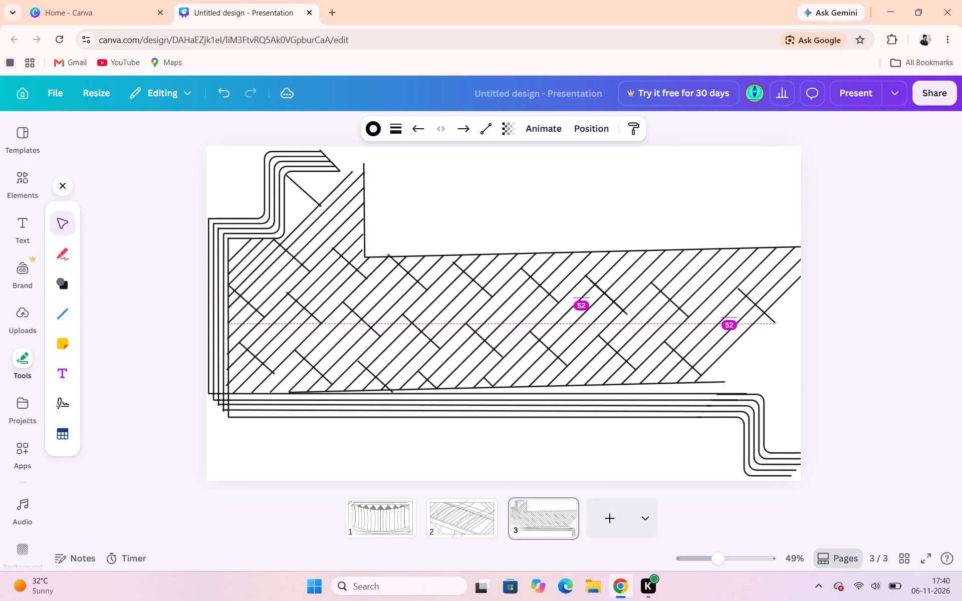
drag(743, 332, 747, 330)
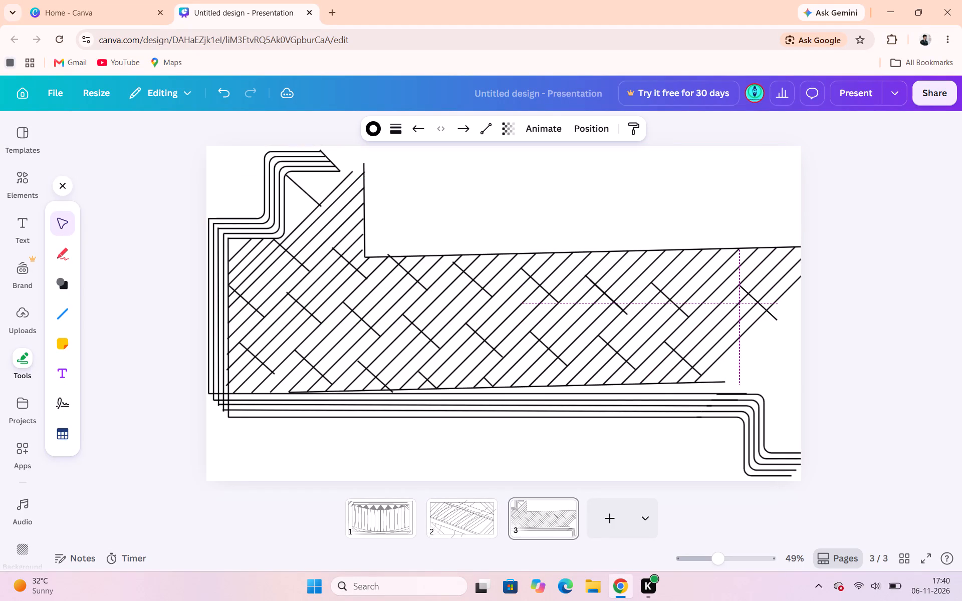
drag(747, 330, 749, 326)
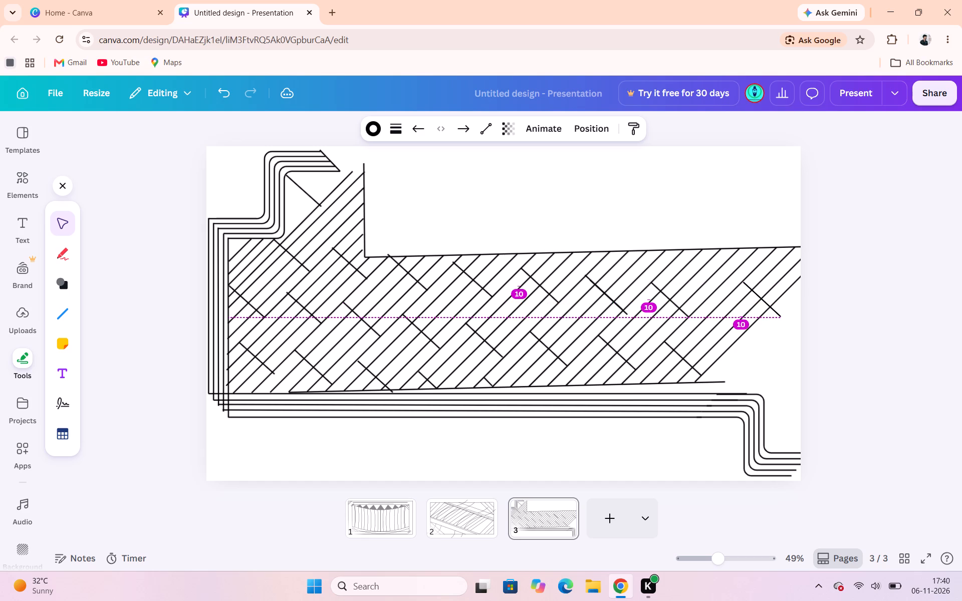
drag(749, 326, 748, 326)
click(853, 339)
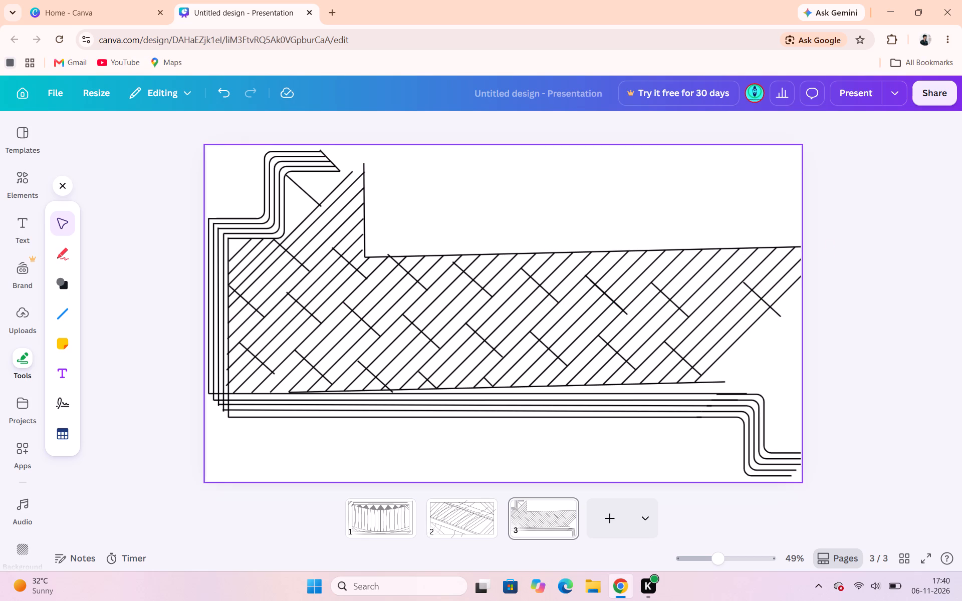
Repeatedly duplicate the upper boundary line to stack evenly spaced parallel copies over the upper half of the diagonal band.
click(406, 252)
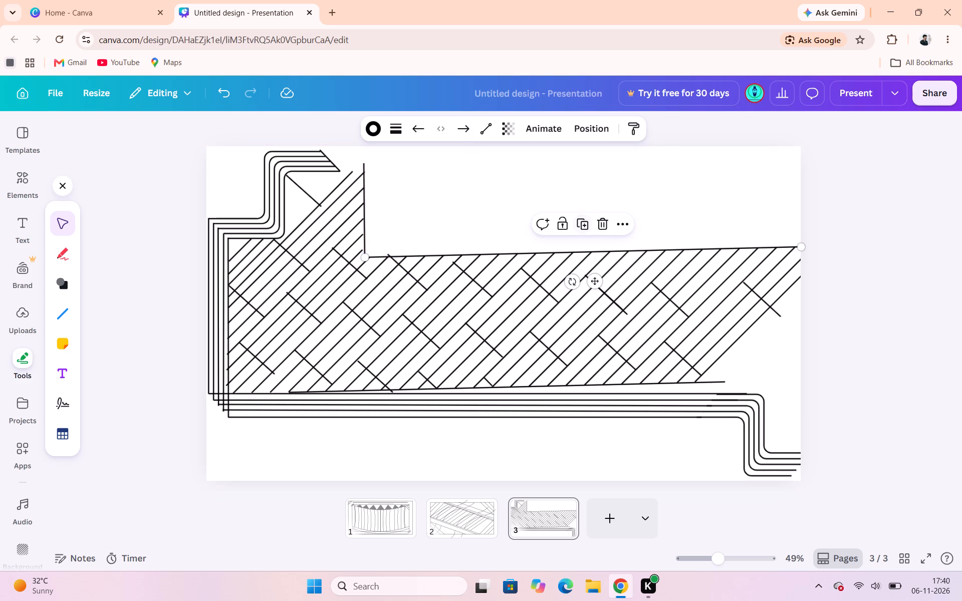
click(592, 225)
click(580, 221)
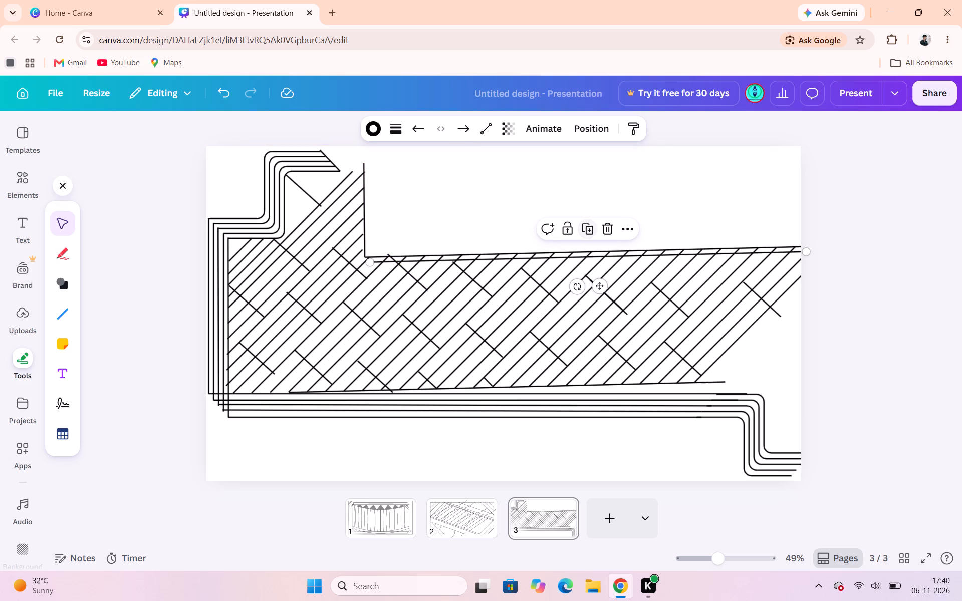
click(580, 221)
click(592, 228)
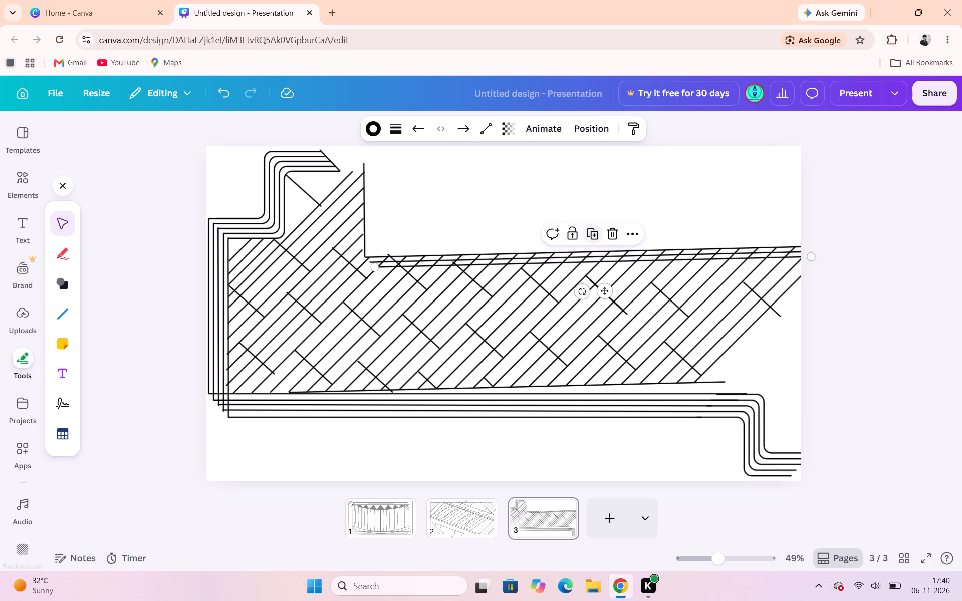
click(592, 228)
click(600, 242)
click(600, 242)
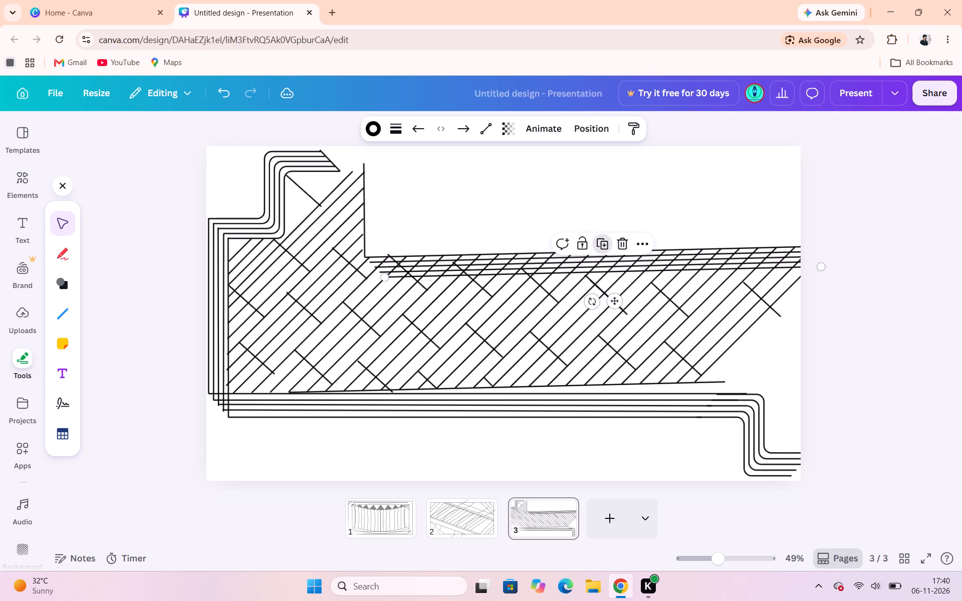
click(600, 242)
click(609, 249)
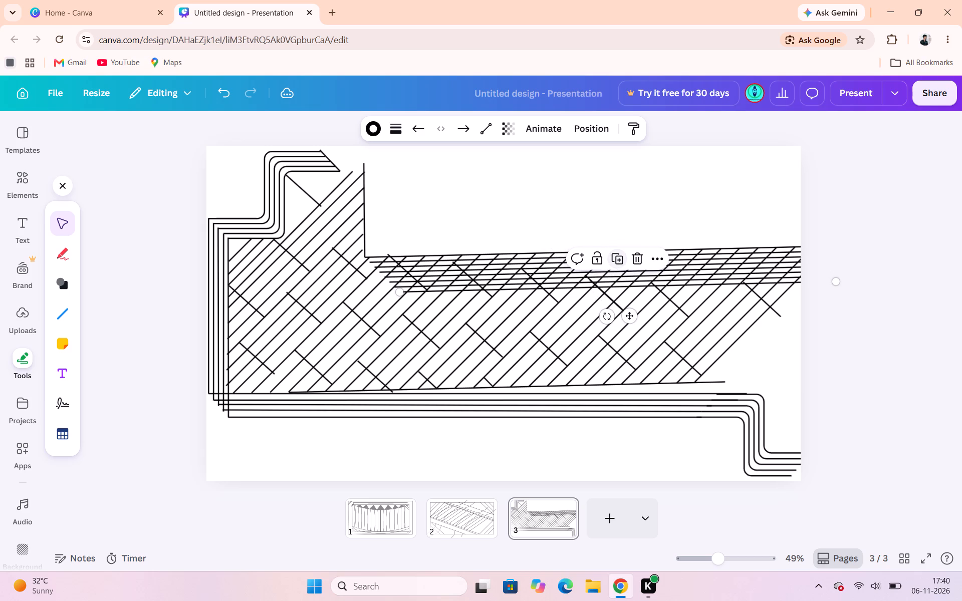
click(620, 259)
click(620, 259)
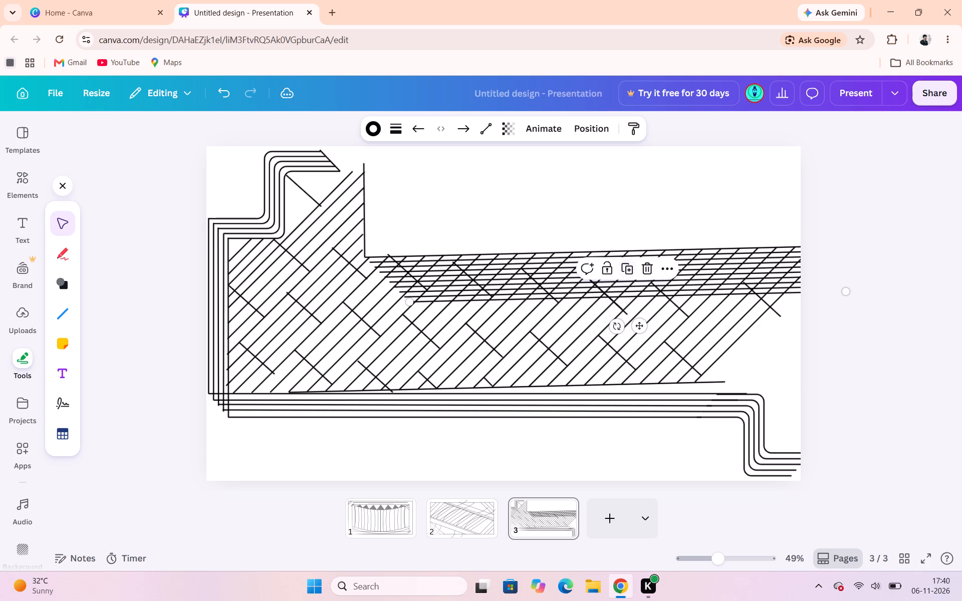
click(629, 264)
click(635, 273)
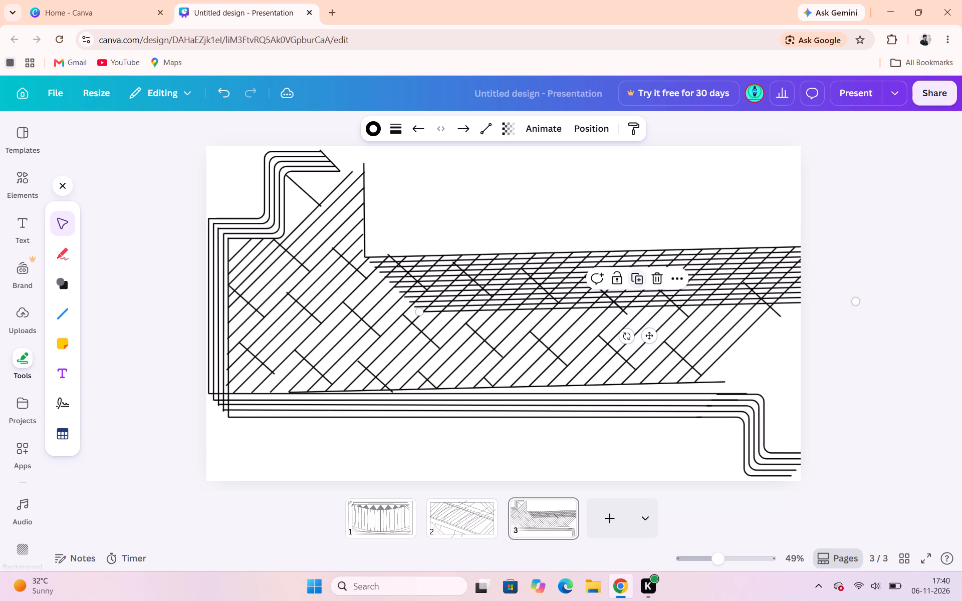
click(635, 273)
Continue duplicating the lowest boundary copy until the parallel lines fill the band down to the lower boundary.
click(645, 288)
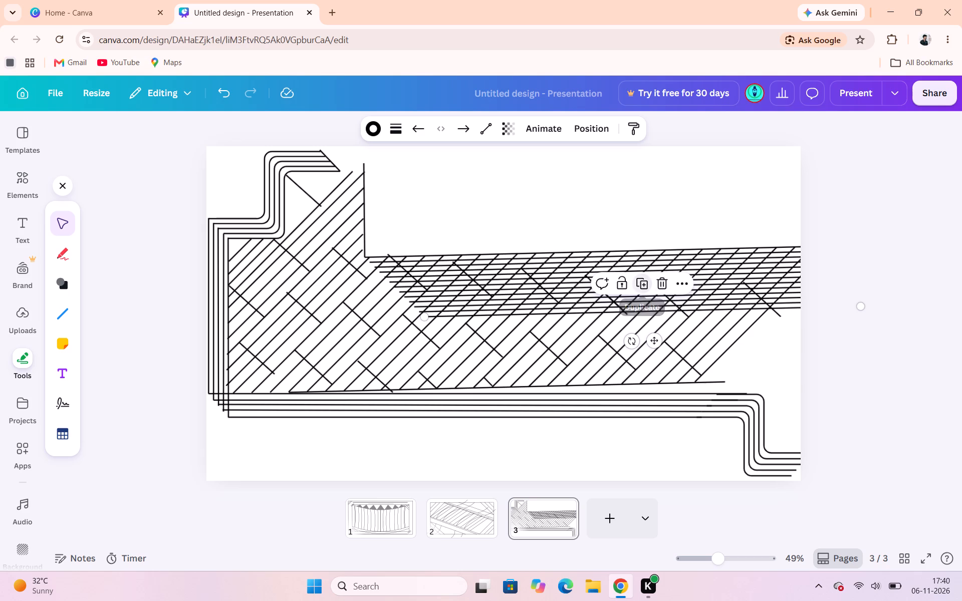
click(645, 288)
double_click(653, 294)
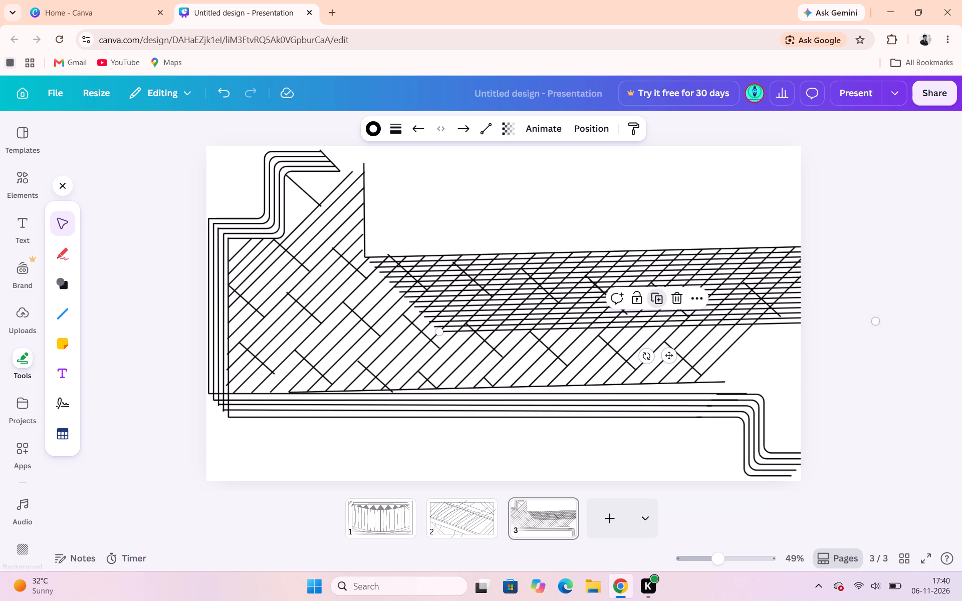
double_click(668, 306)
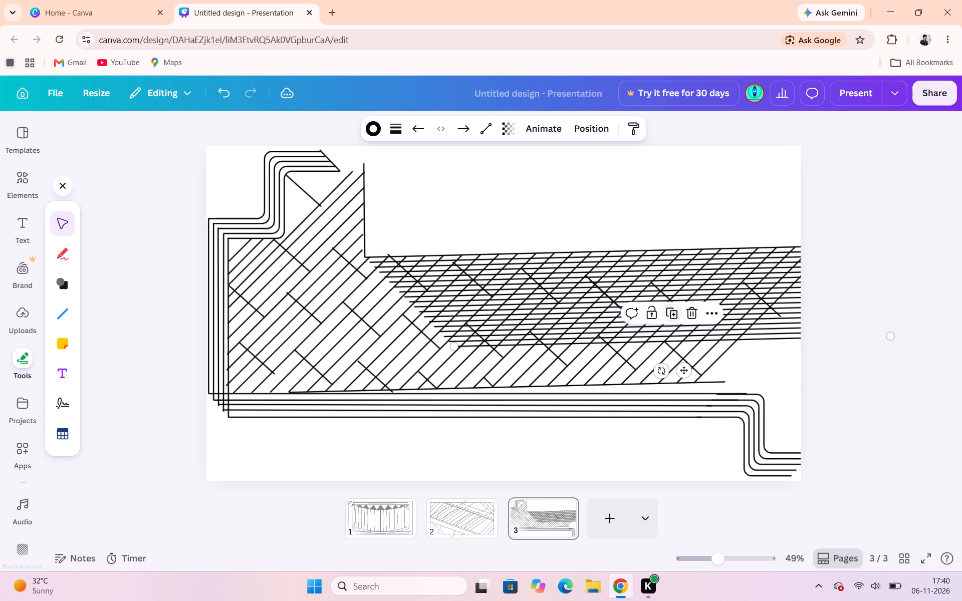
double_click(675, 312)
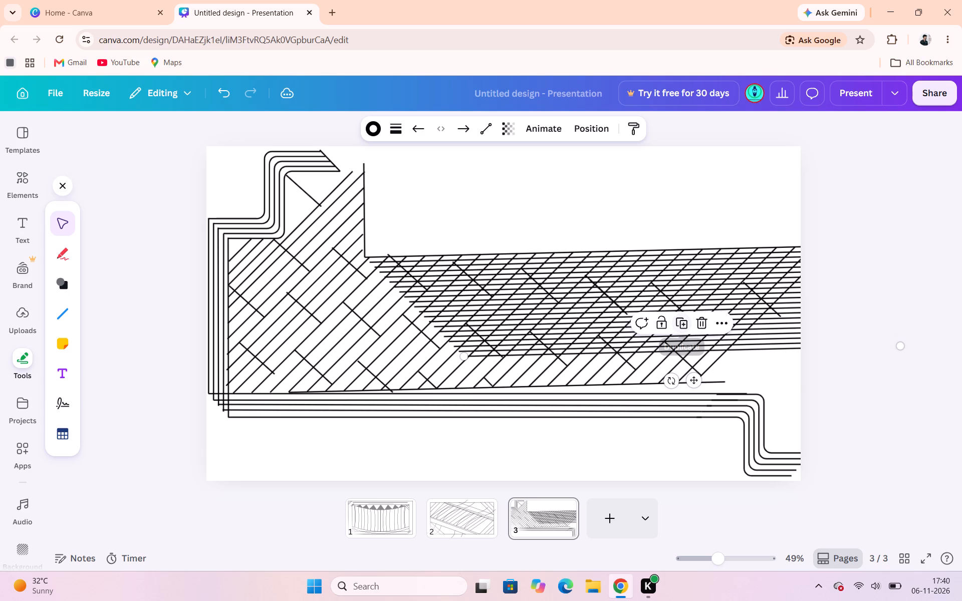
click(685, 322)
click(685, 322)
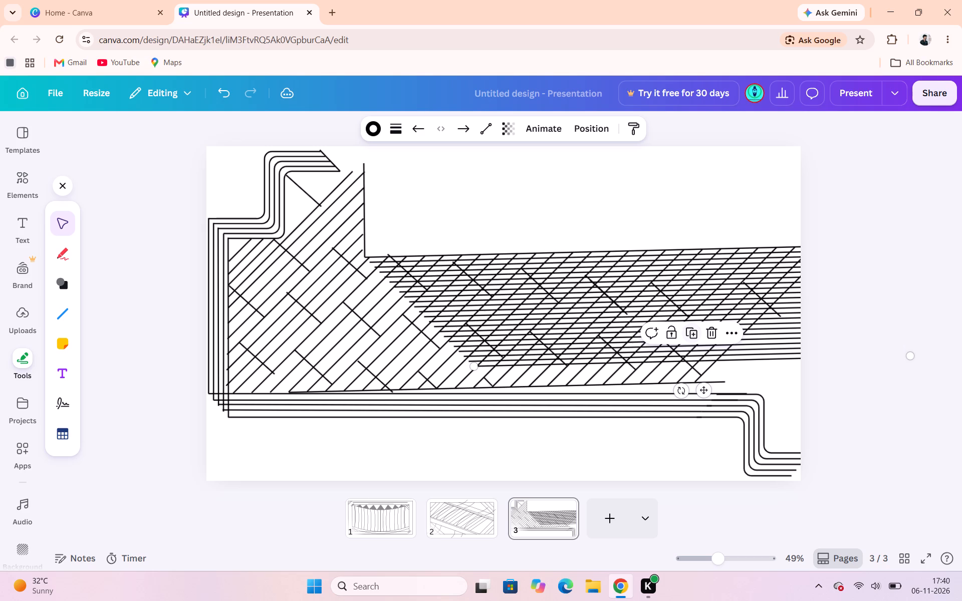
click(696, 332)
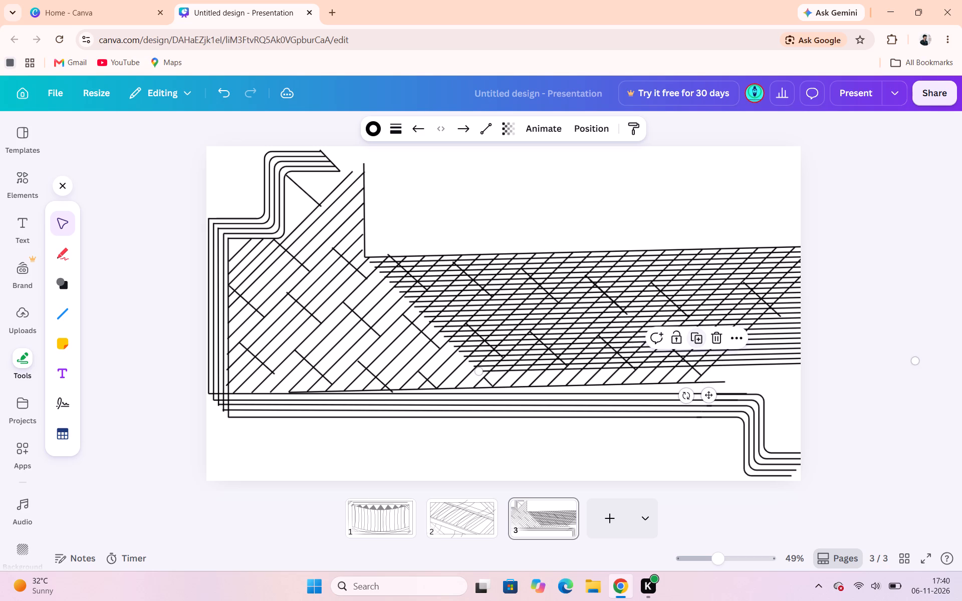
click(700, 338)
click(700, 338)
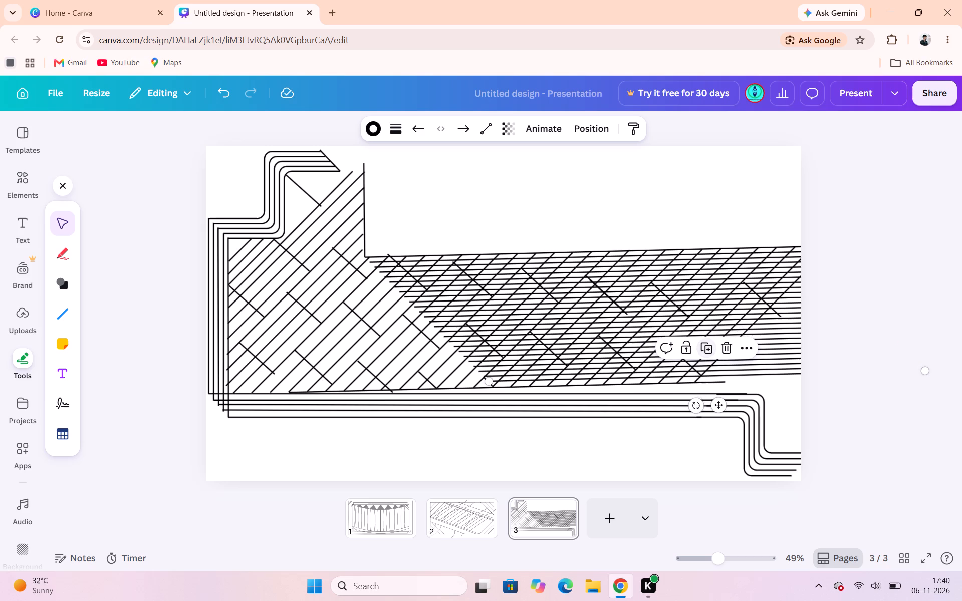
click(683, 225)
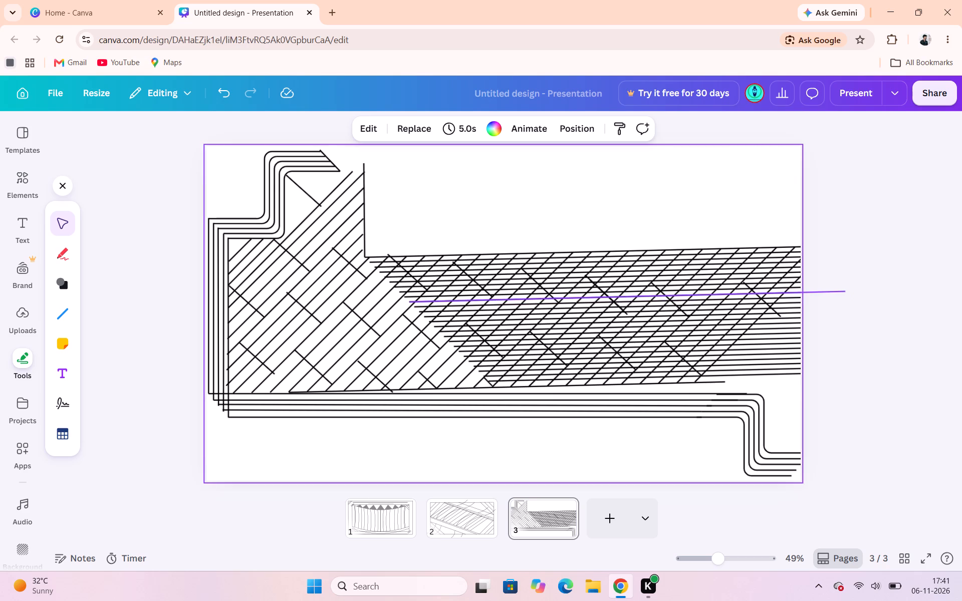
click(698, 208)
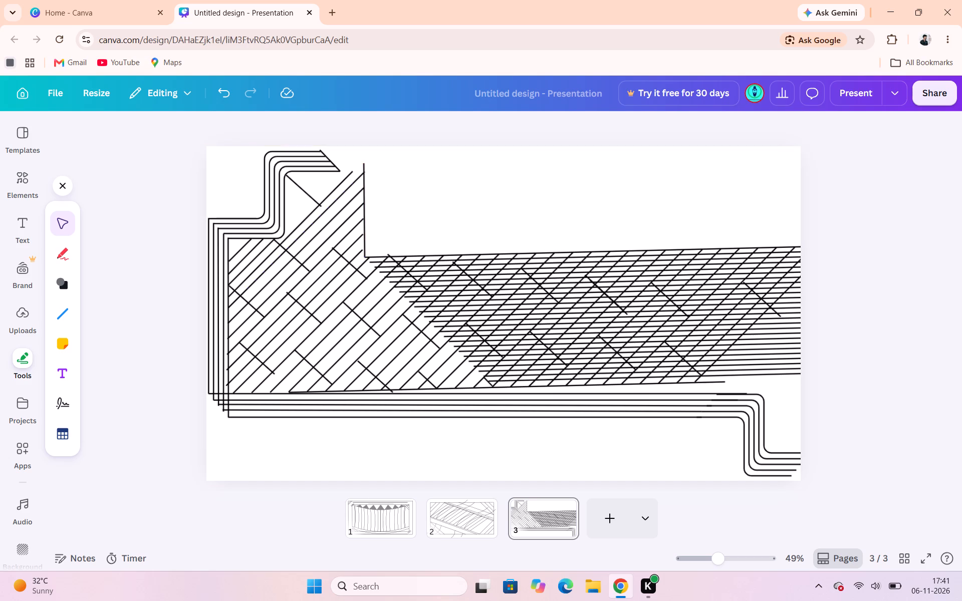
Draw a curved line from the vertical line to the upper boundary and bow it inward toward their shared corner.
click(55, 321)
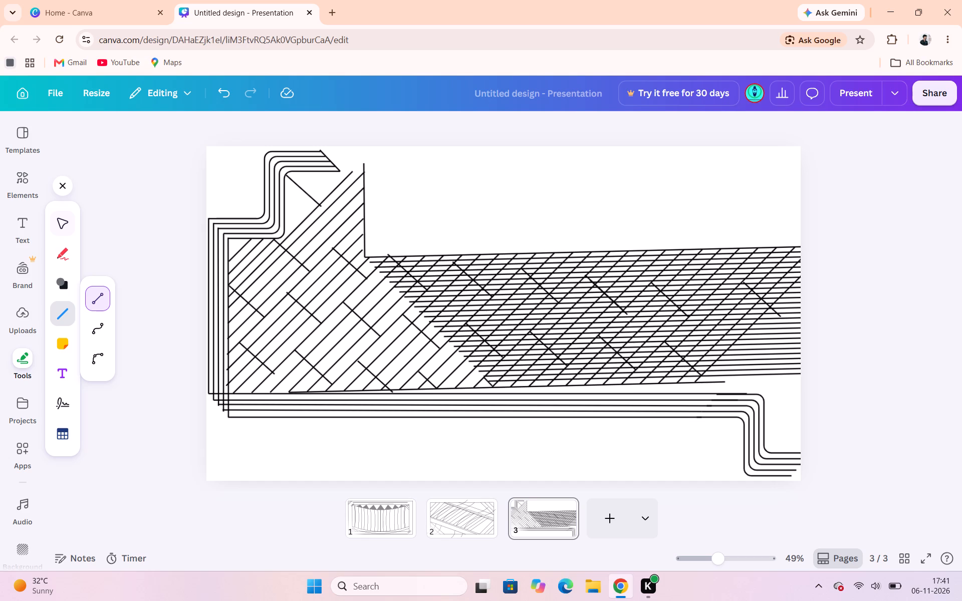
click(107, 330)
click(58, 320)
click(88, 361)
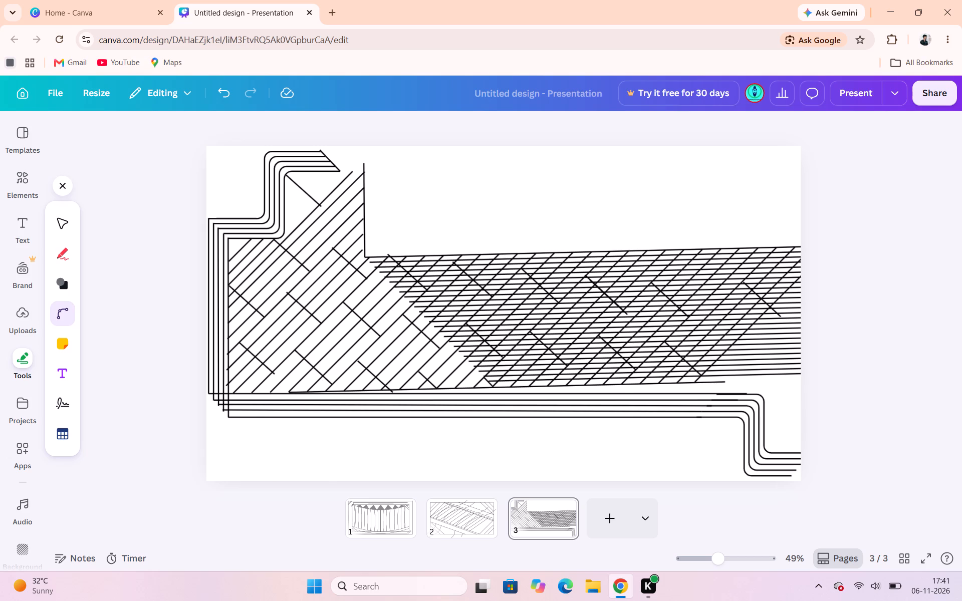
drag(362, 220, 414, 257)
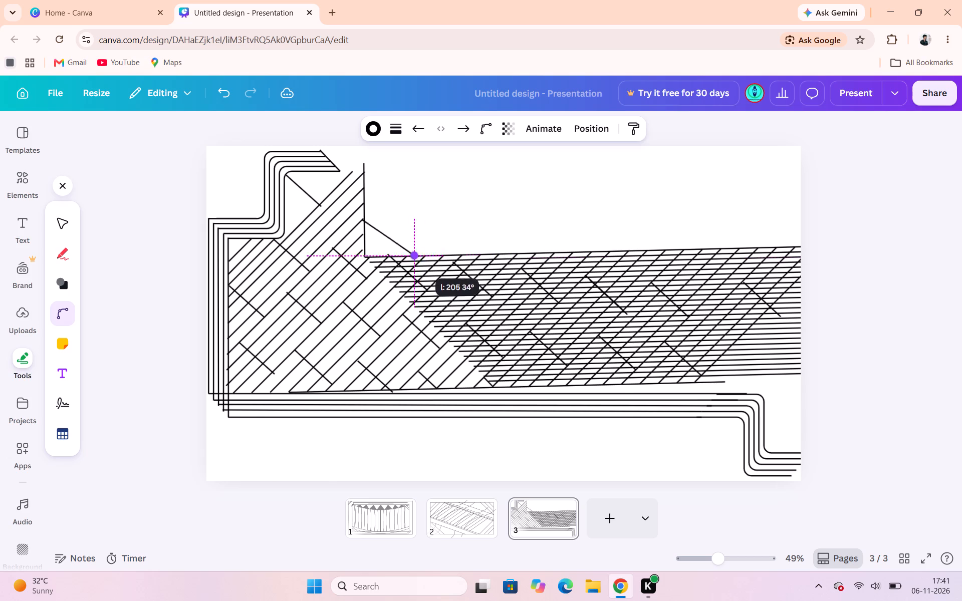
drag(414, 257, 408, 257)
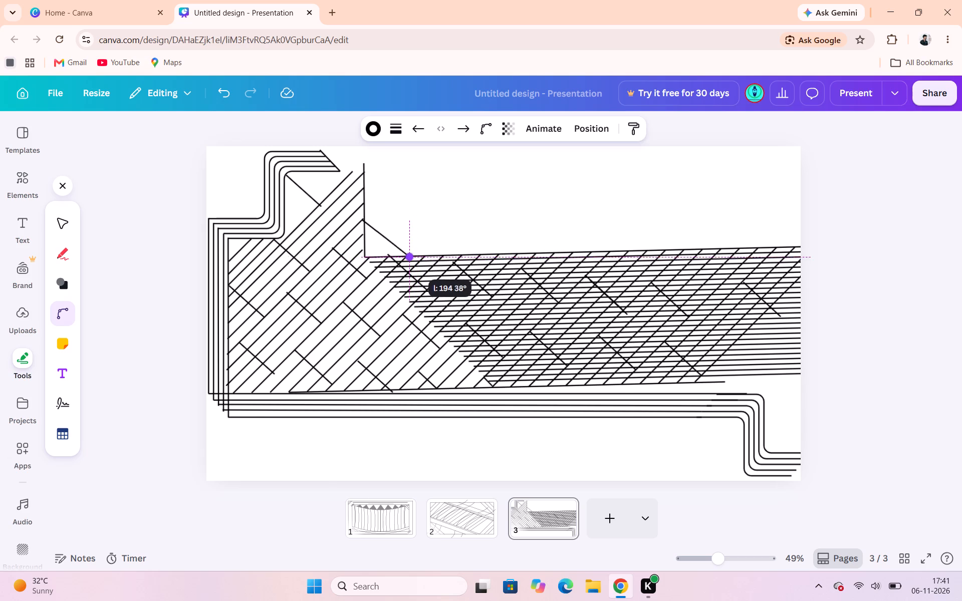
drag(408, 257, 408, 254)
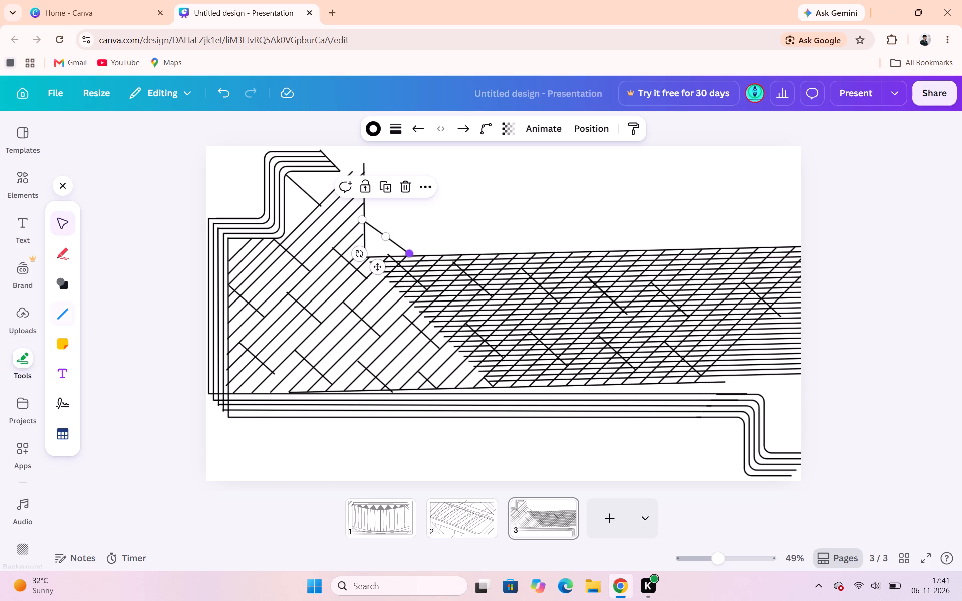
drag(383, 235, 378, 246)
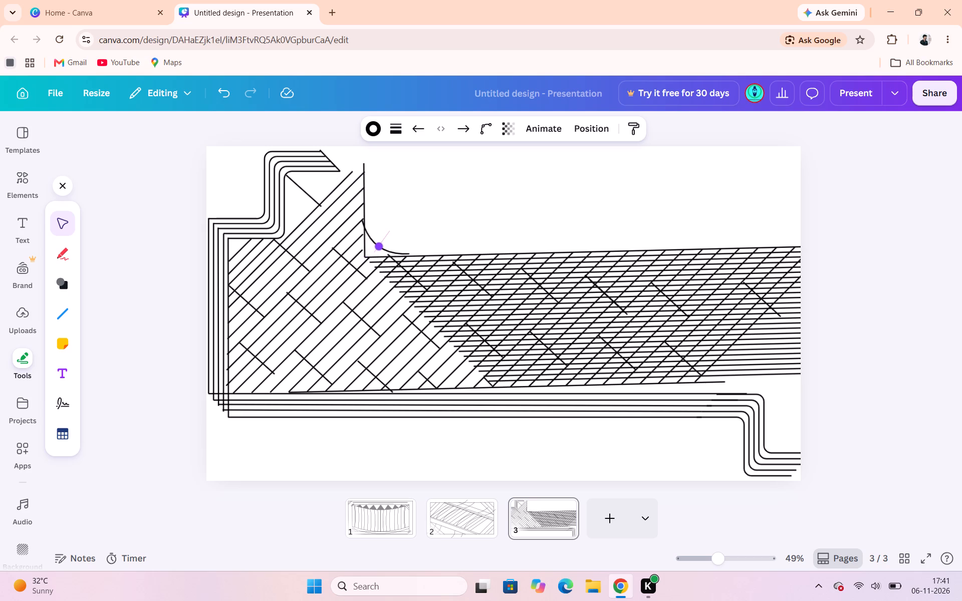
drag(378, 246, 380, 248)
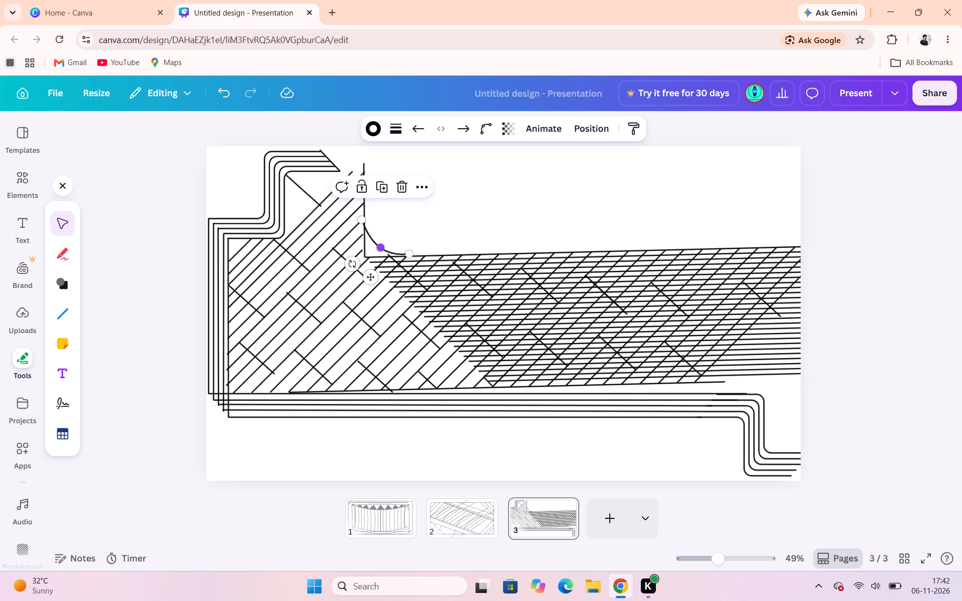
click(419, 216)
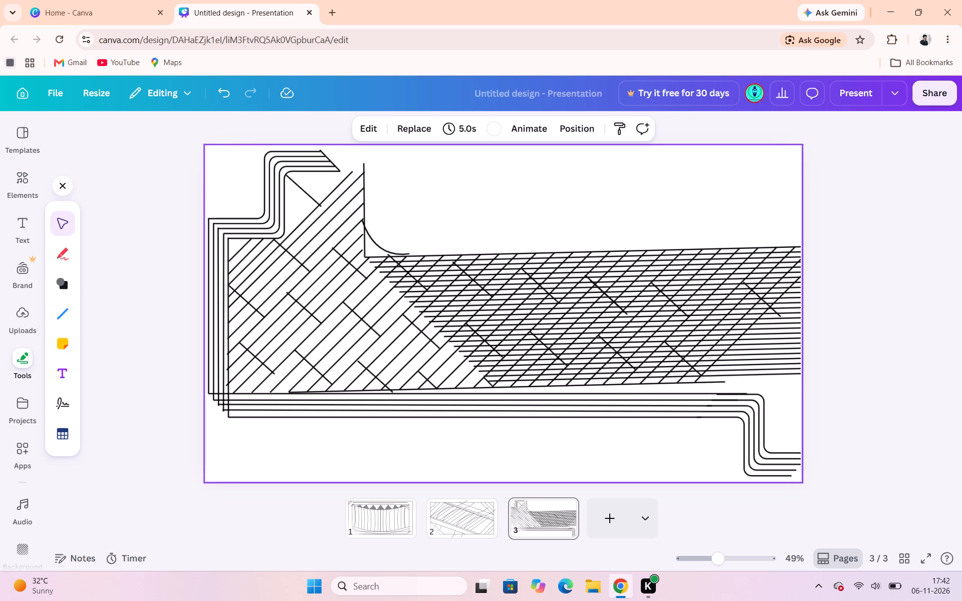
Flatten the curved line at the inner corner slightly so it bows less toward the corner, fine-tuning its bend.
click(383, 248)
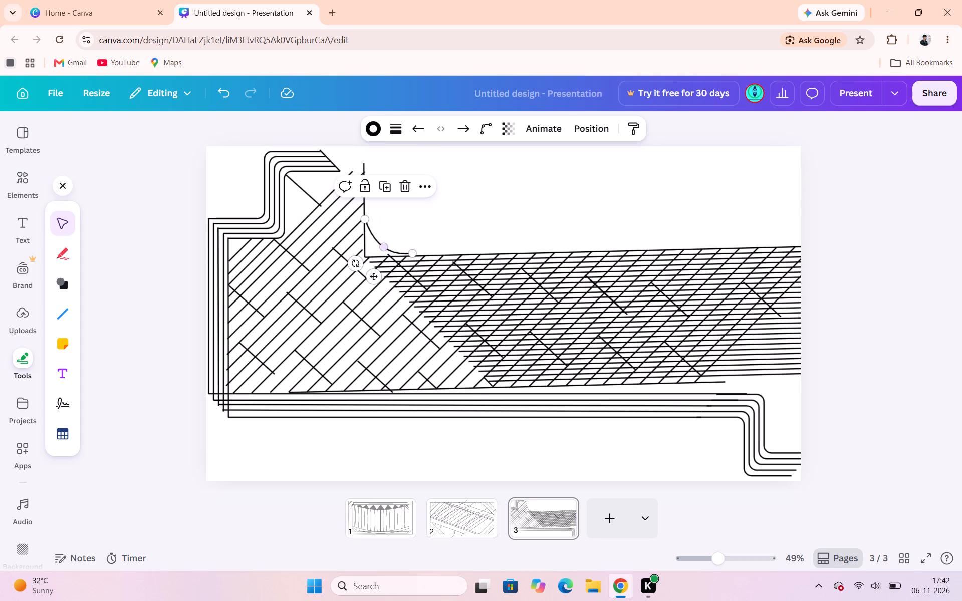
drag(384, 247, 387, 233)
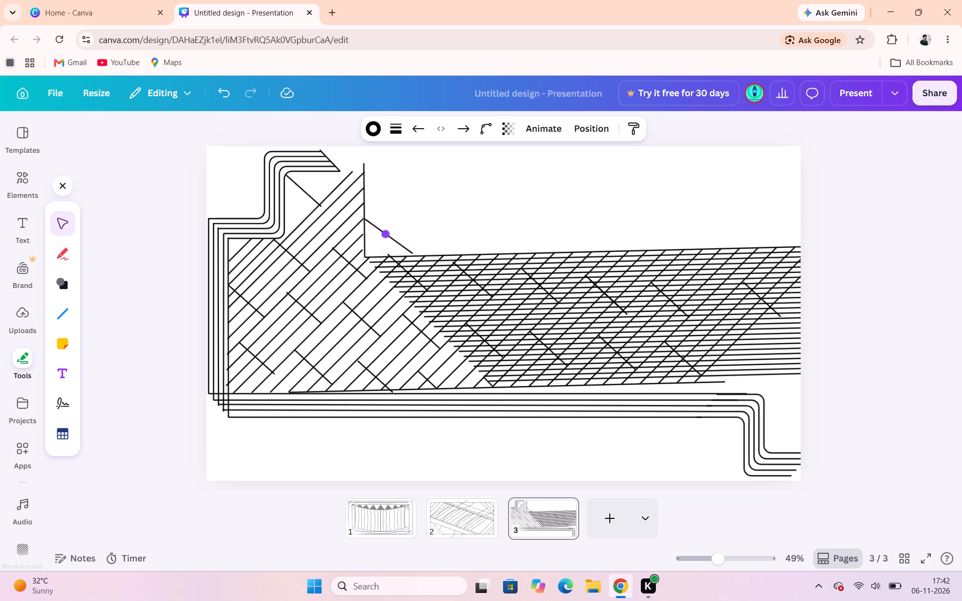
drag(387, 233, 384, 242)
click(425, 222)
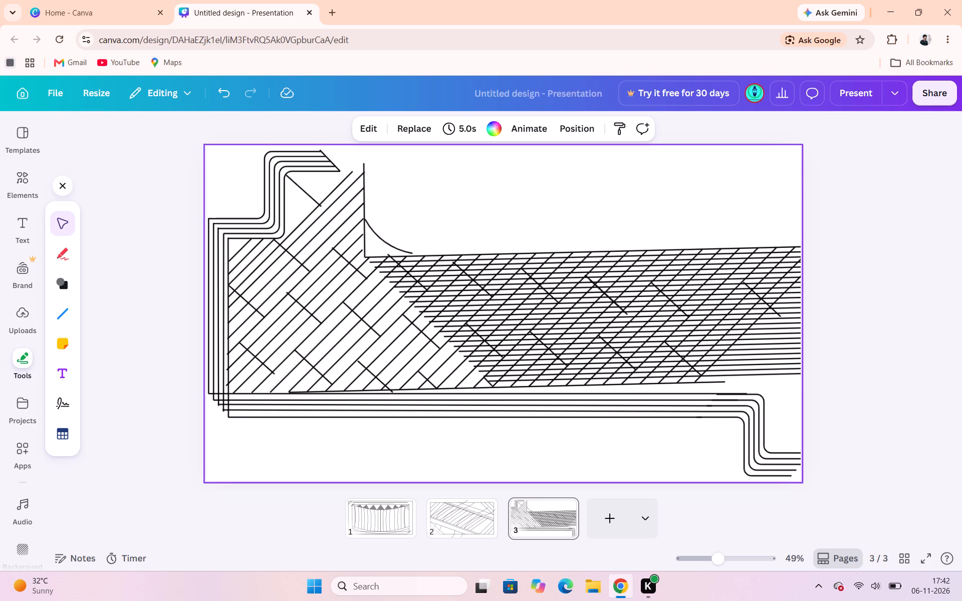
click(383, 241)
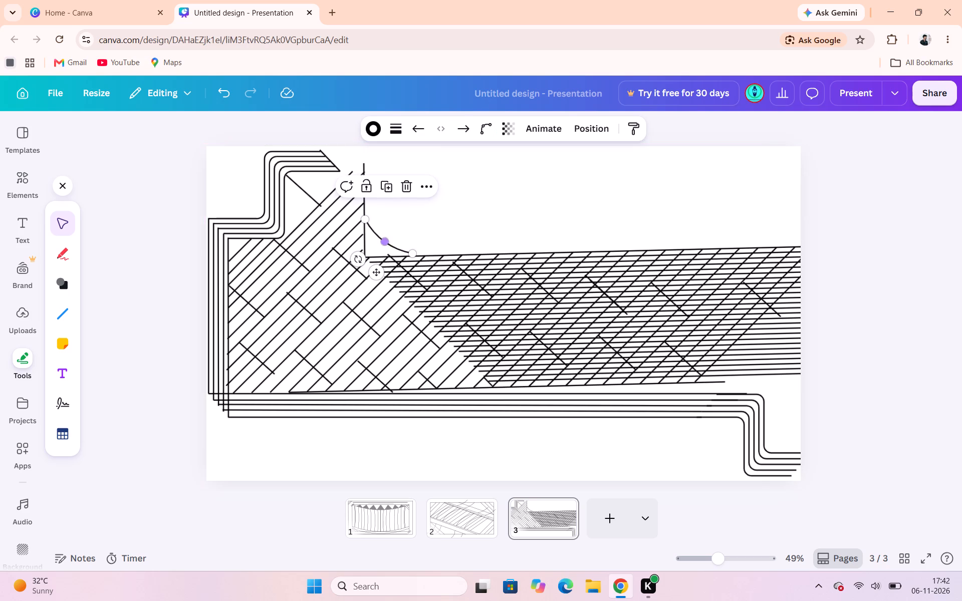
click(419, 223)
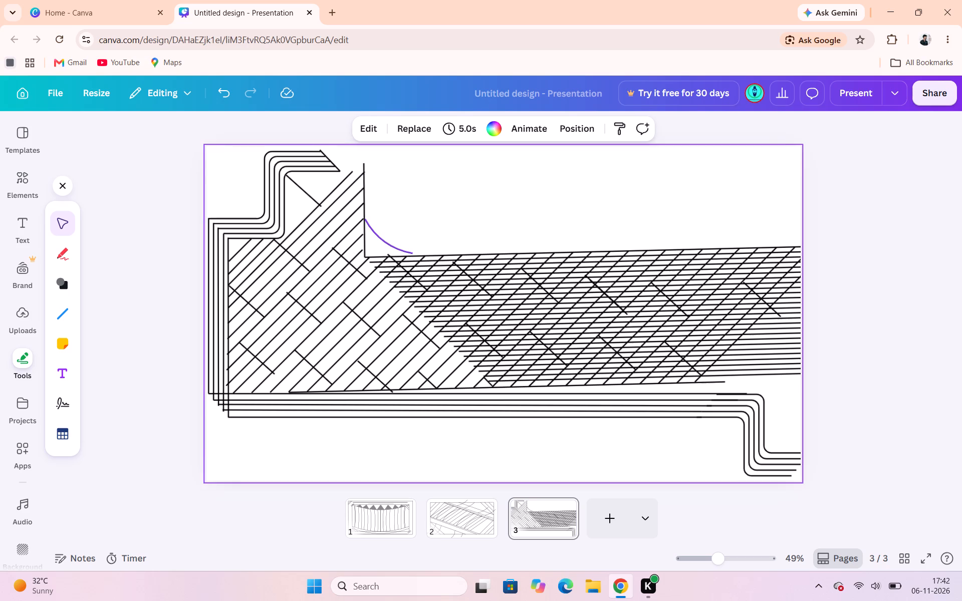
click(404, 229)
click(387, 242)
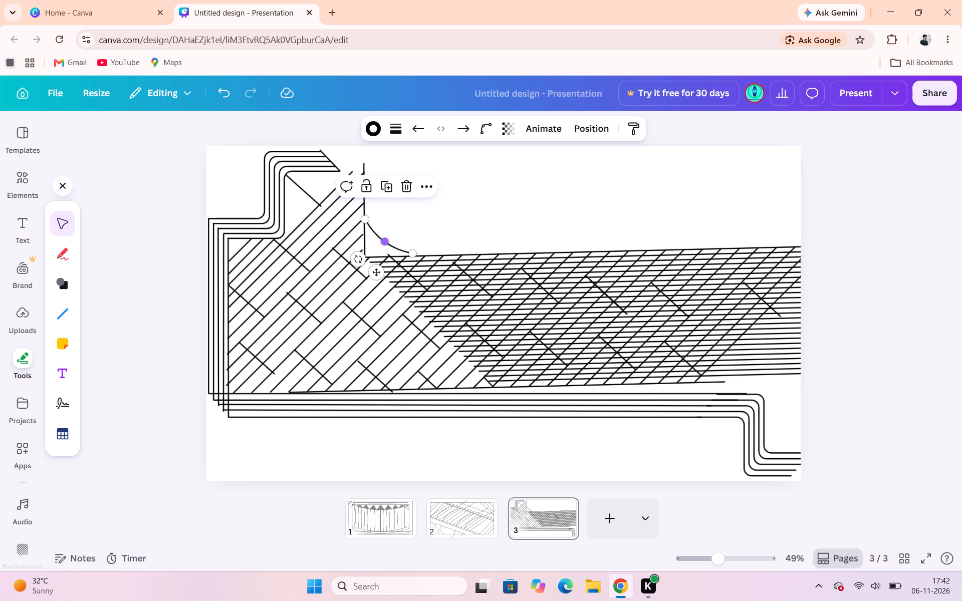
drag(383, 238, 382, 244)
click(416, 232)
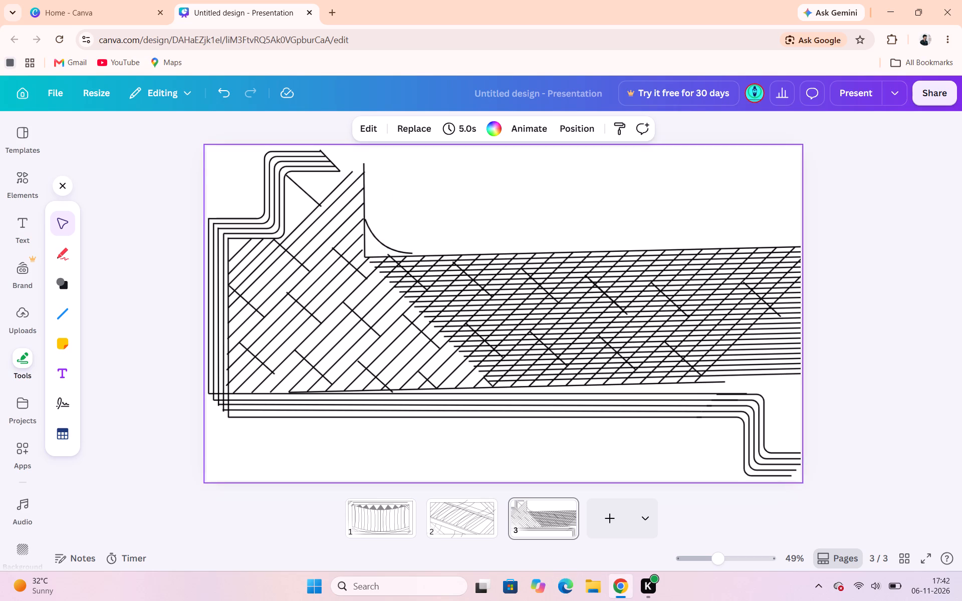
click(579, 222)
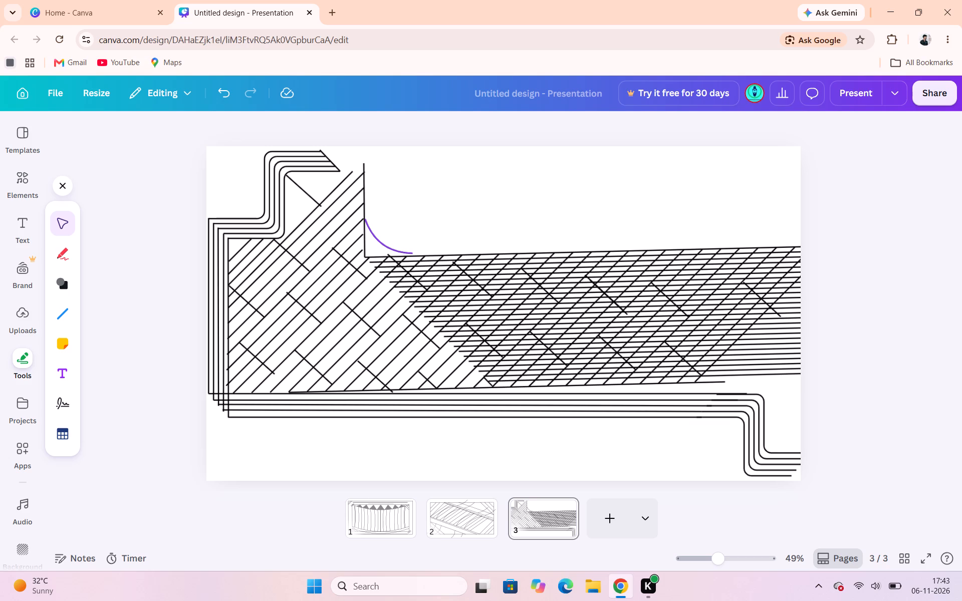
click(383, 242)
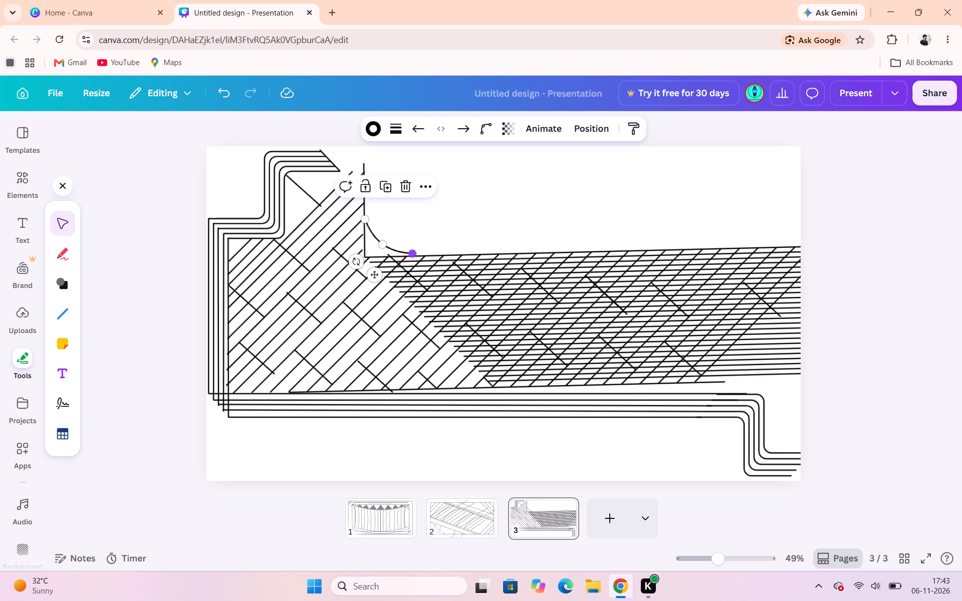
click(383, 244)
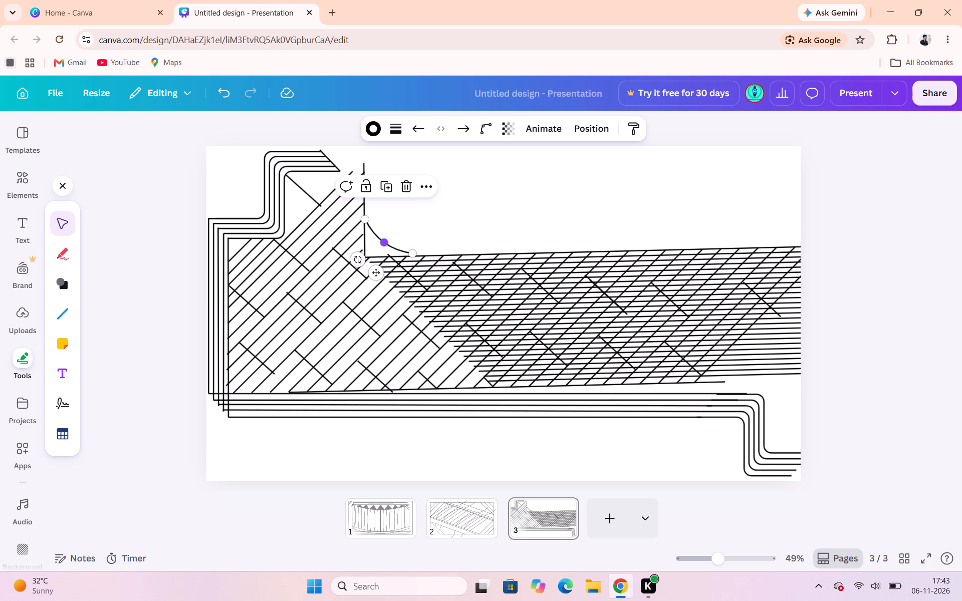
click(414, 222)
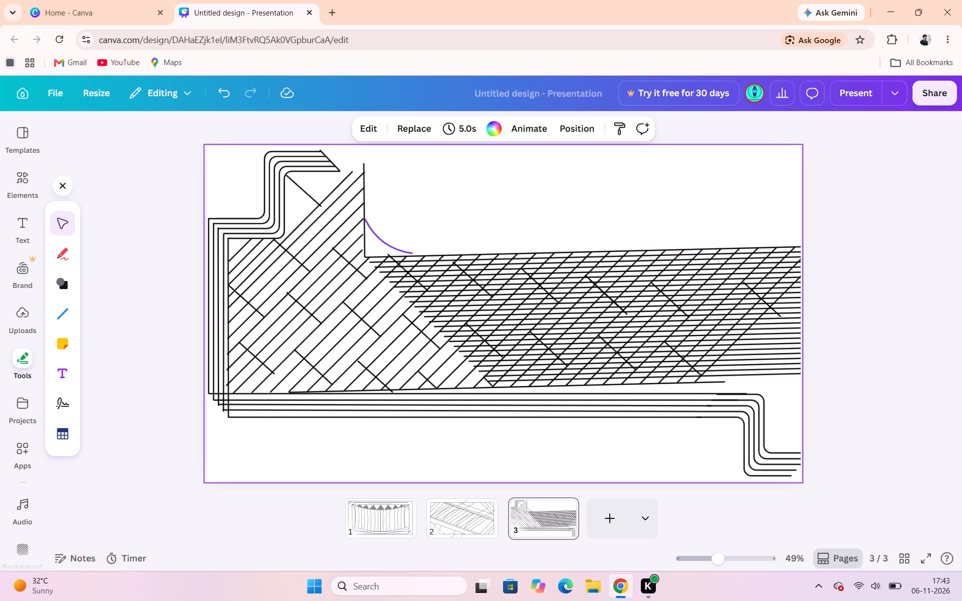
Shorten the corner curve by bringing its lower end along the upper boundary closer to the vertical line.
click(403, 251)
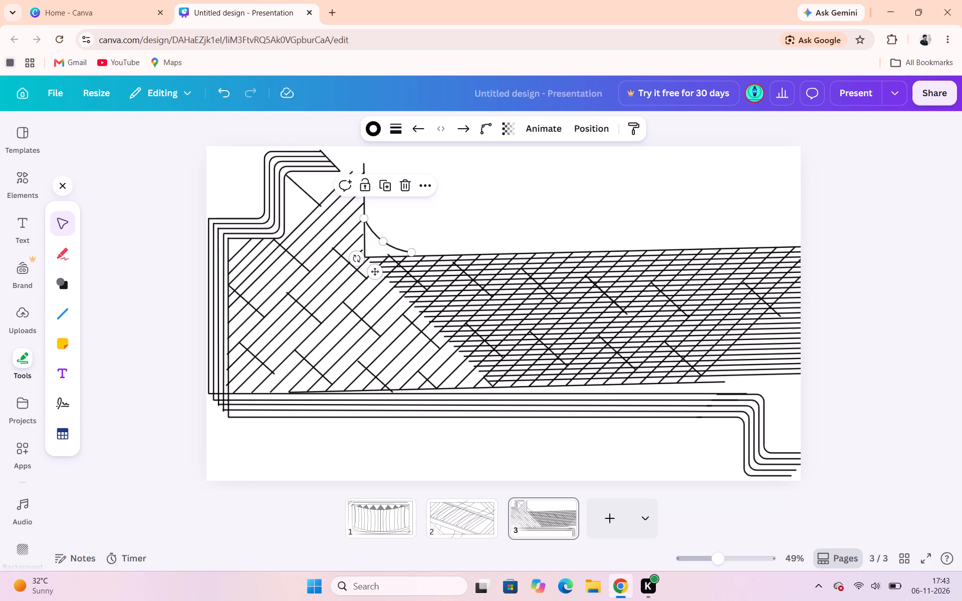
click(401, 227)
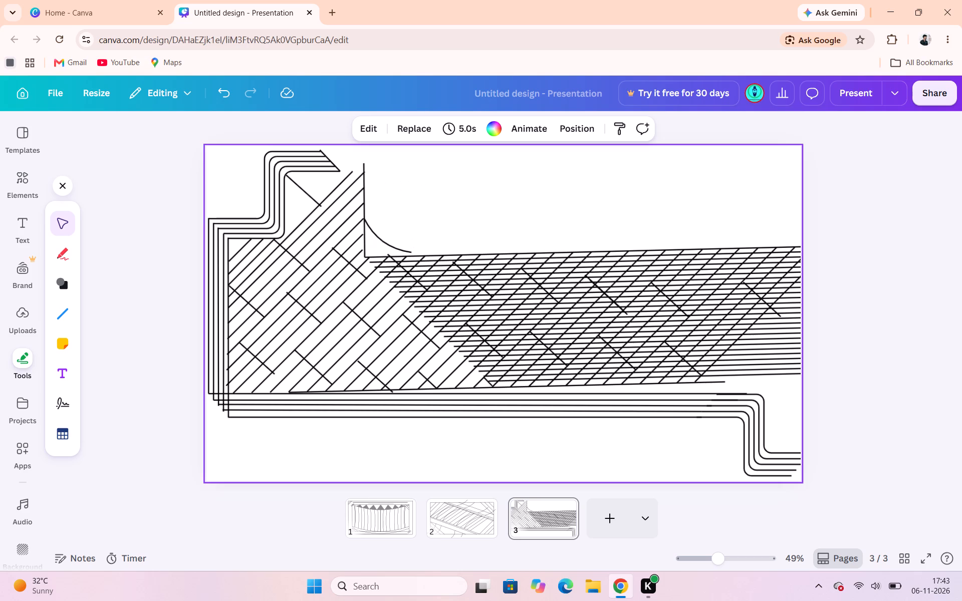
double_click(401, 227)
click(383, 243)
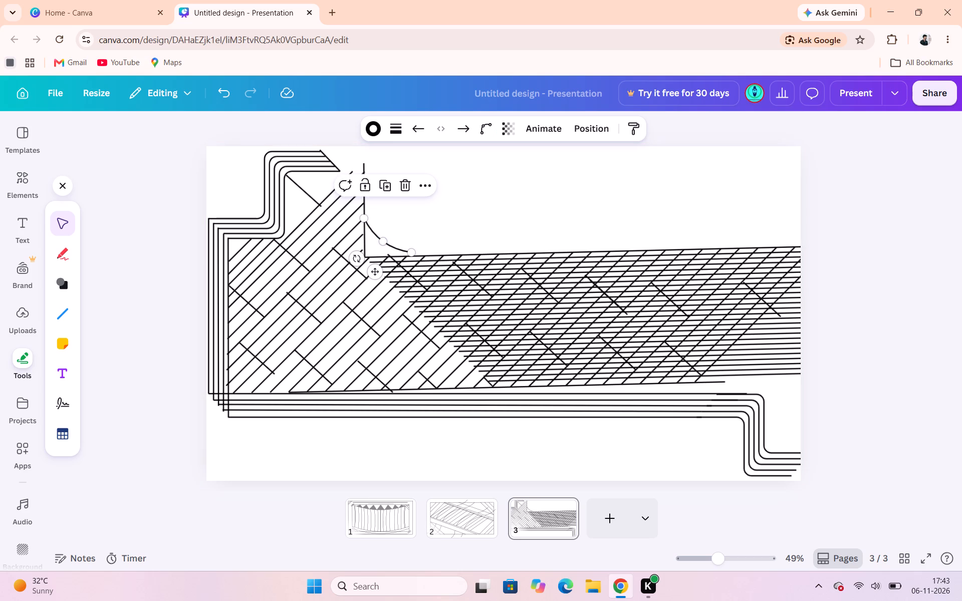
drag(410, 255, 398, 258)
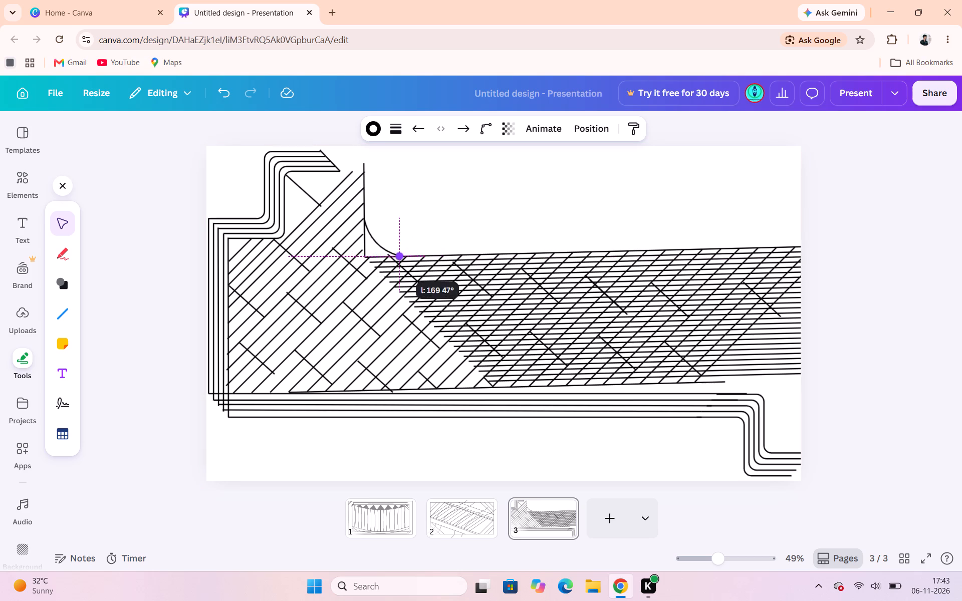
drag(398, 258, 399, 257)
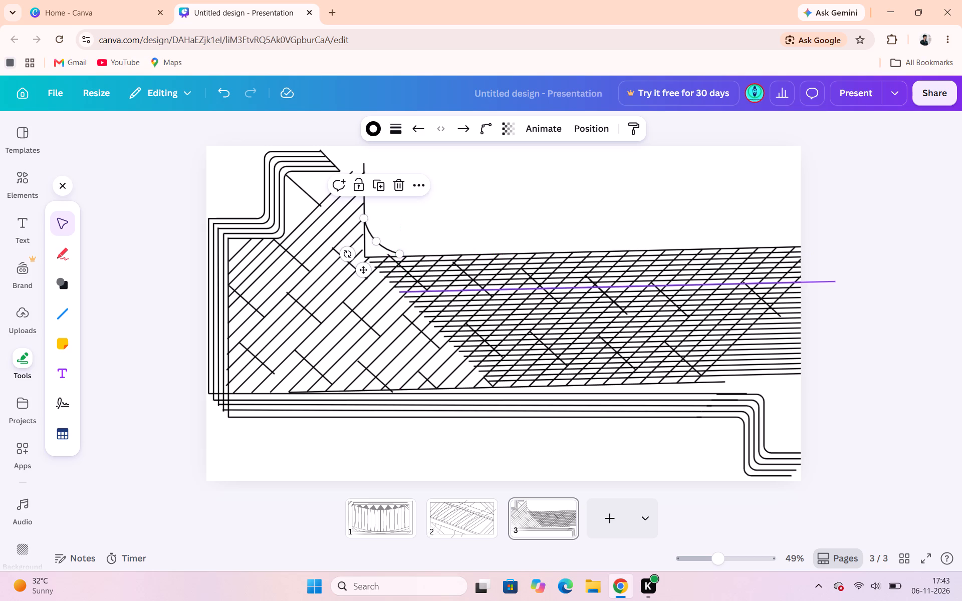
click(501, 219)
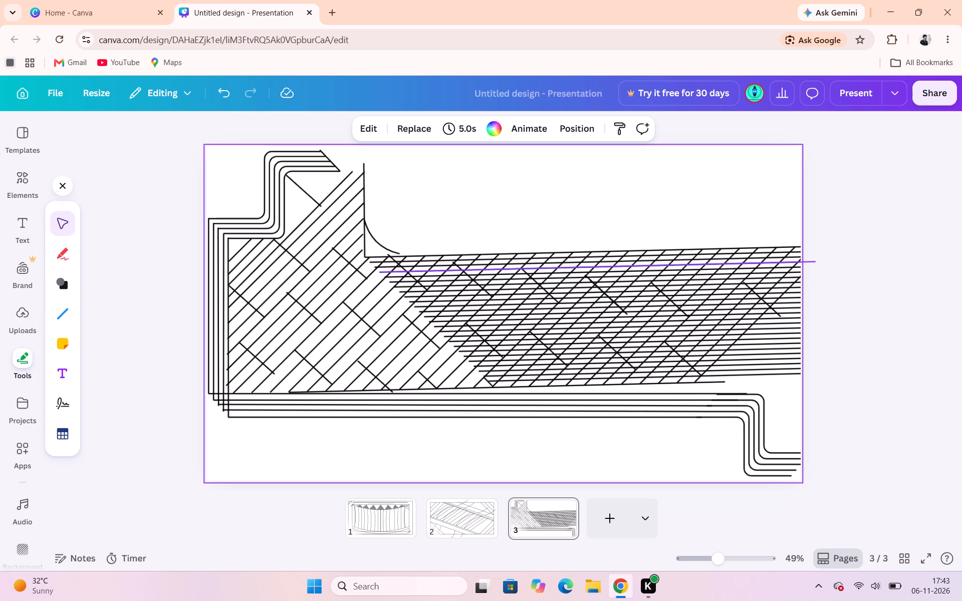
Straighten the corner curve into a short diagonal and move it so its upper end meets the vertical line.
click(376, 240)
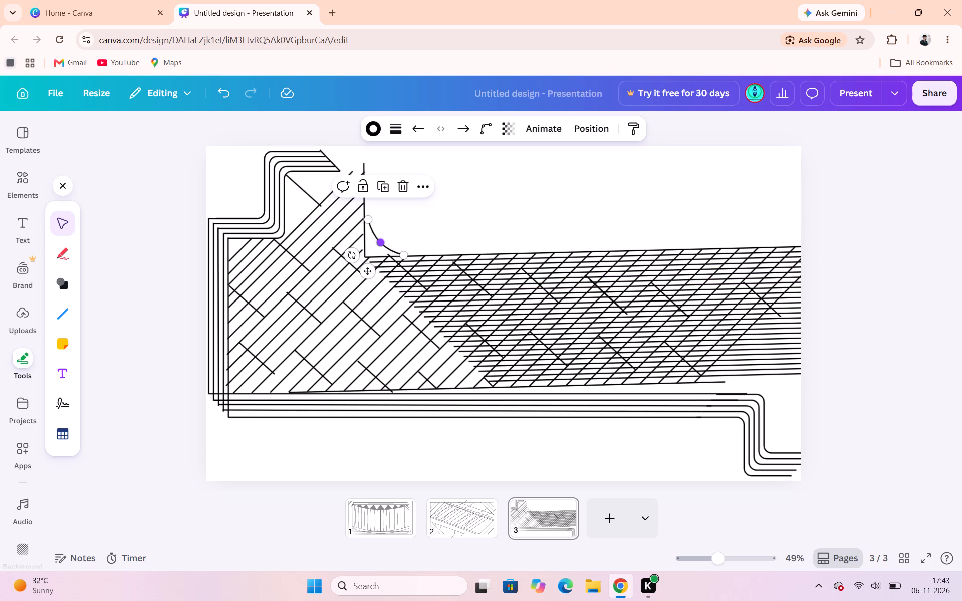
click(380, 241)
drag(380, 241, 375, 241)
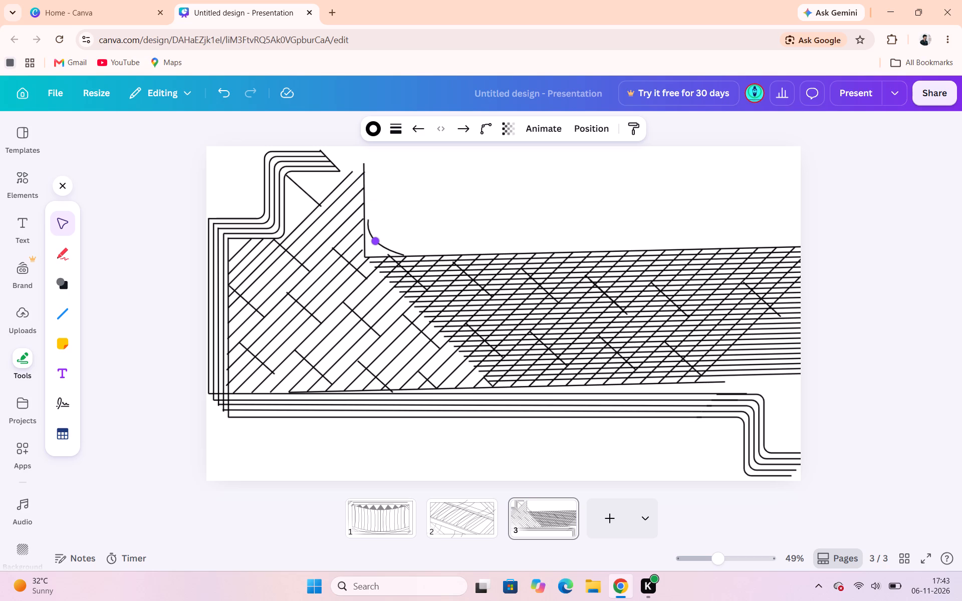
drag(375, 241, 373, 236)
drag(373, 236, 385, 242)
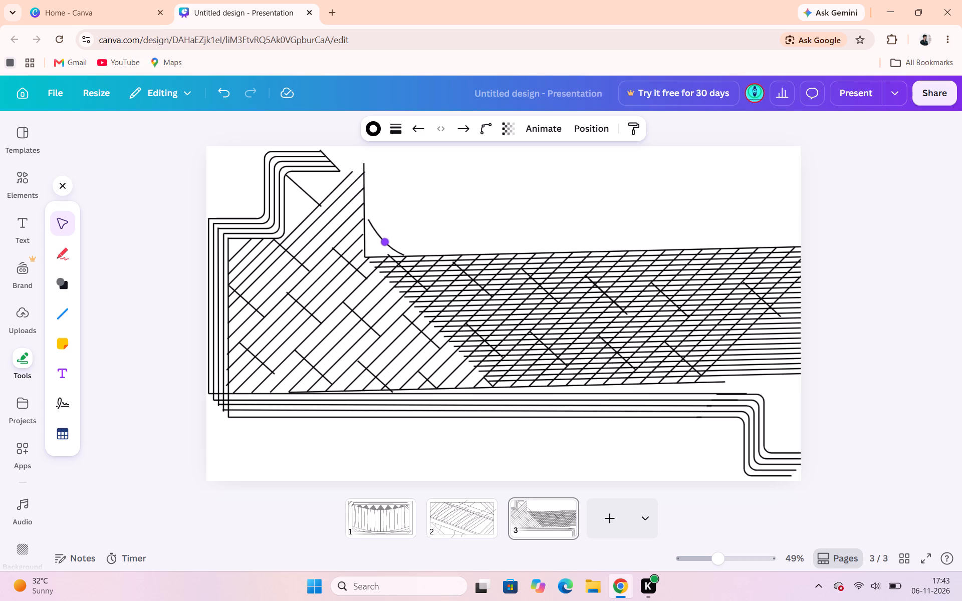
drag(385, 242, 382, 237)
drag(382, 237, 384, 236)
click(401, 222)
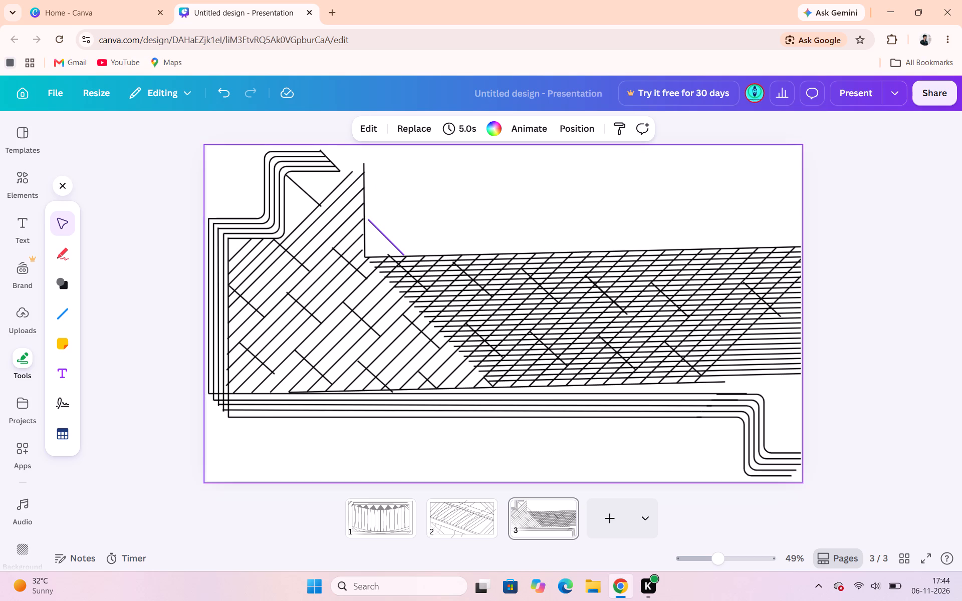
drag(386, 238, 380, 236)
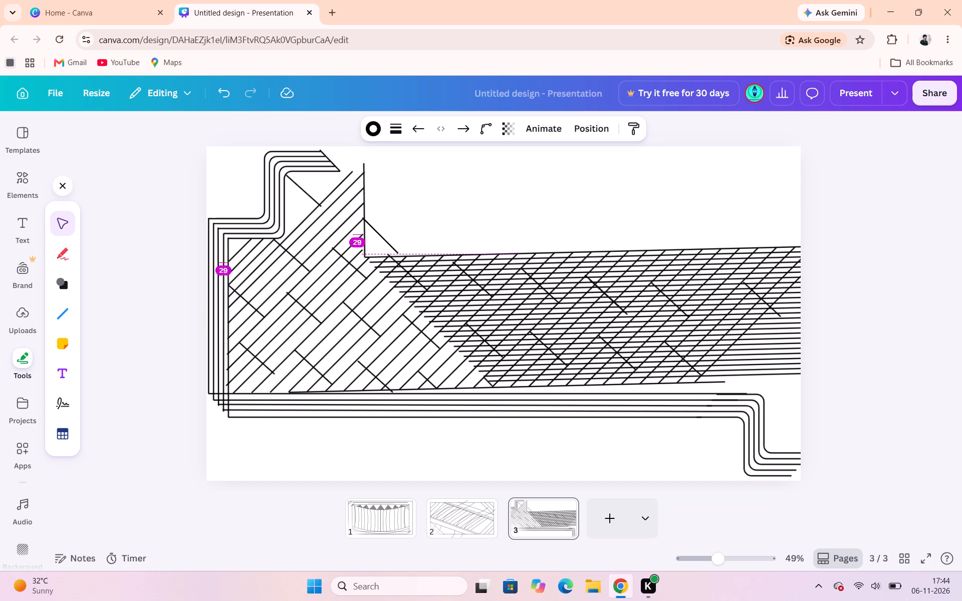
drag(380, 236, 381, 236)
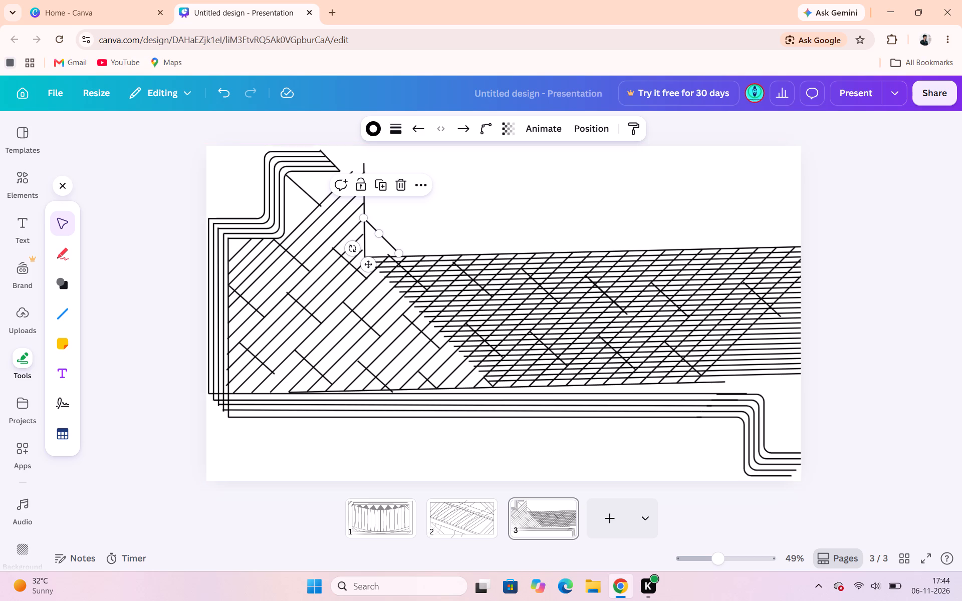
Bow the short corner line outward, away from the inner corner, into a shallow convex arc.
drag(379, 233, 406, 216)
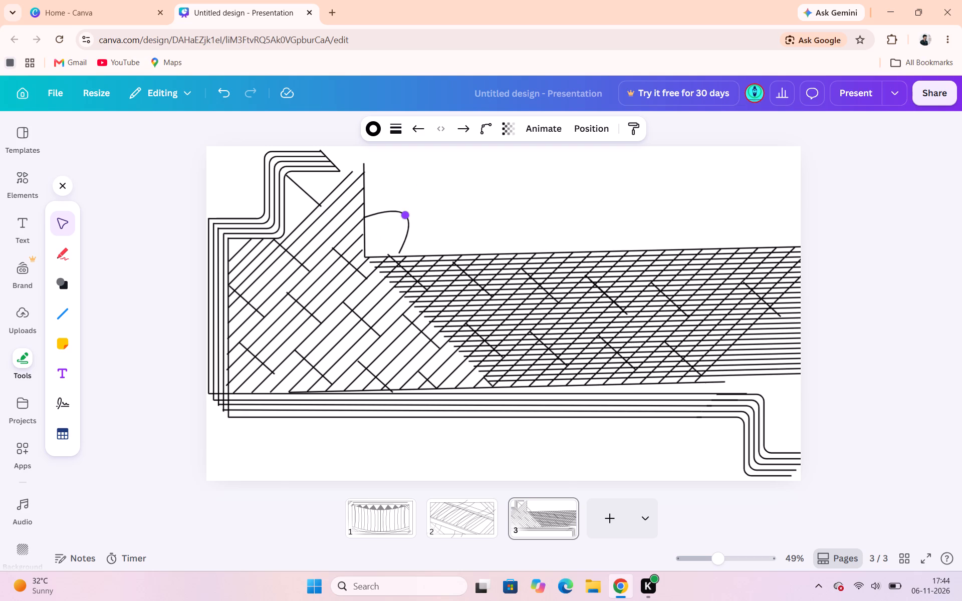
drag(406, 216, 401, 222)
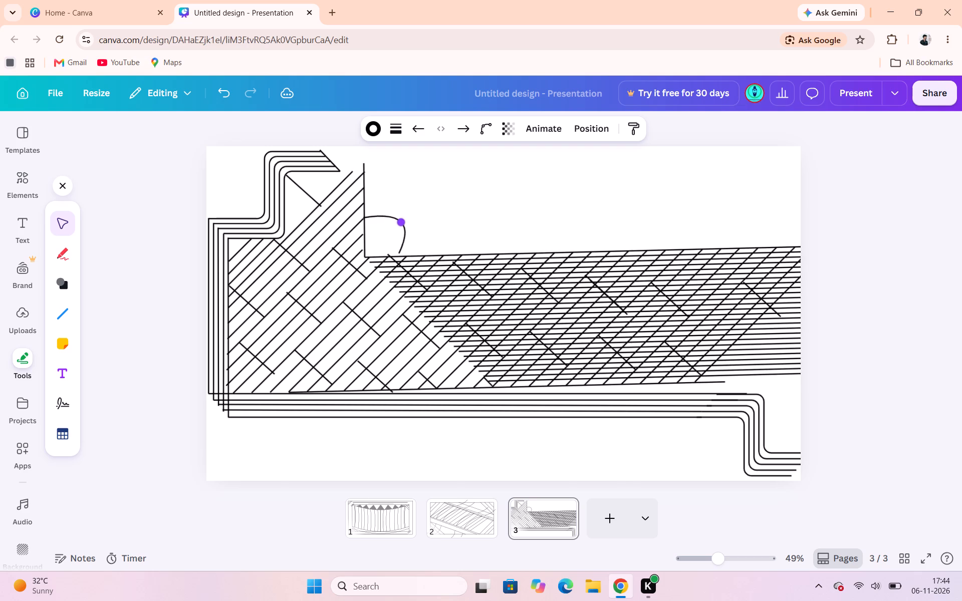
drag(401, 222, 391, 229)
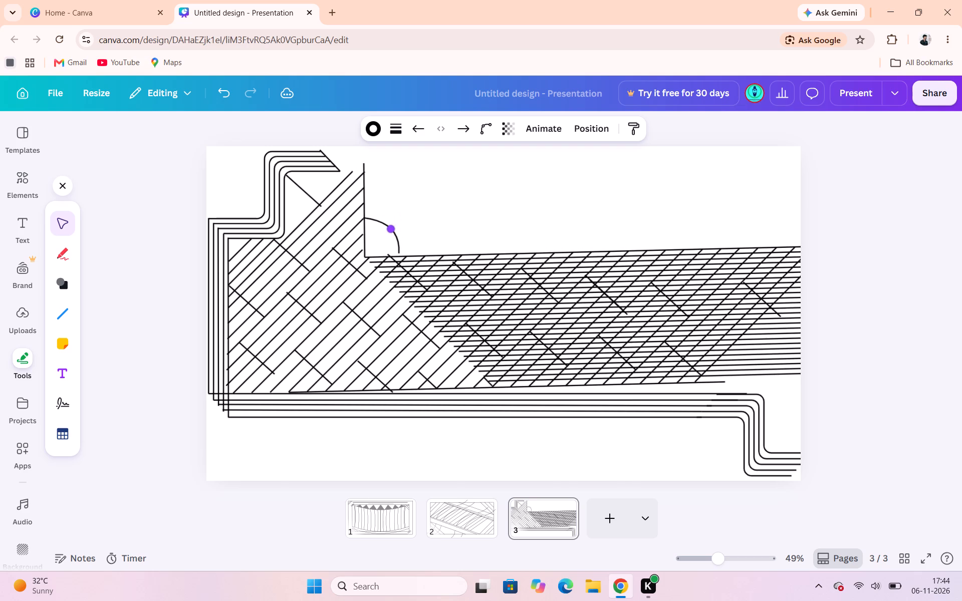
drag(391, 229, 402, 223)
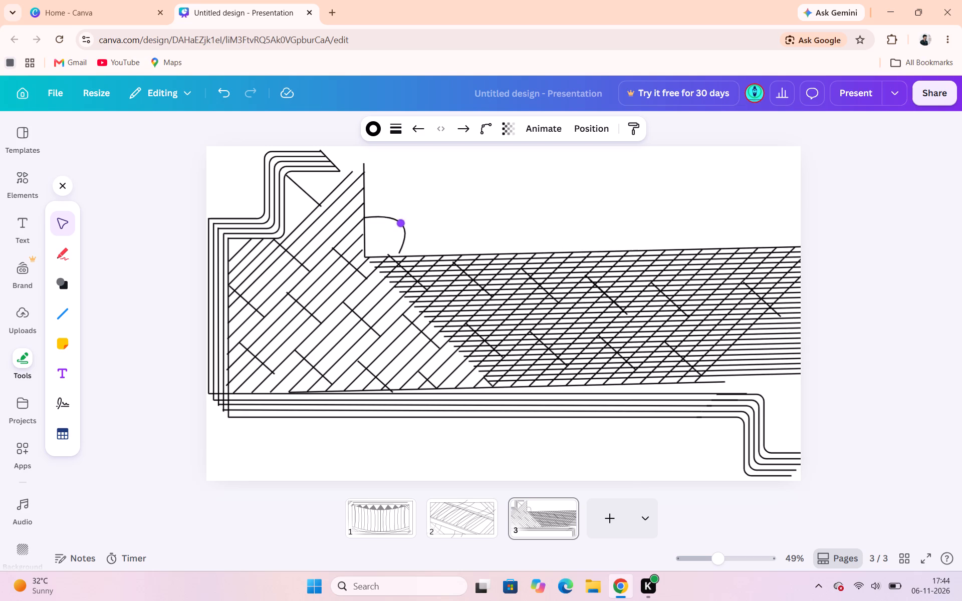
drag(402, 223, 390, 233)
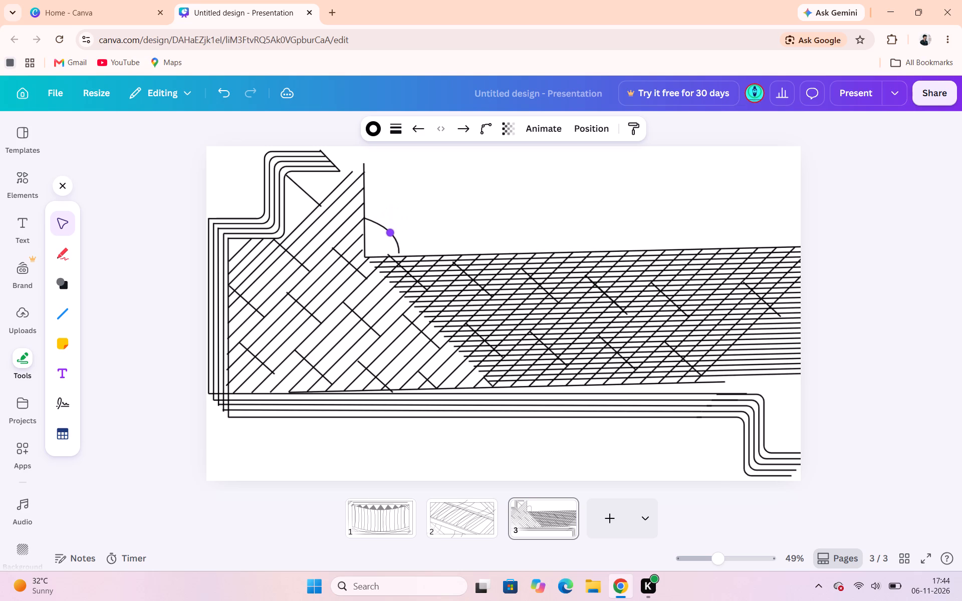
drag(390, 233, 385, 231)
drag(385, 231, 385, 232)
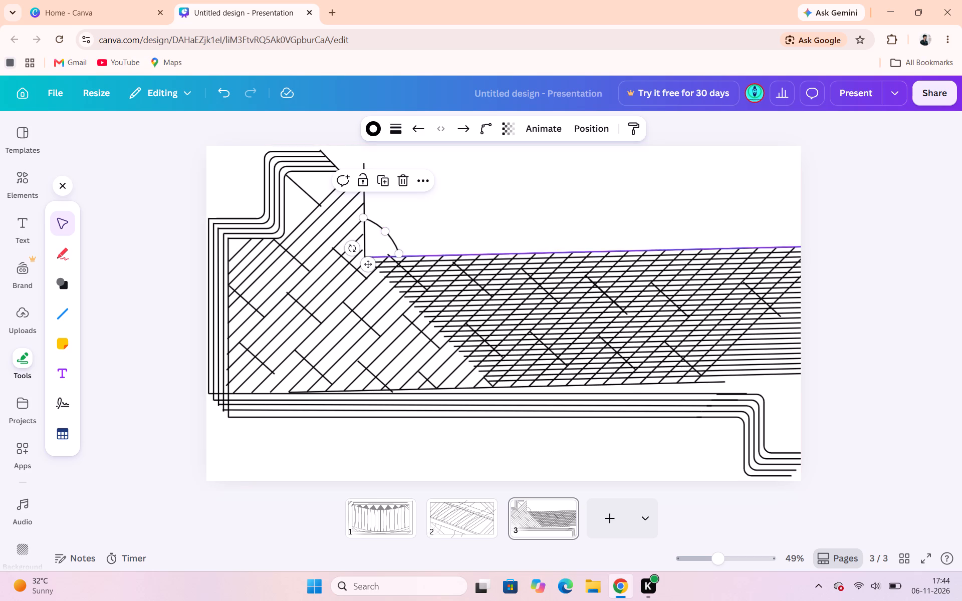
Move the convex arc away from the vertical line, placing its lower end on the upper boundary.
drag(370, 262, 384, 252)
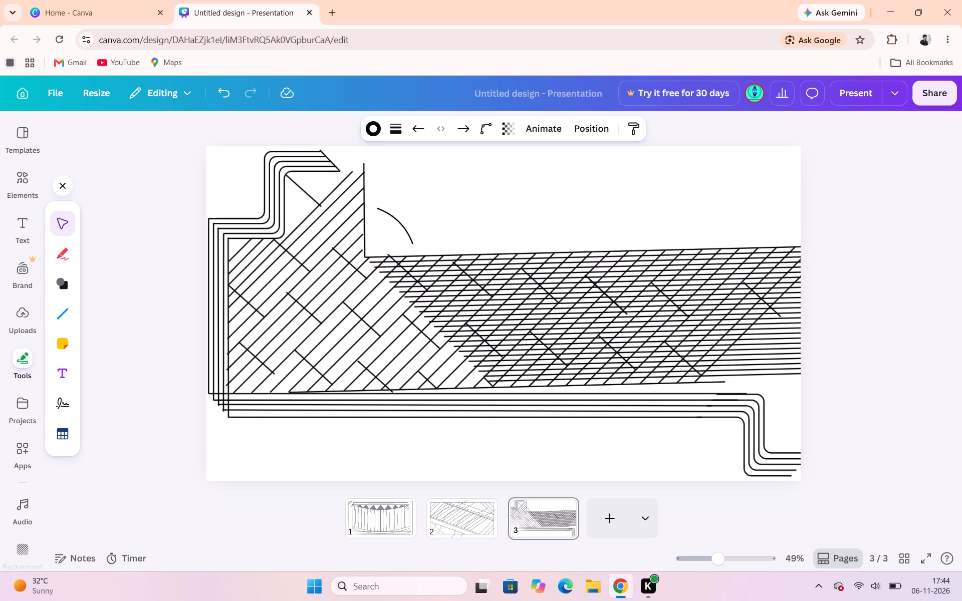
drag(384, 252, 389, 264)
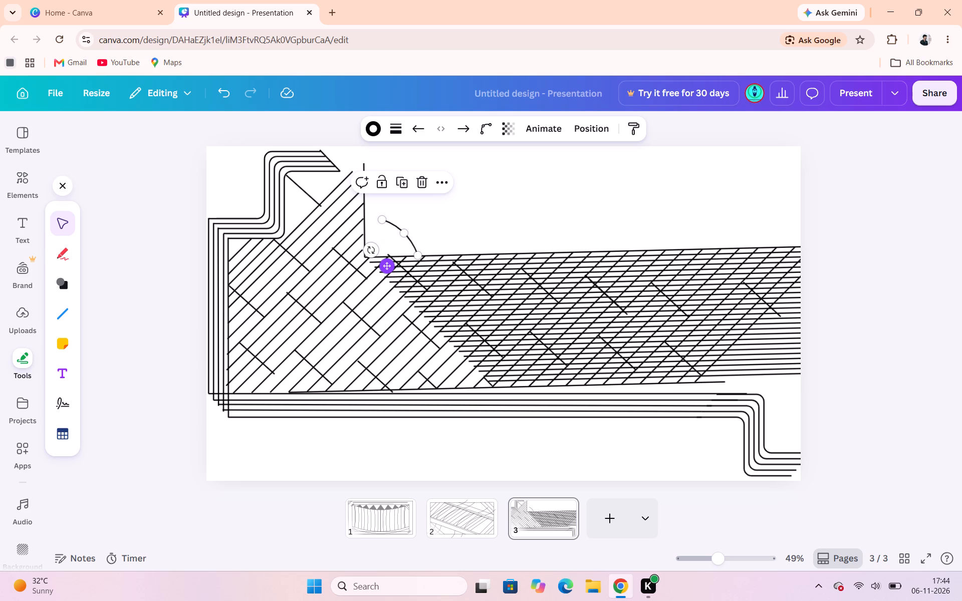
Move the convex arc back to the inner corner, its upper end on the vertical line and lower end on the upper boundary.
click(514, 220)
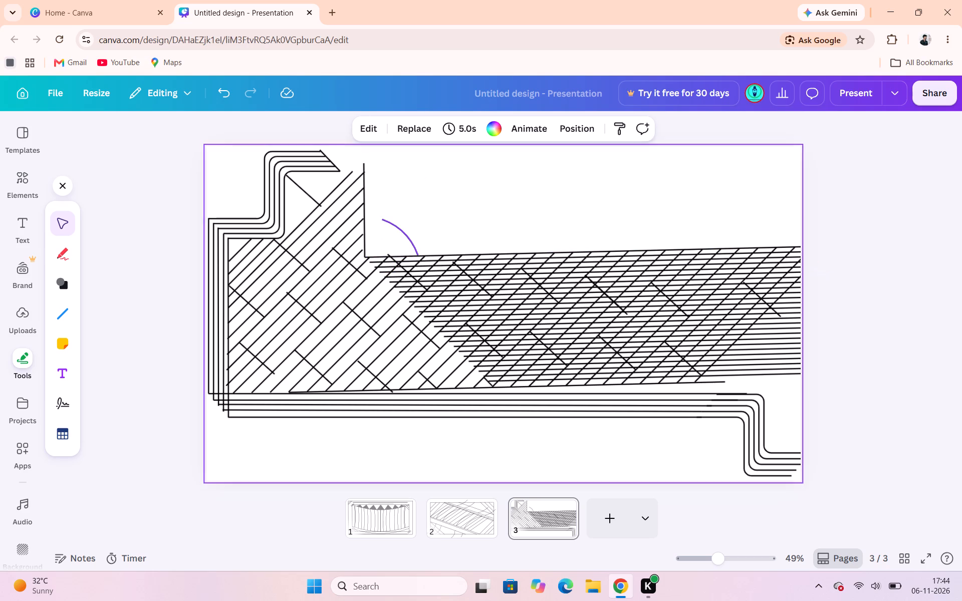
drag(407, 236, 388, 236)
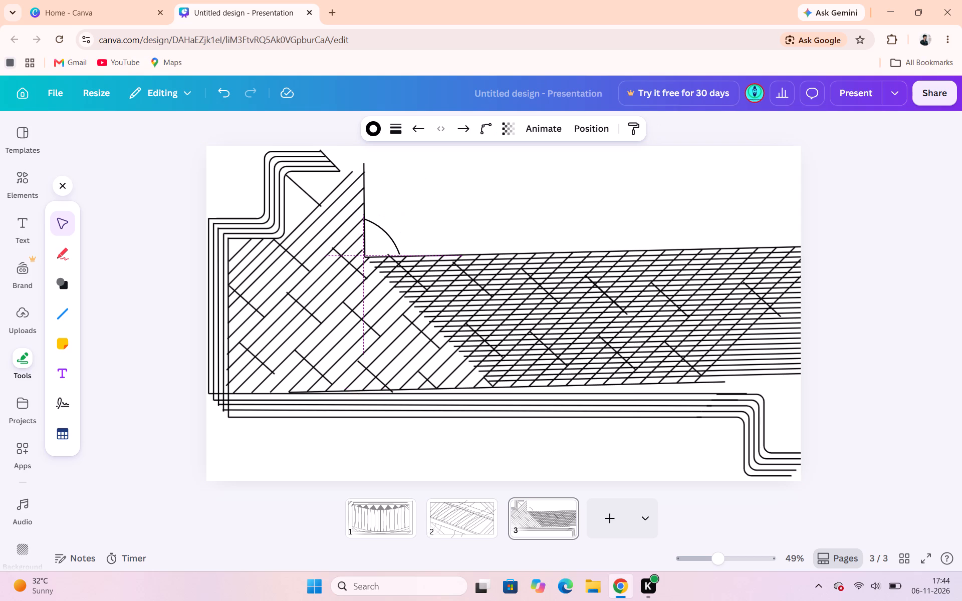
drag(388, 236, 394, 237)
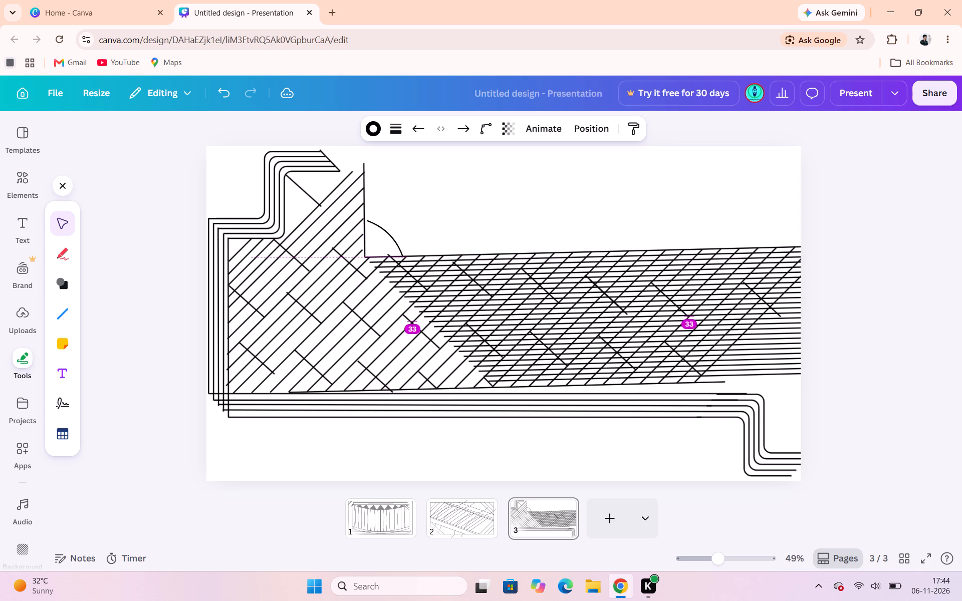
drag(394, 237, 390, 236)
click(431, 221)
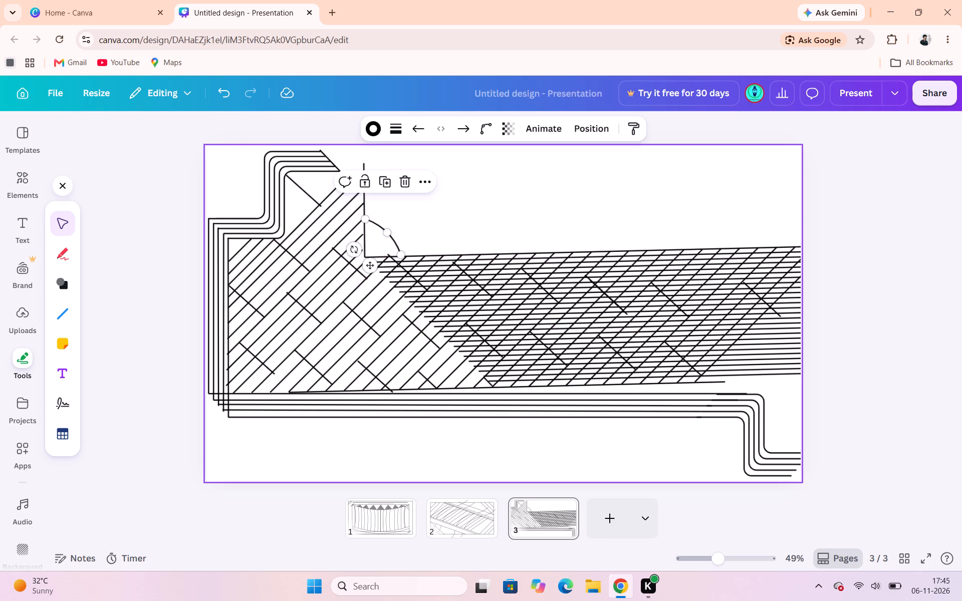
click(386, 232)
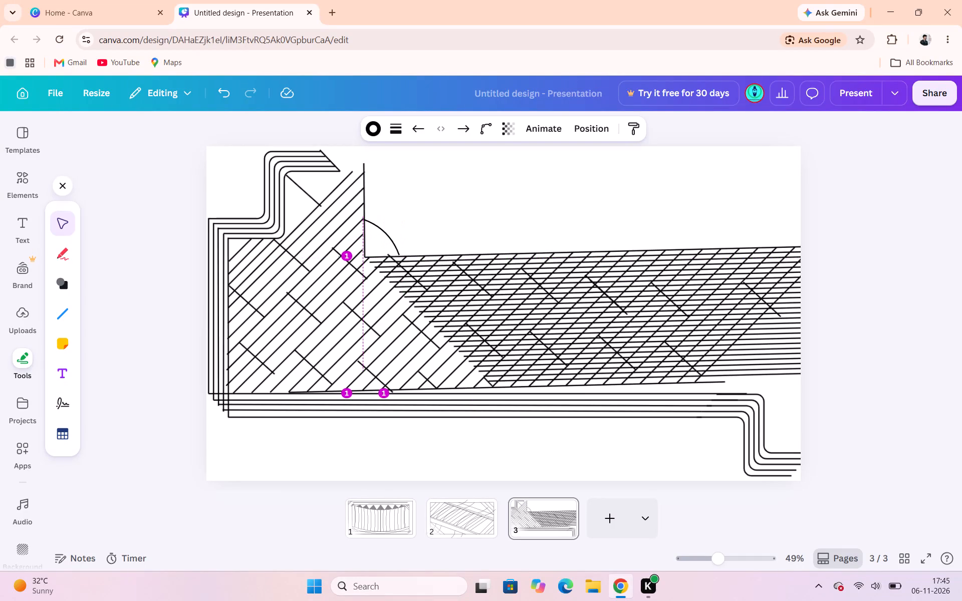
click(416, 229)
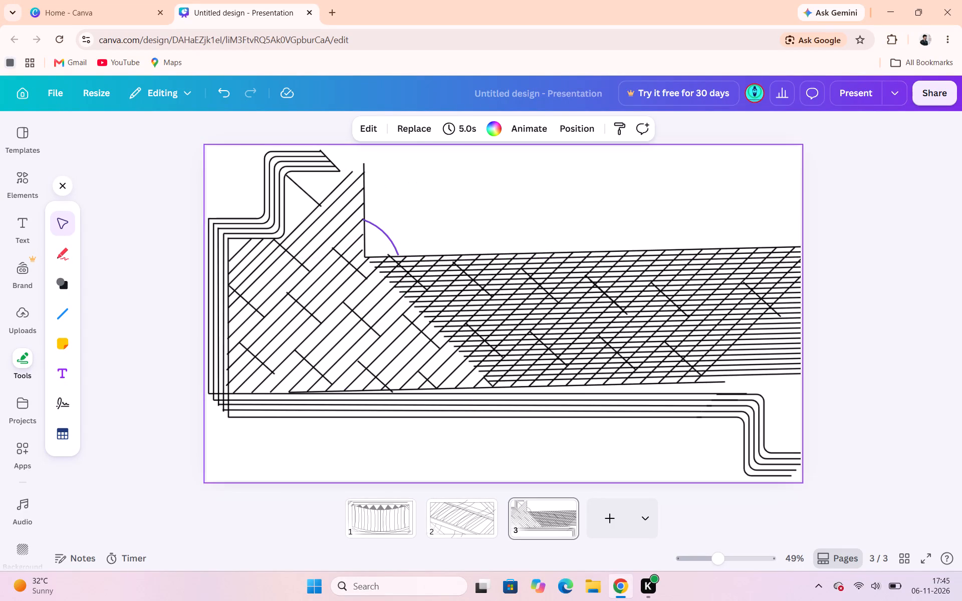
click(395, 250)
click(397, 255)
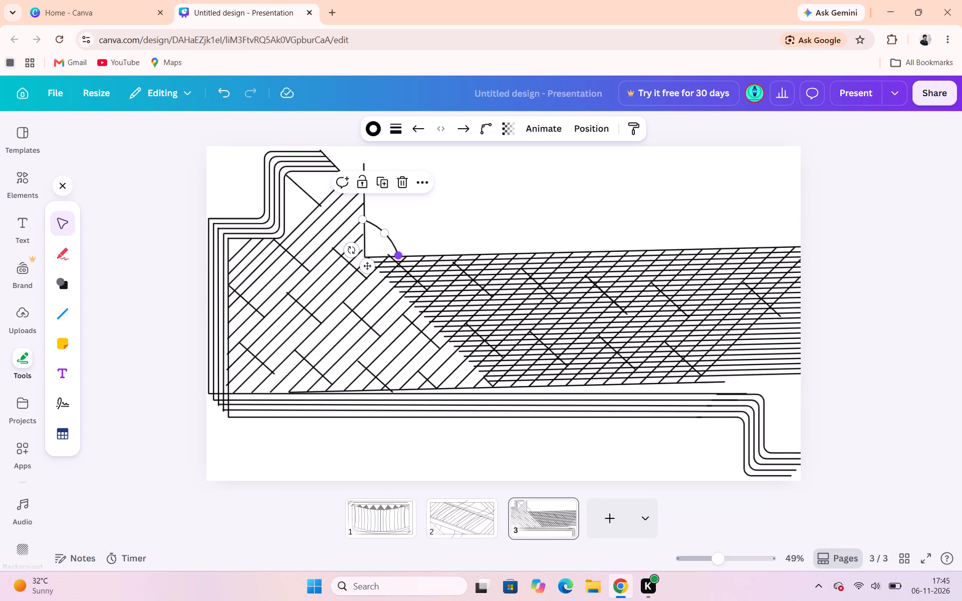
click(466, 215)
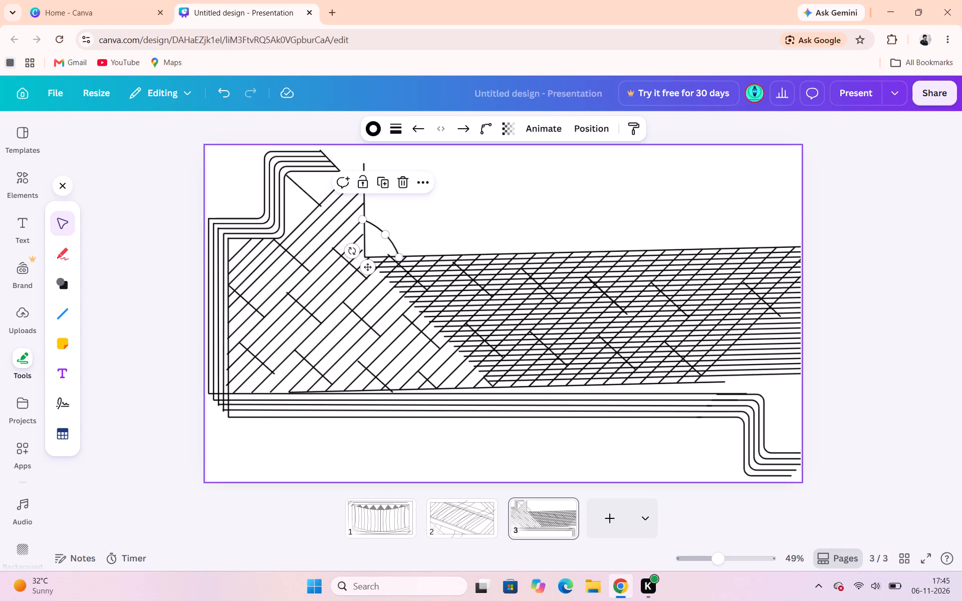
Duplicate the corner arc and place the copy above it, with its upper end on the vertical line.
click(384, 232)
click(384, 176)
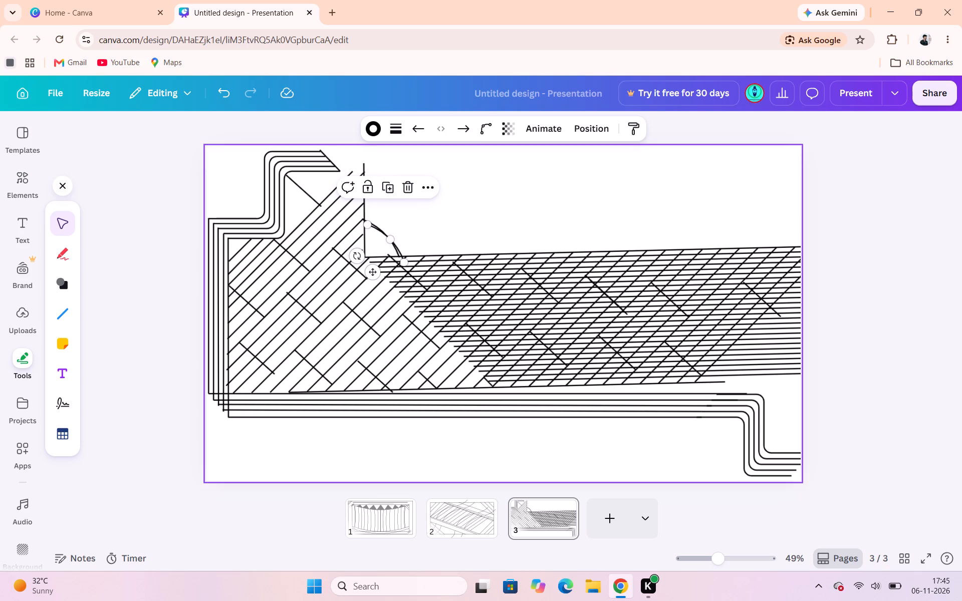
drag(416, 233, 448, 211)
click(400, 239)
drag(400, 239, 391, 233)
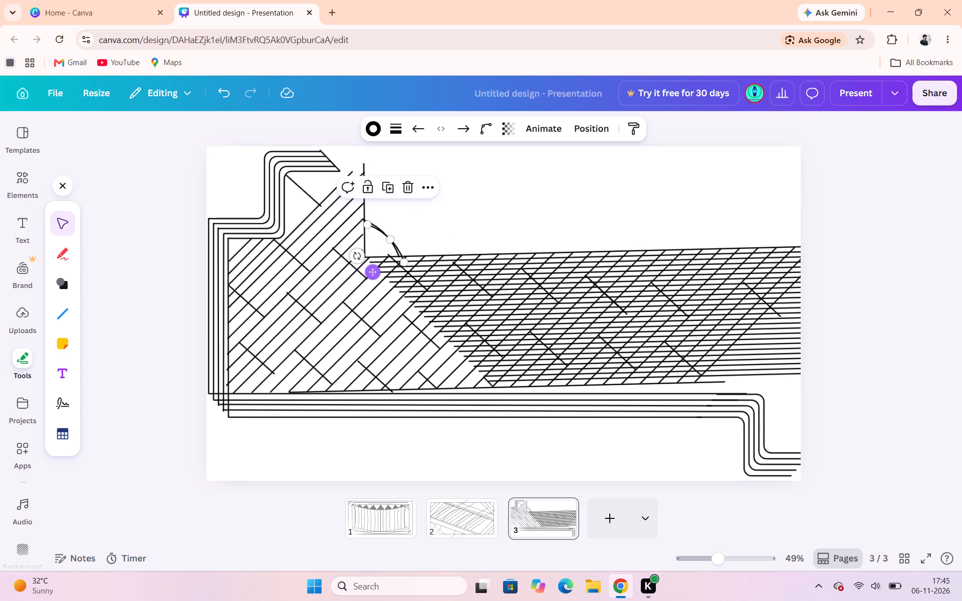
drag(366, 273, 371, 260)
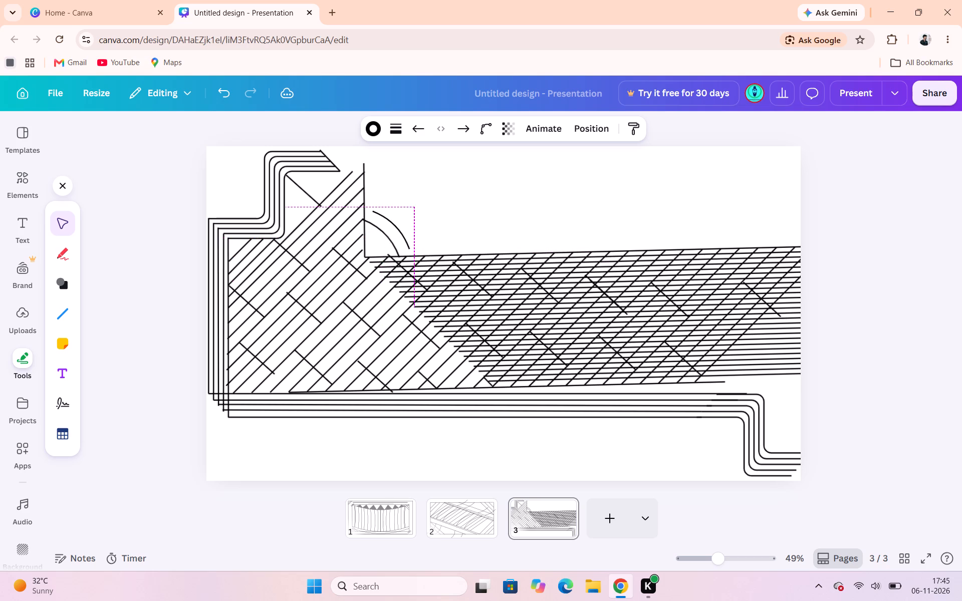
drag(371, 260, 362, 252)
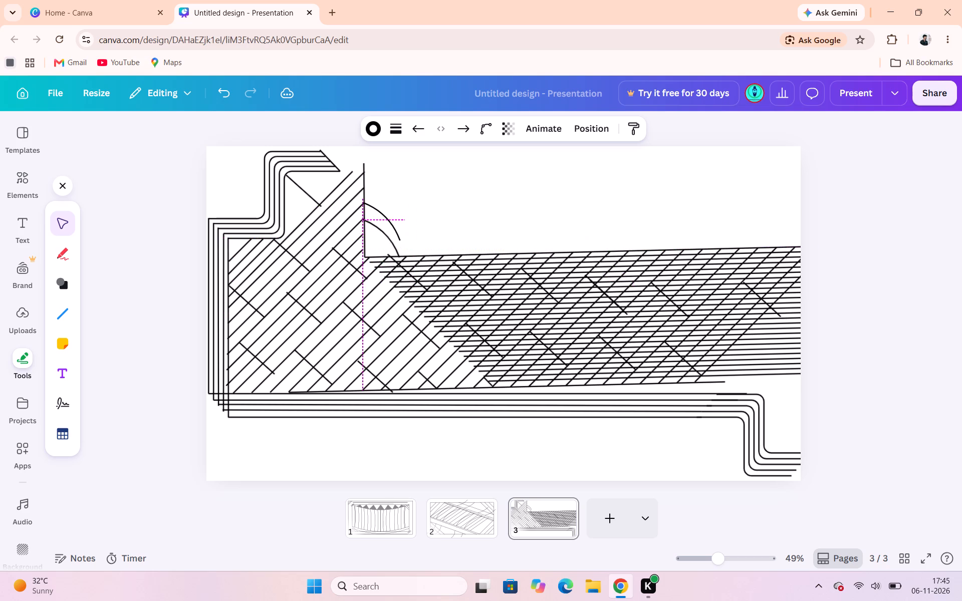
drag(362, 252, 361, 251)
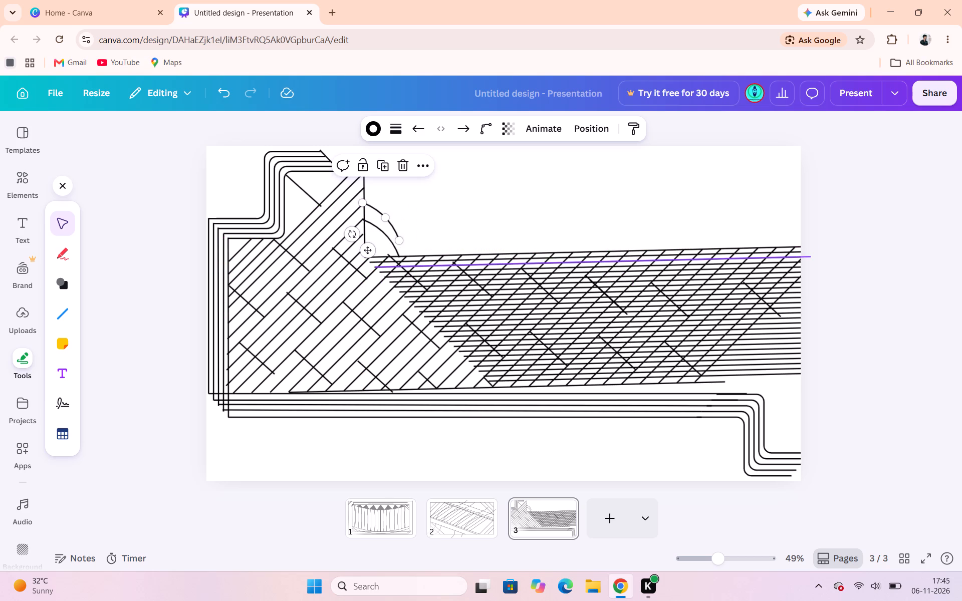
Extend the outer arc's lower end to the upper boundary, making it about 234 long at about 44°, and align it with the corner.
drag(396, 242, 412, 254)
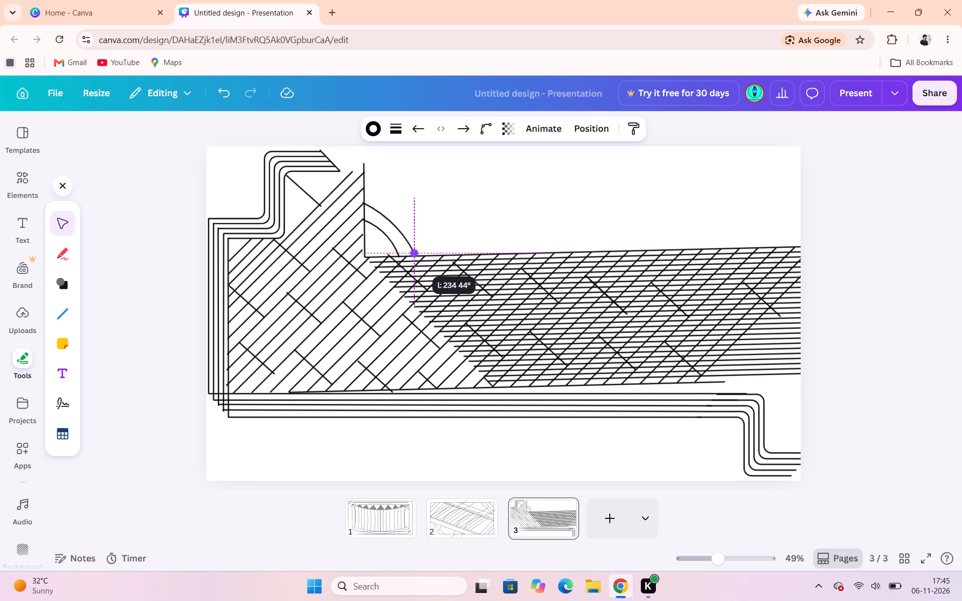
drag(412, 254, 412, 255)
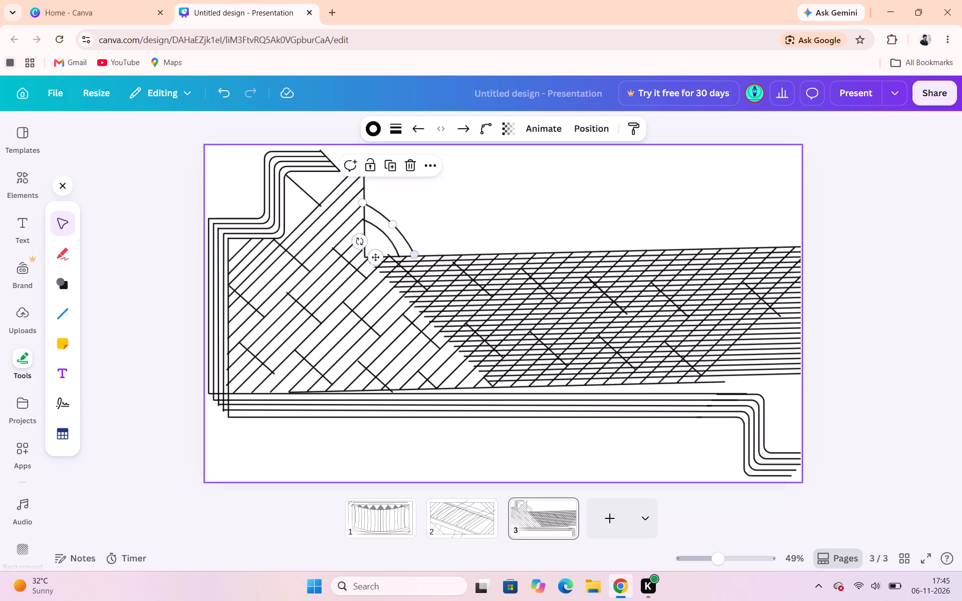
click(475, 211)
click(395, 228)
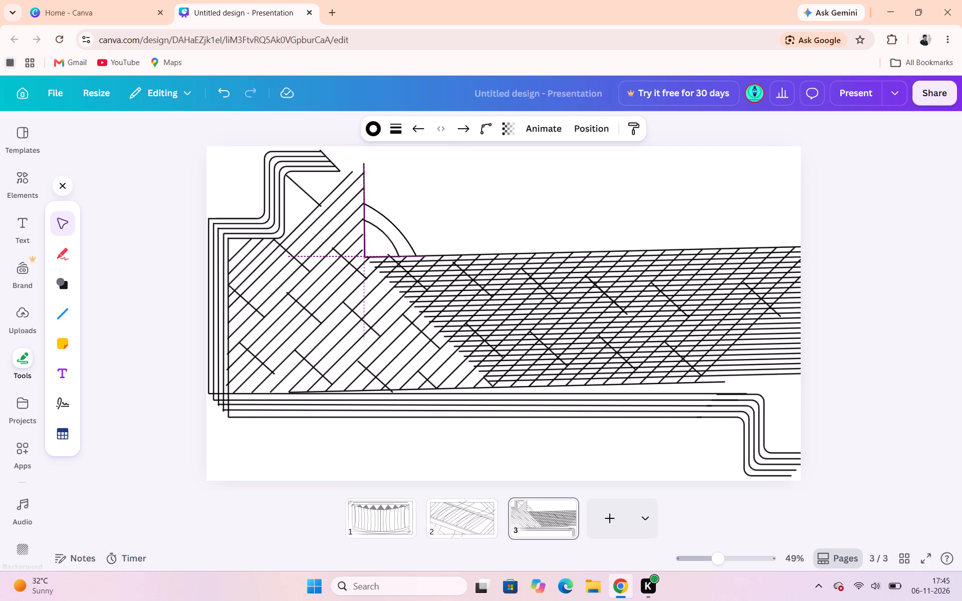
click(454, 217)
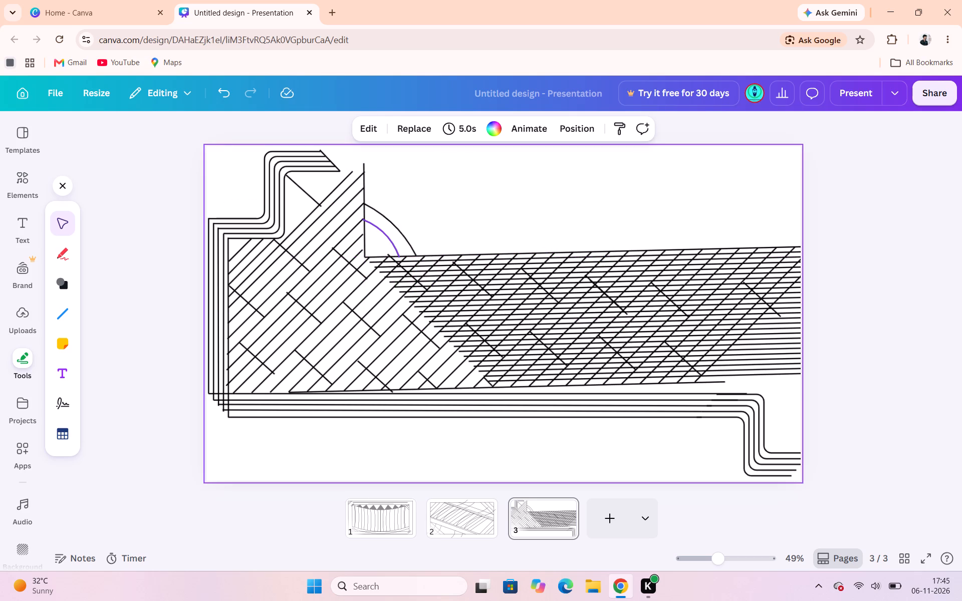
Duplicate the inner arc, shift the copy toward the corner and attach its upper end to the vertical line below the original.
click(387, 242)
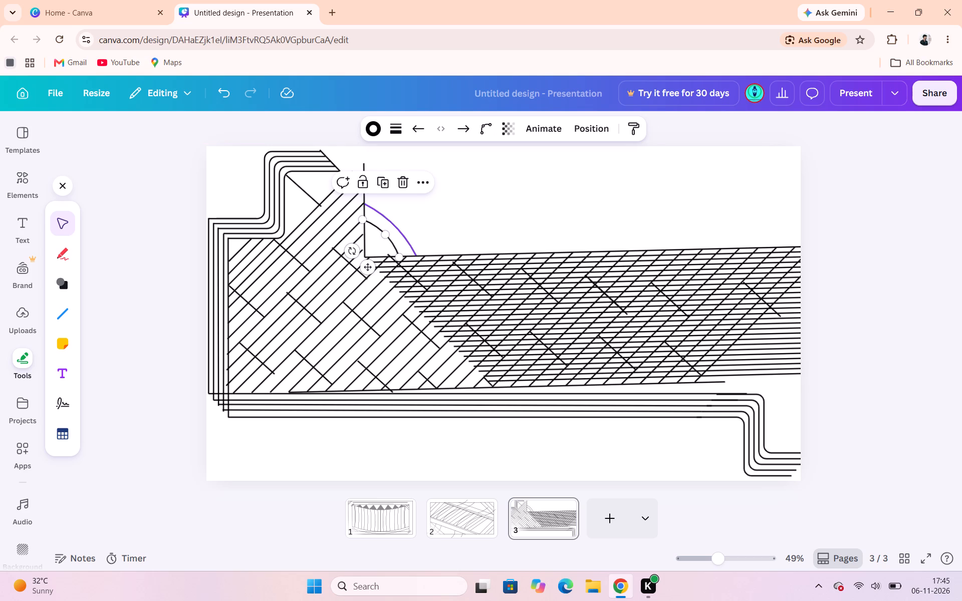
click(381, 187)
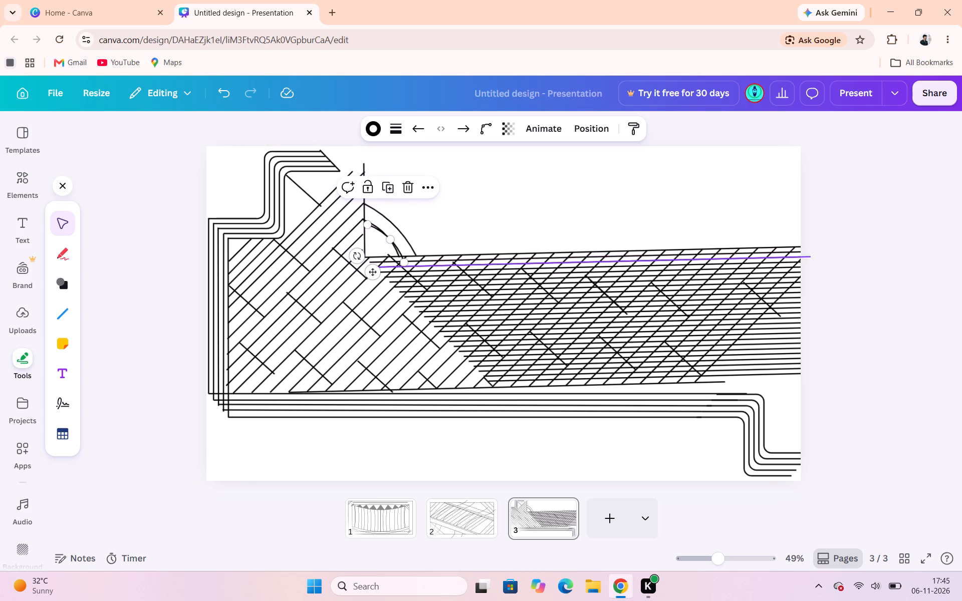
drag(375, 270, 359, 271)
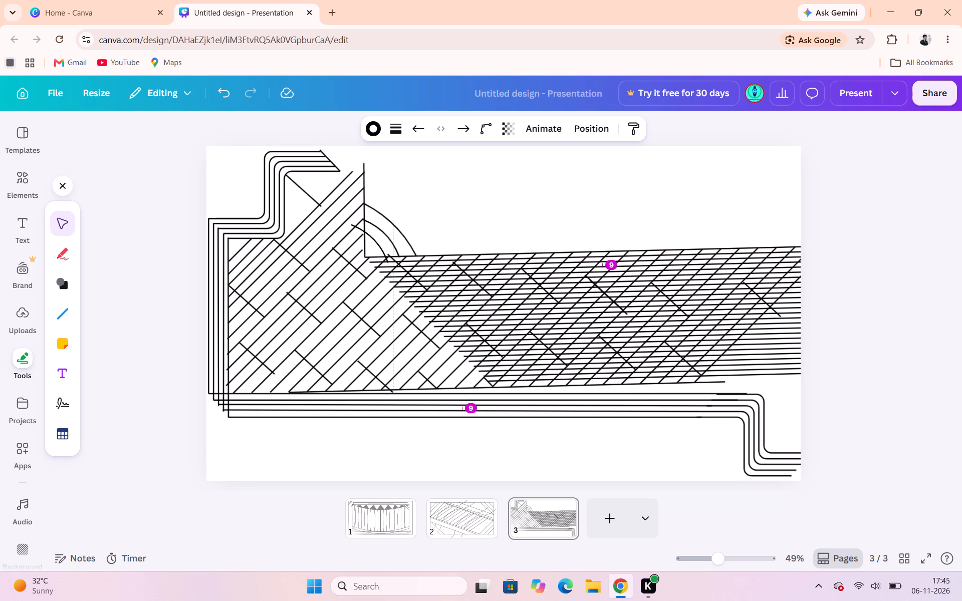
drag(359, 271, 360, 272)
drag(353, 227, 369, 234)
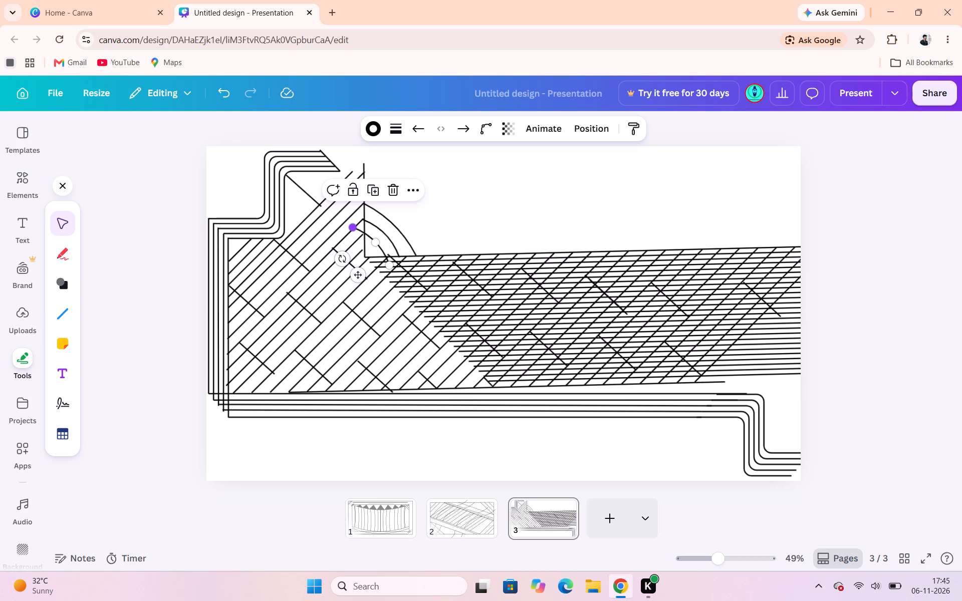
drag(369, 234, 364, 235)
click(472, 201)
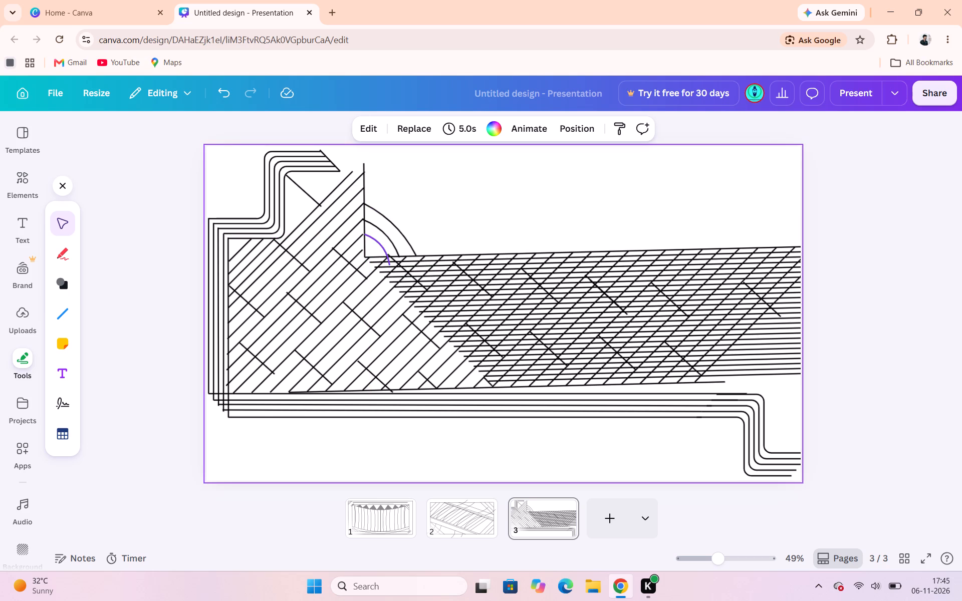
Bring the smallest arc's lower end onto the upper boundary near the corner, making it about 102 long at about 49°.
click(383, 249)
drag(387, 262, 388, 249)
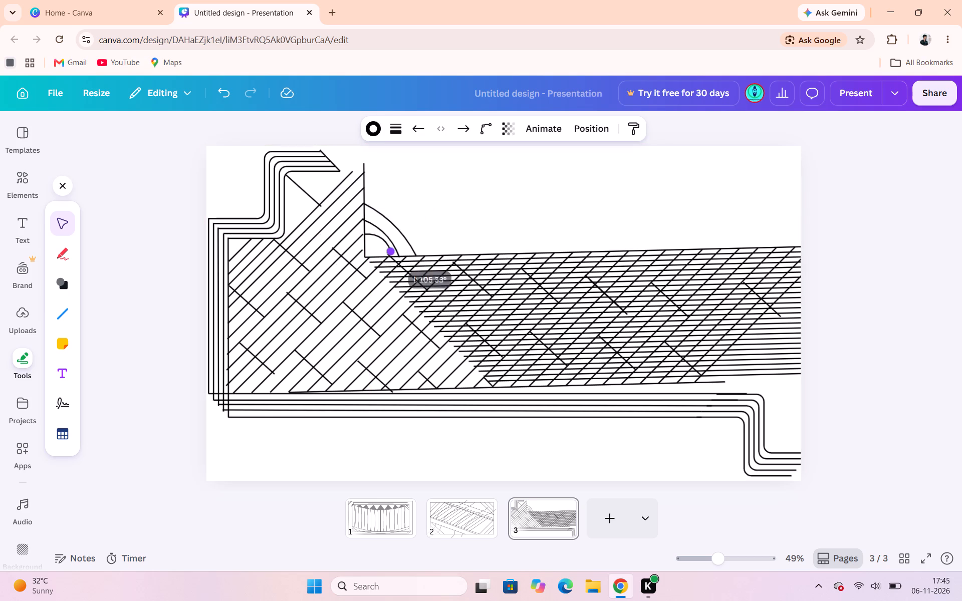
drag(388, 249, 382, 256)
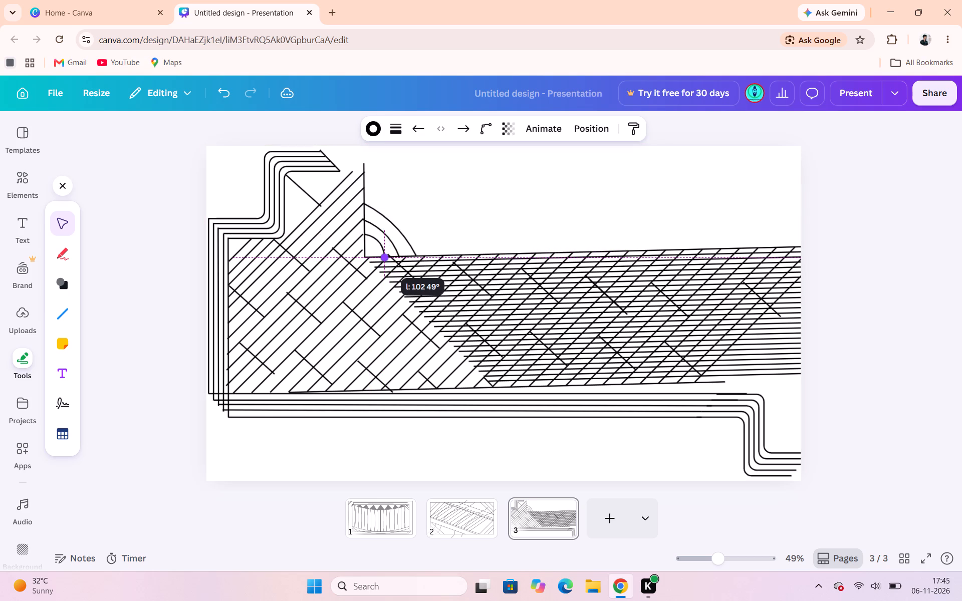
drag(382, 256, 382, 256)
click(473, 209)
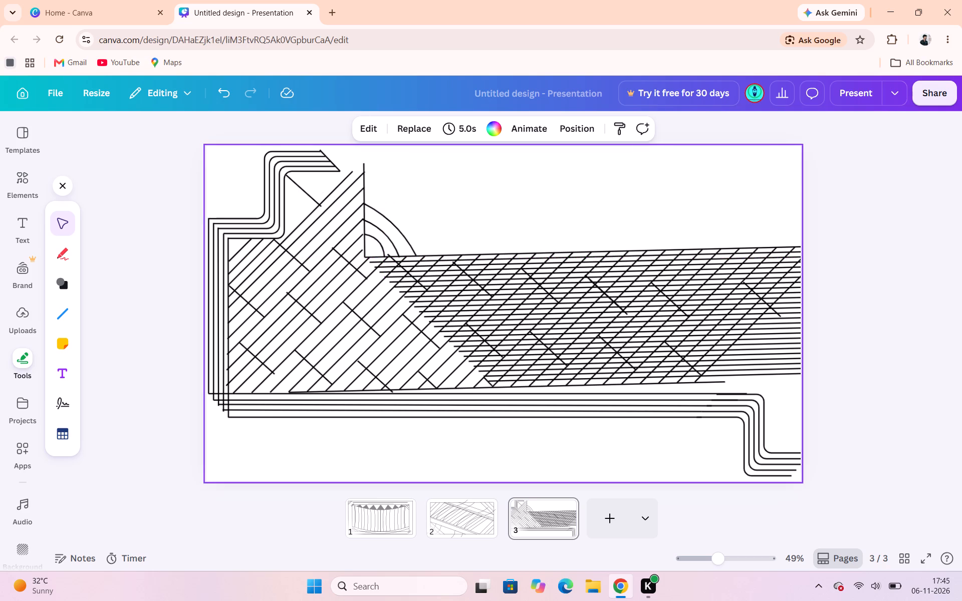
Fine-tune the outward bulge of the innermost and outermost arcs at the inner corner.
click(377, 241)
click(377, 241)
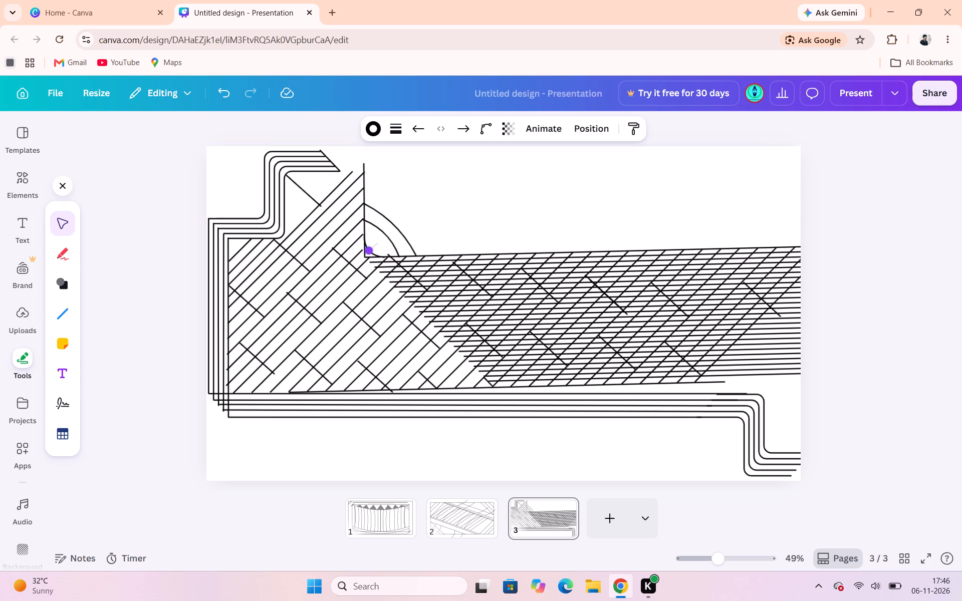
click(435, 206)
click(396, 230)
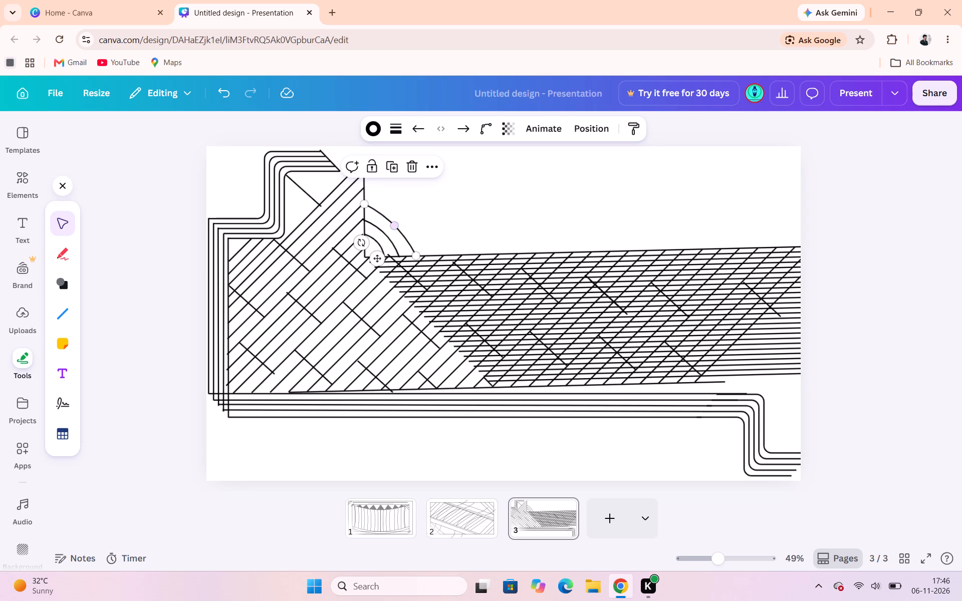
click(392, 227)
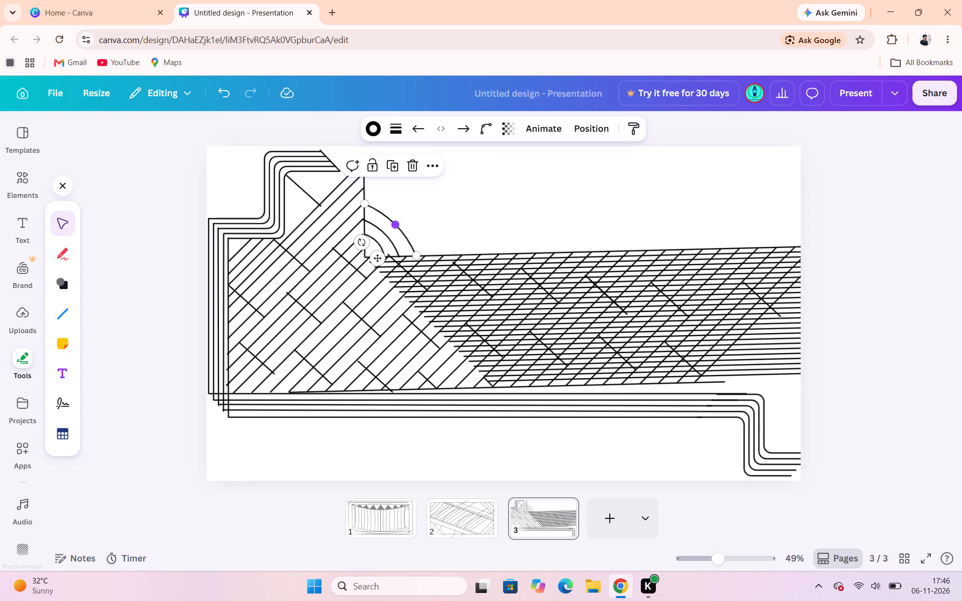
click(459, 209)
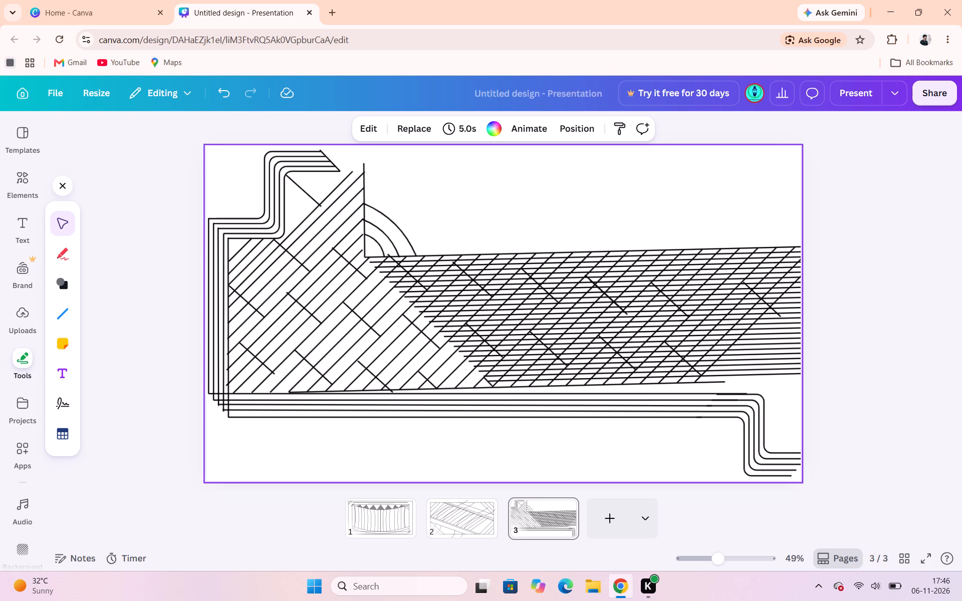
Duplicate the outermost arc and place the copy outside it, then duplicate that copy for a fifth arc further out.
click(391, 219)
click(394, 158)
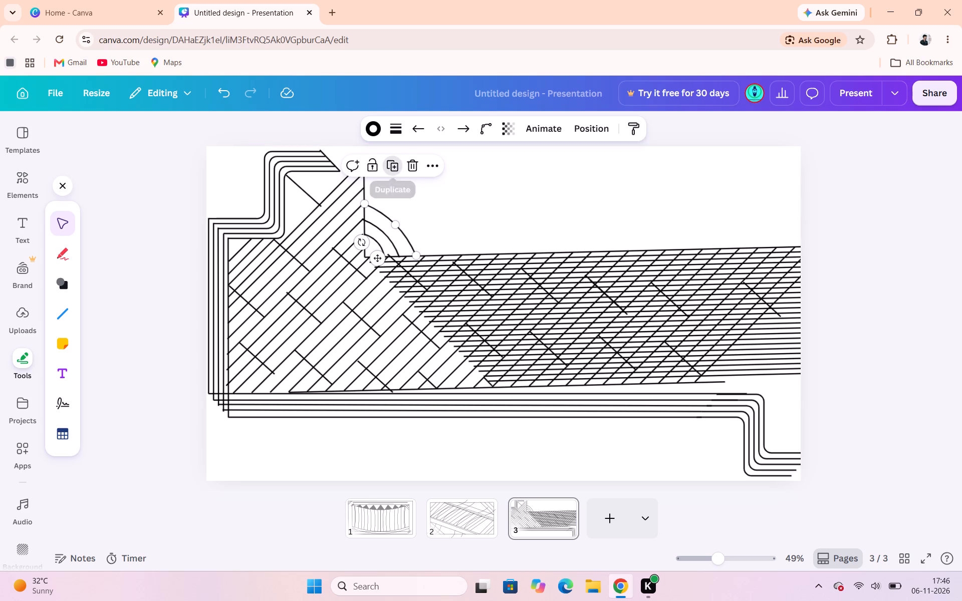
drag(382, 260, 385, 244)
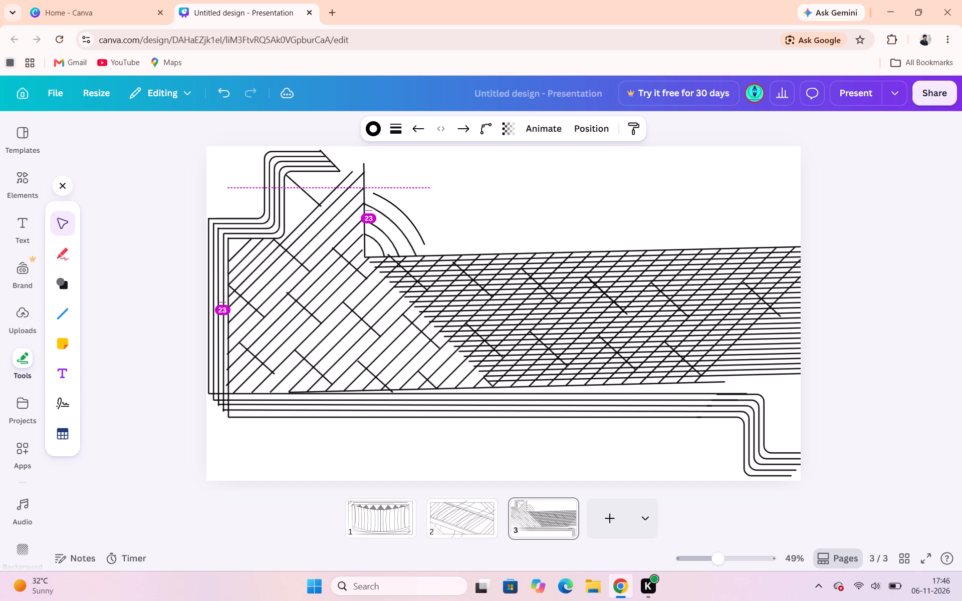
drag(385, 244, 387, 246)
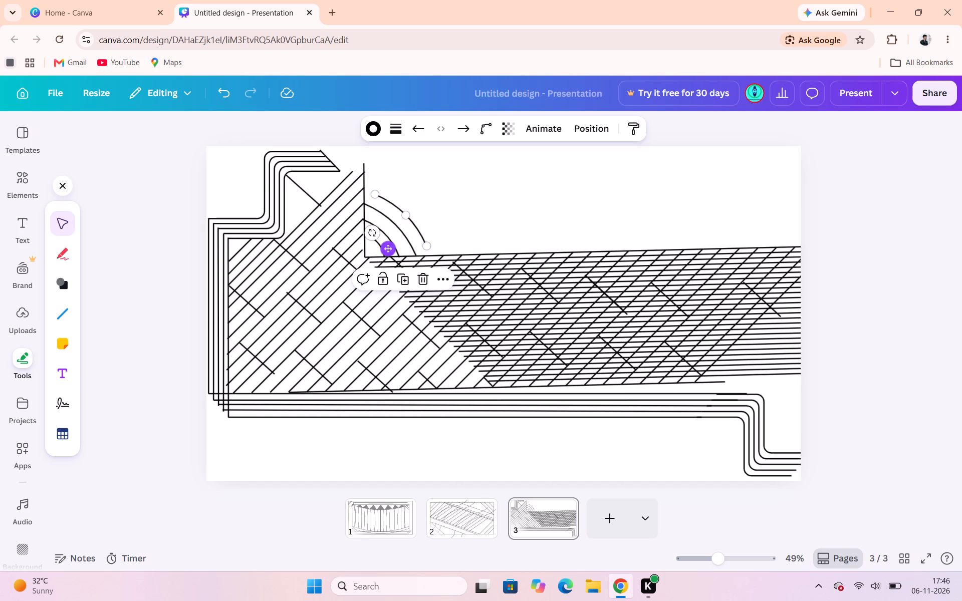
click(405, 276)
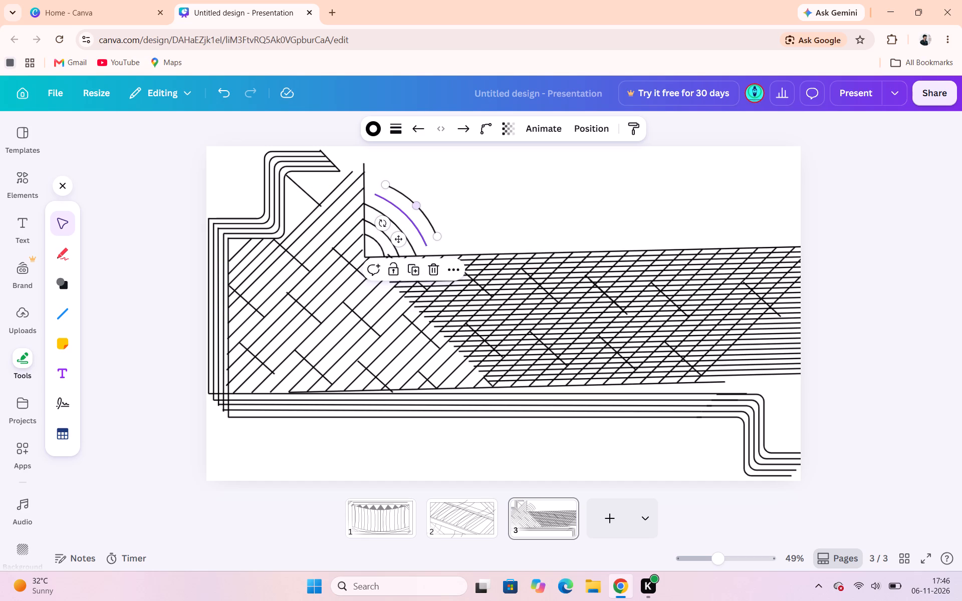
Attach the fourth arc's upper end to the vertical line, just above the third arc's upper end.
click(375, 196)
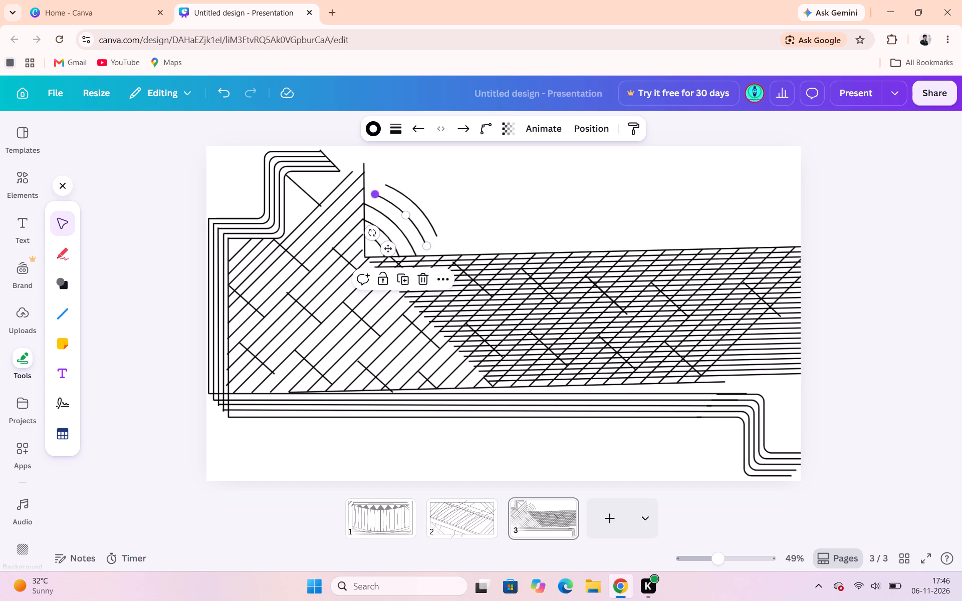
drag(370, 192, 362, 185)
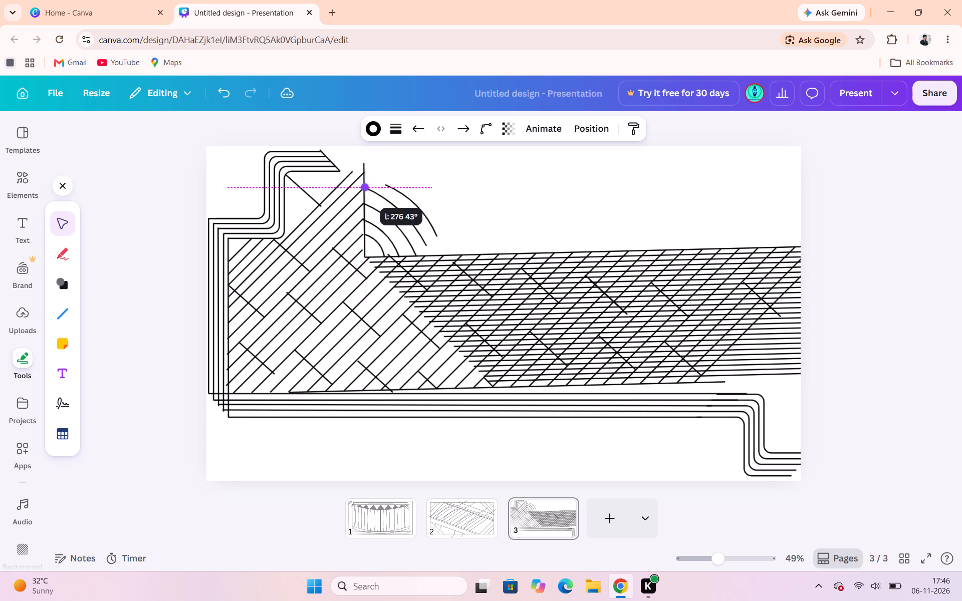
drag(362, 185, 364, 190)
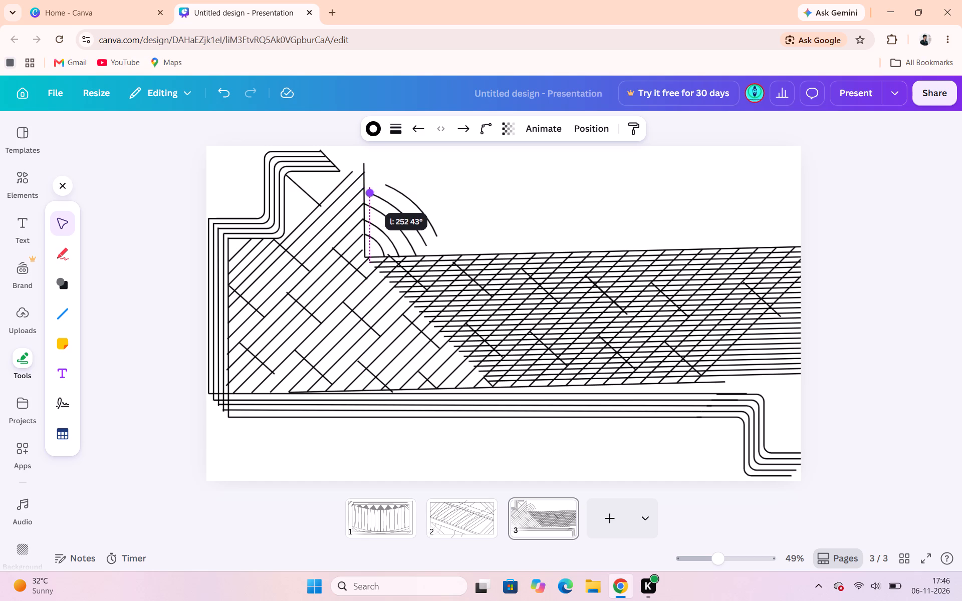
drag(364, 190, 359, 189)
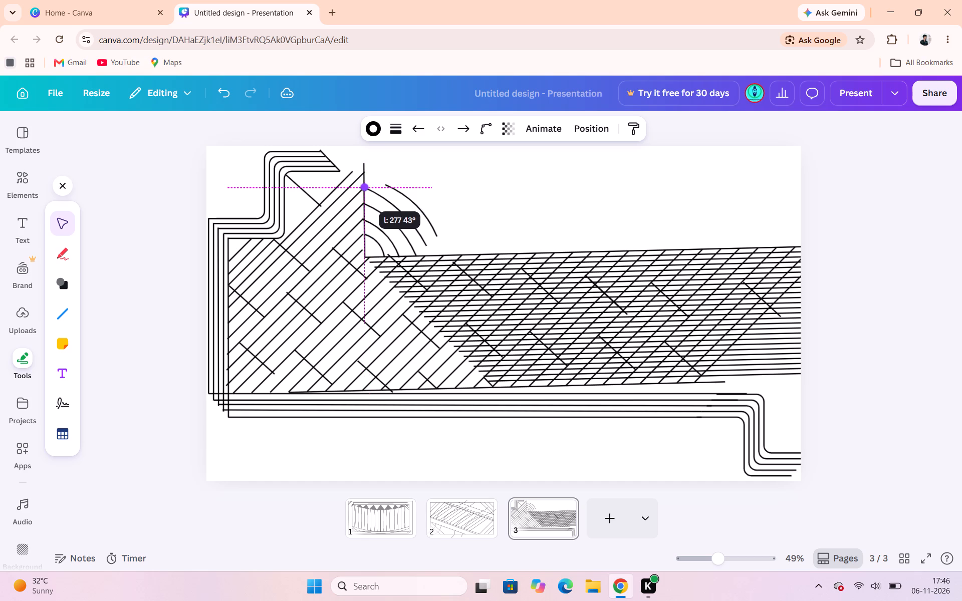
drag(359, 189, 361, 188)
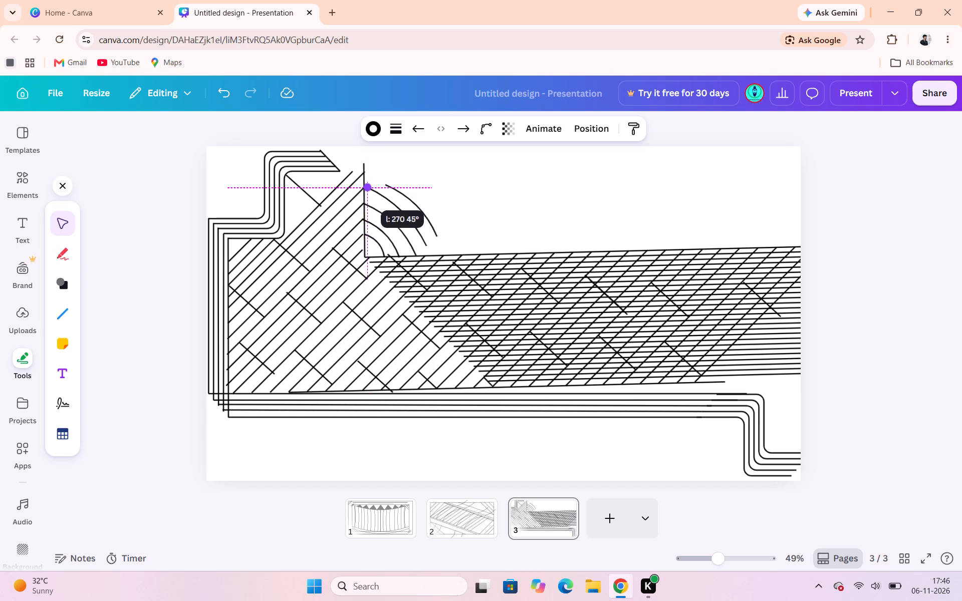
drag(361, 188, 358, 190)
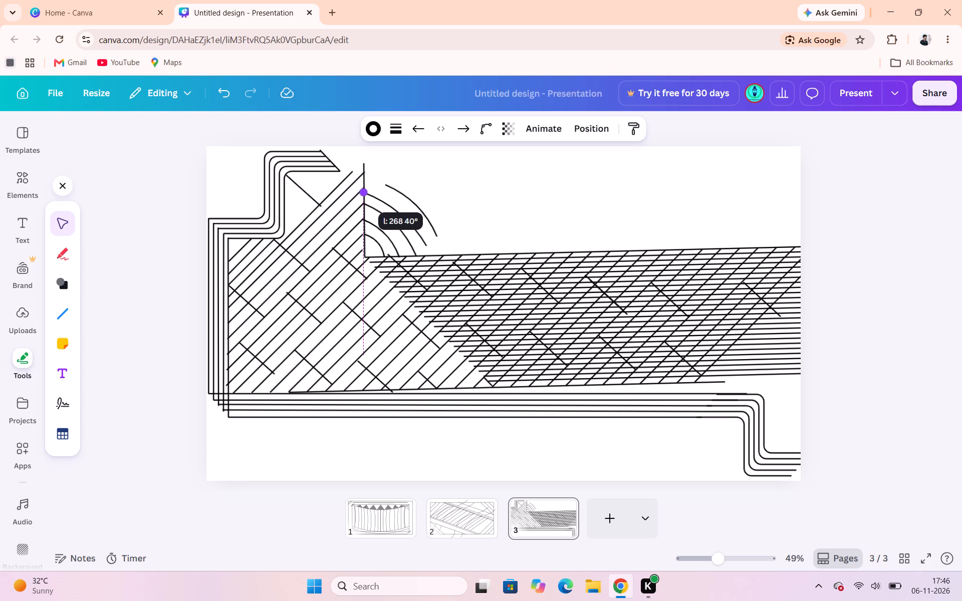
drag(358, 190, 360, 189)
click(482, 211)
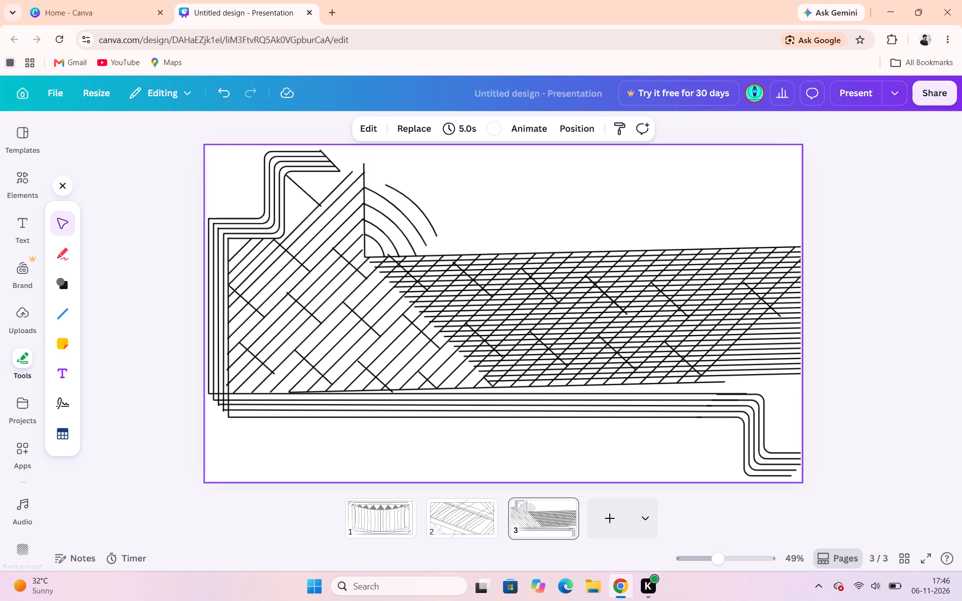
Bring the fourth arc's lower end down onto the upper boundary line, outside the third arc's lower end.
click(422, 243)
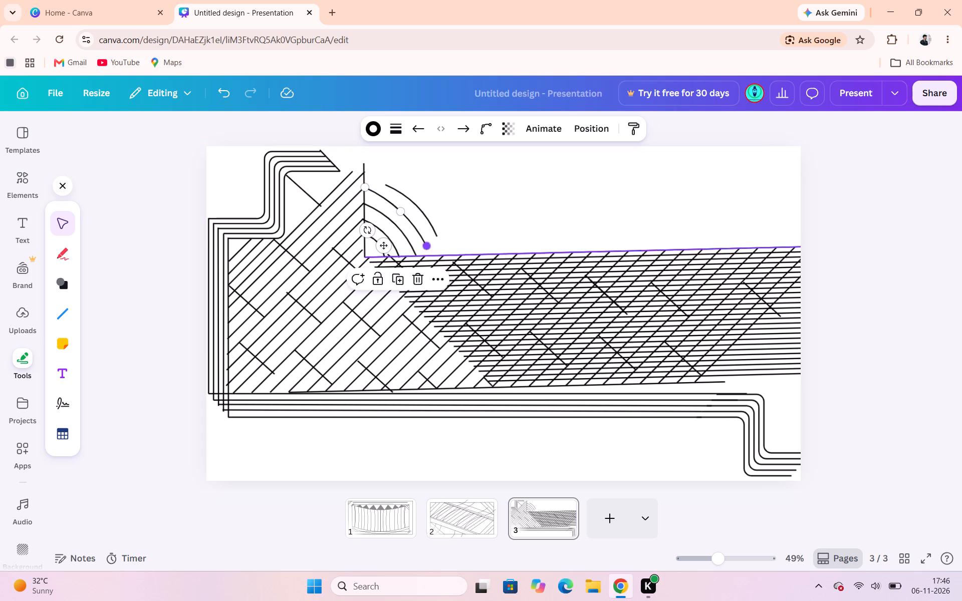
drag(425, 246, 428, 252)
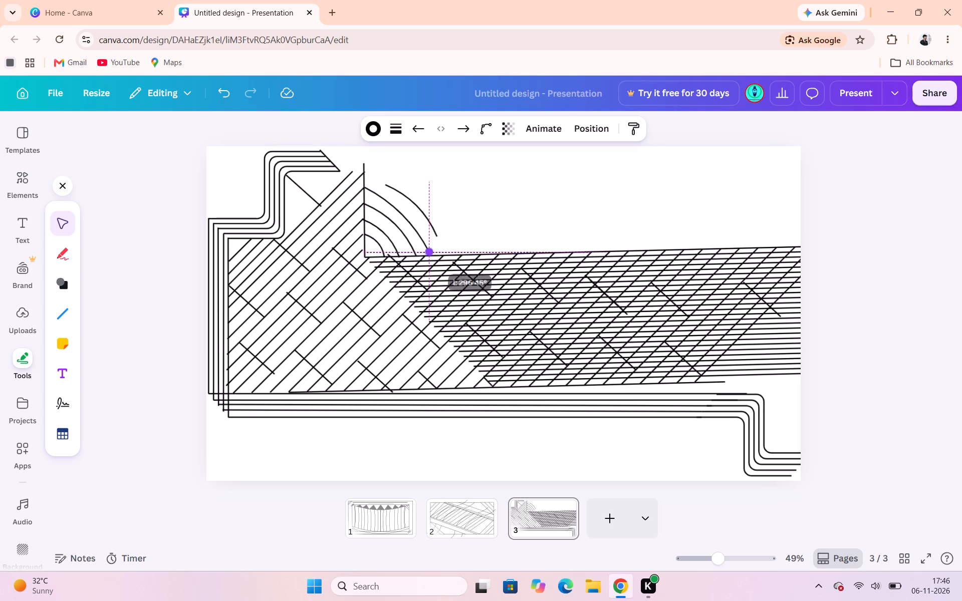
drag(428, 252, 431, 255)
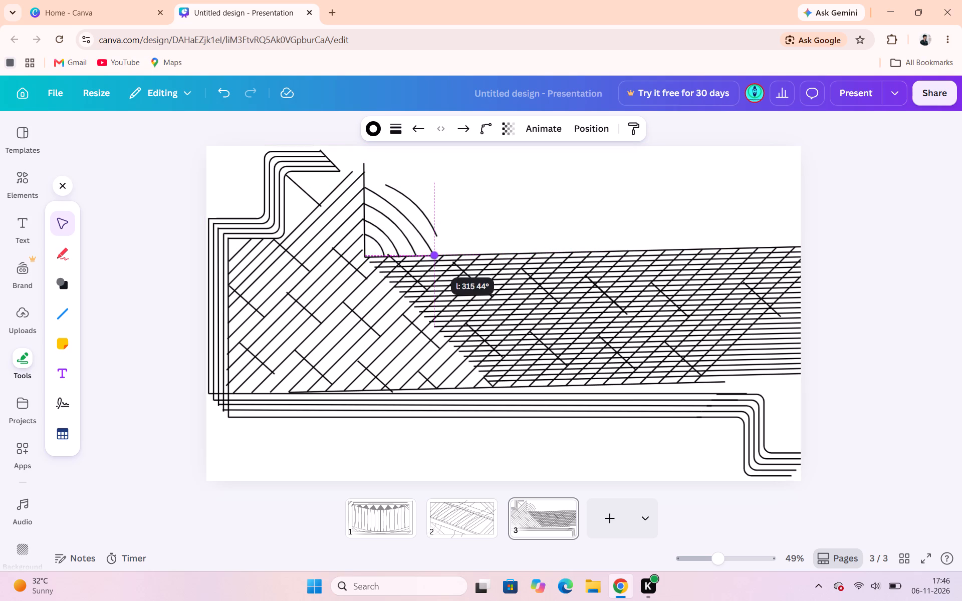
drag(431, 255, 430, 253)
click(514, 197)
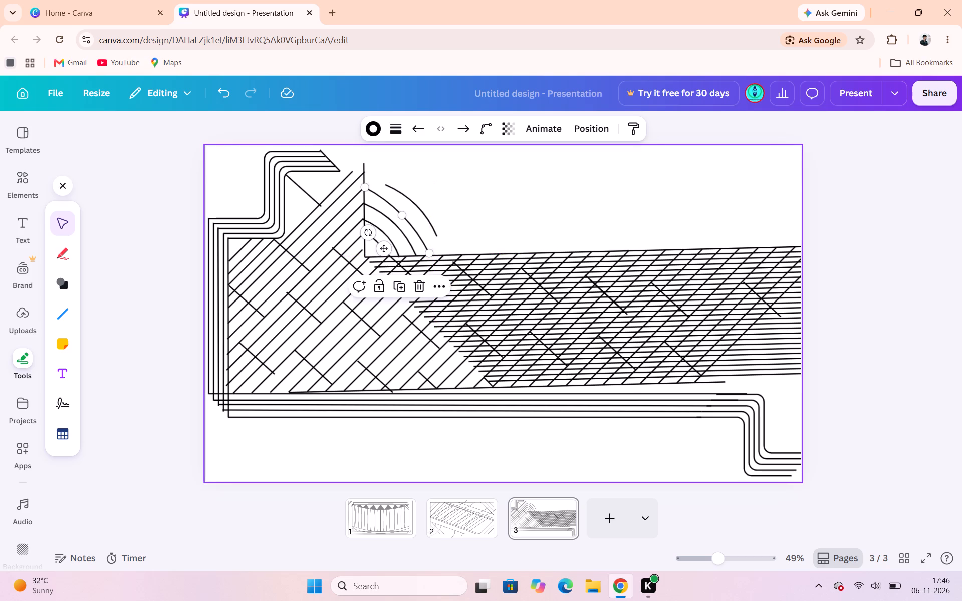
click(423, 240)
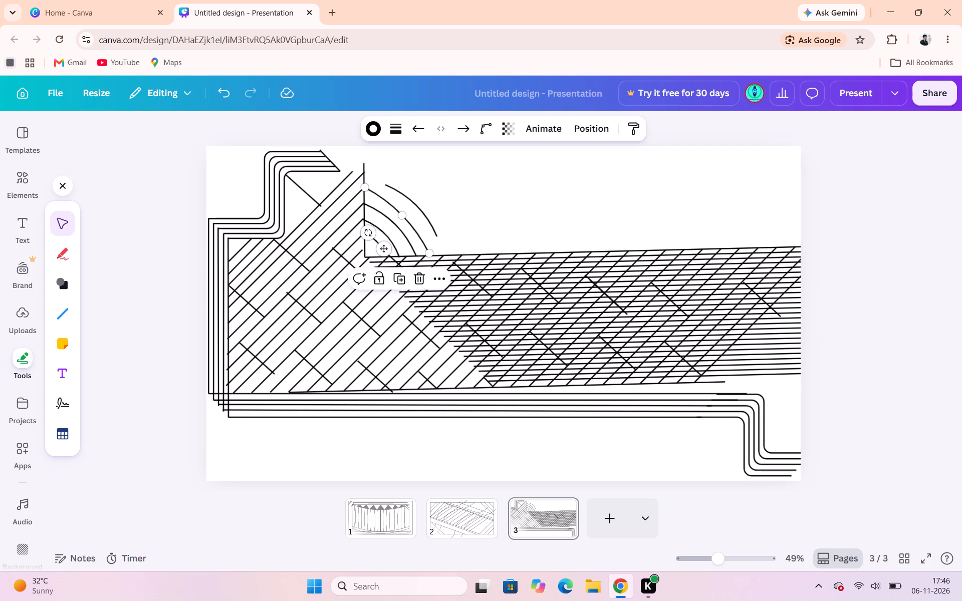
click(426, 253)
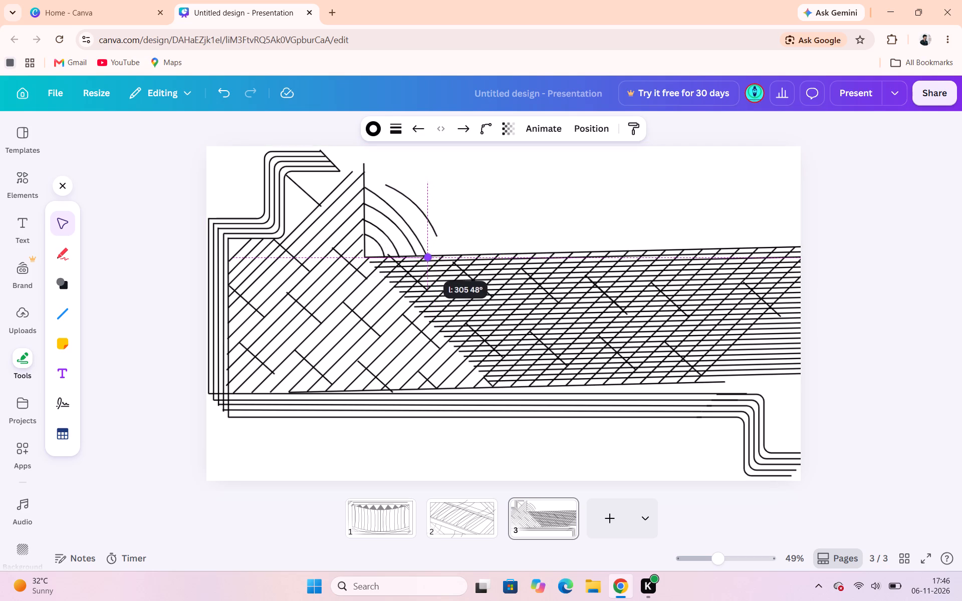
click(500, 218)
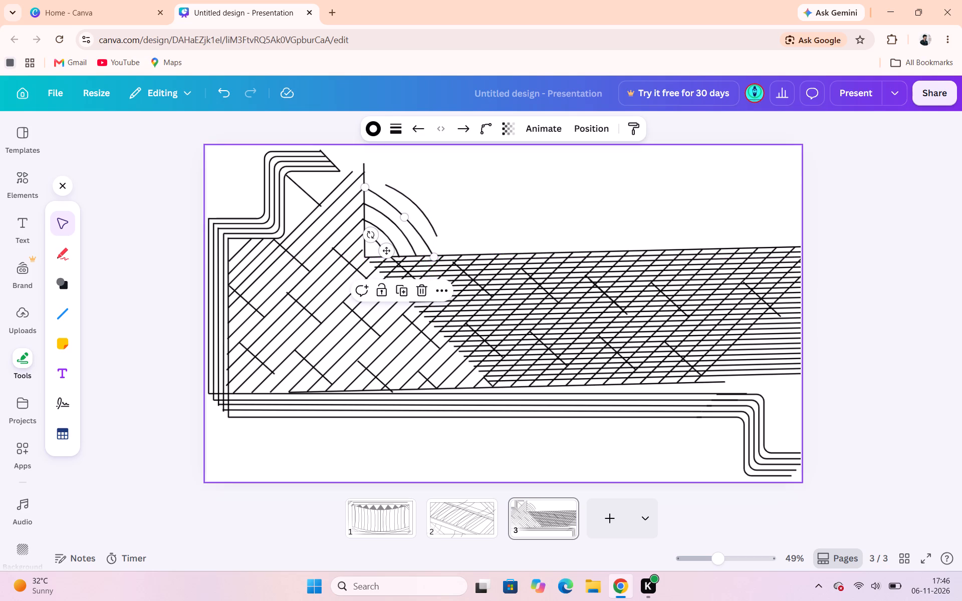
Adjust the fourth arc's outward bulge so it runs evenly outside the third arc.
click(406, 220)
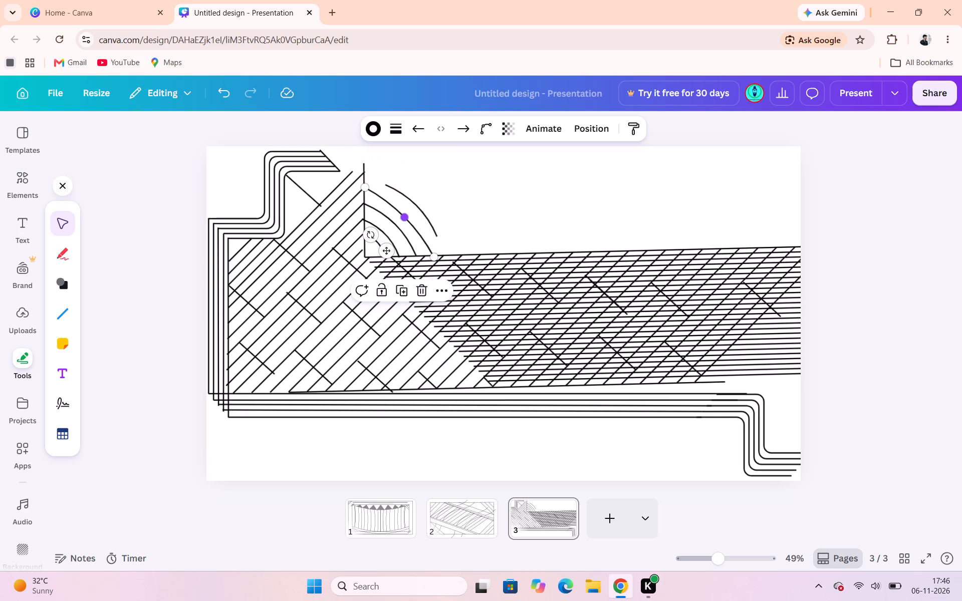
drag(401, 215, 408, 218)
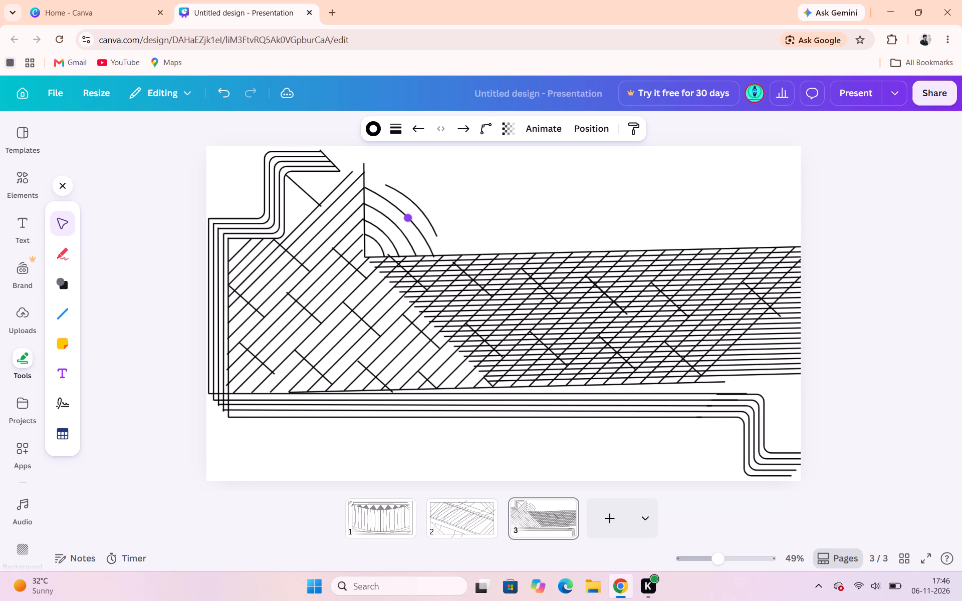
drag(408, 218, 407, 216)
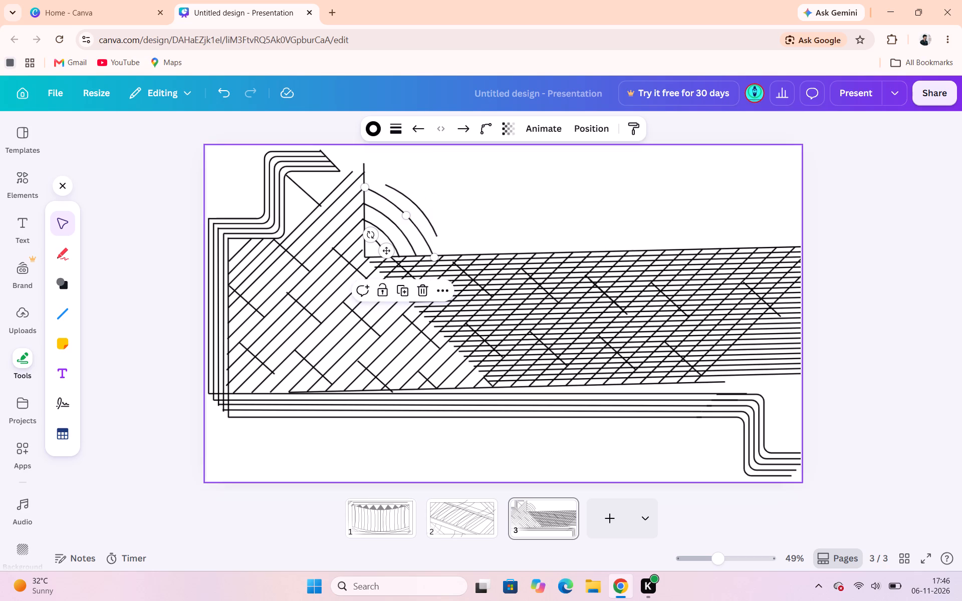
click(468, 182)
Attach the fifth arc's upper end to the vertical line above the fourth arc, making it about 307 long at about 40°.
click(421, 211)
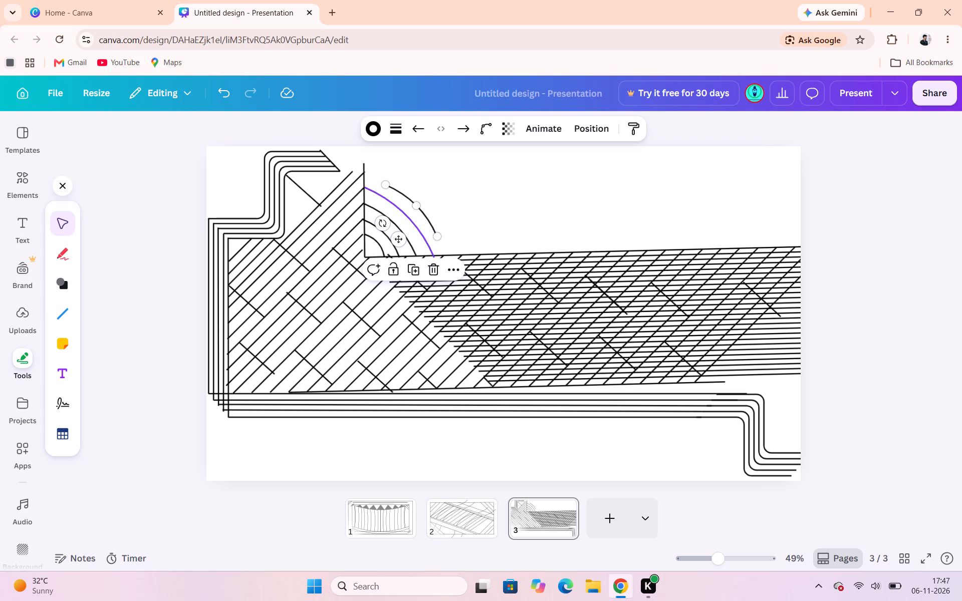
drag(383, 185, 361, 173)
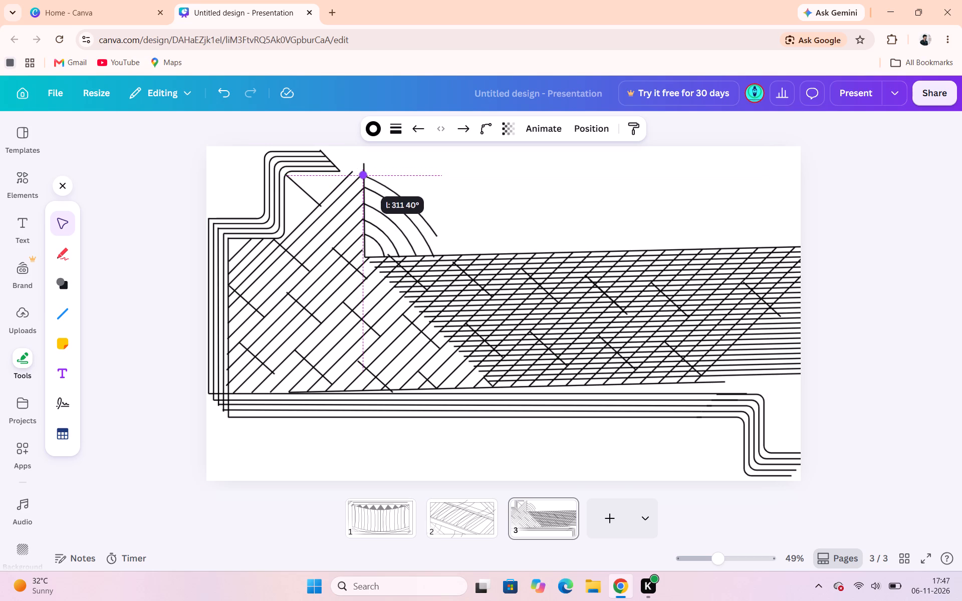
drag(361, 173, 363, 175)
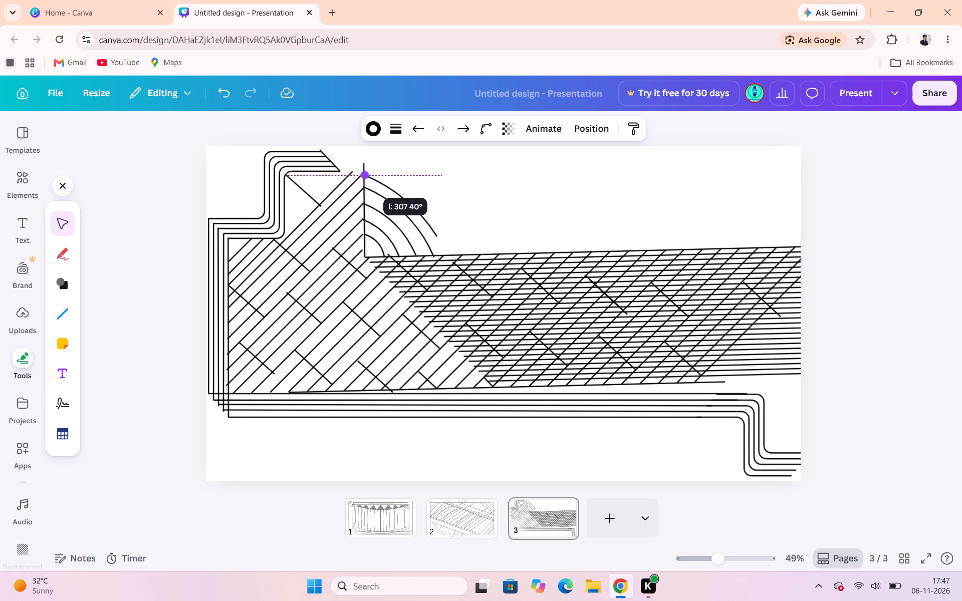
click(435, 162)
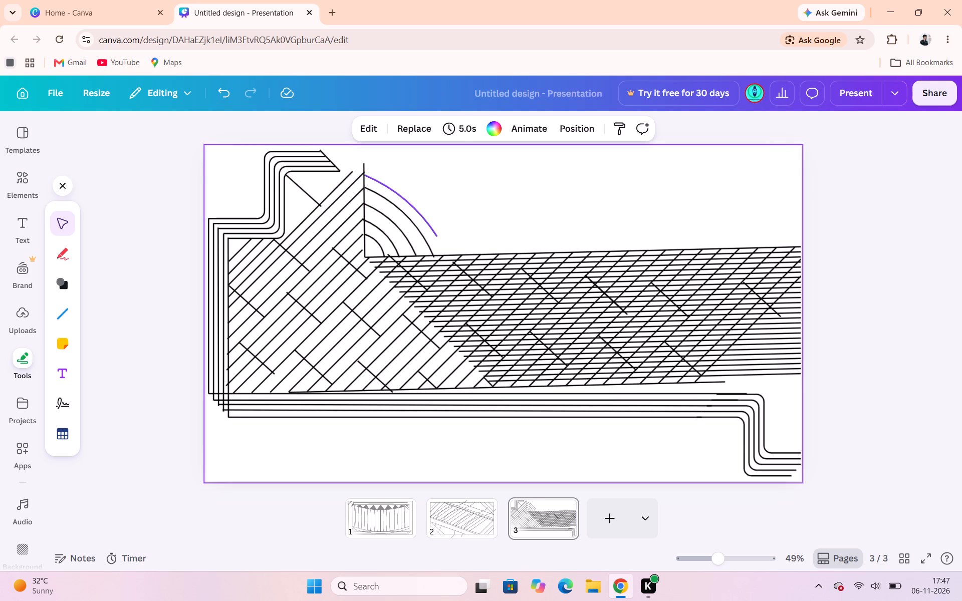
Extend the fifth arc's lower end down to the upper boundary line, making it about 369 long at about 42°.
click(438, 232)
drag(434, 239, 453, 241)
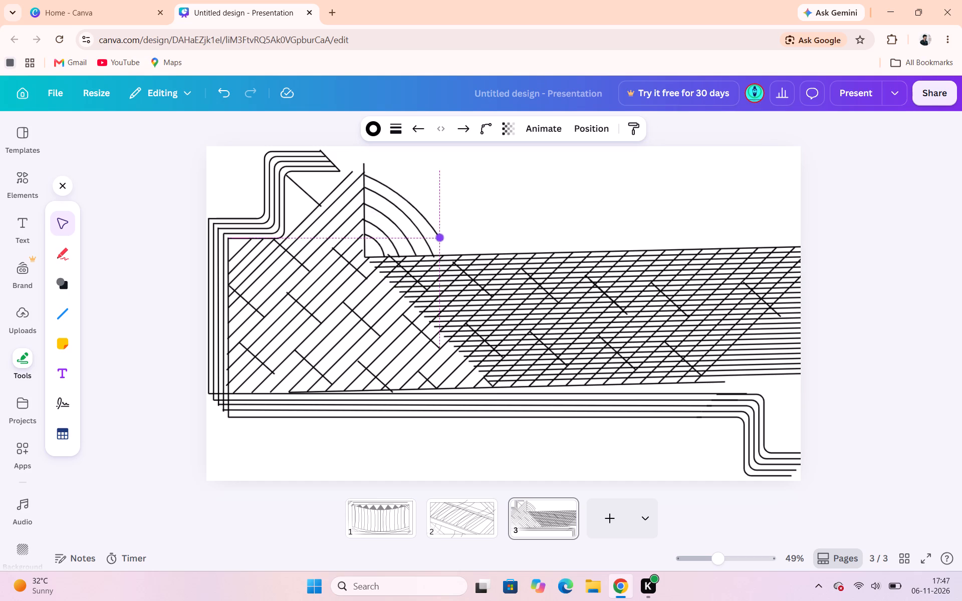
drag(453, 241, 444, 254)
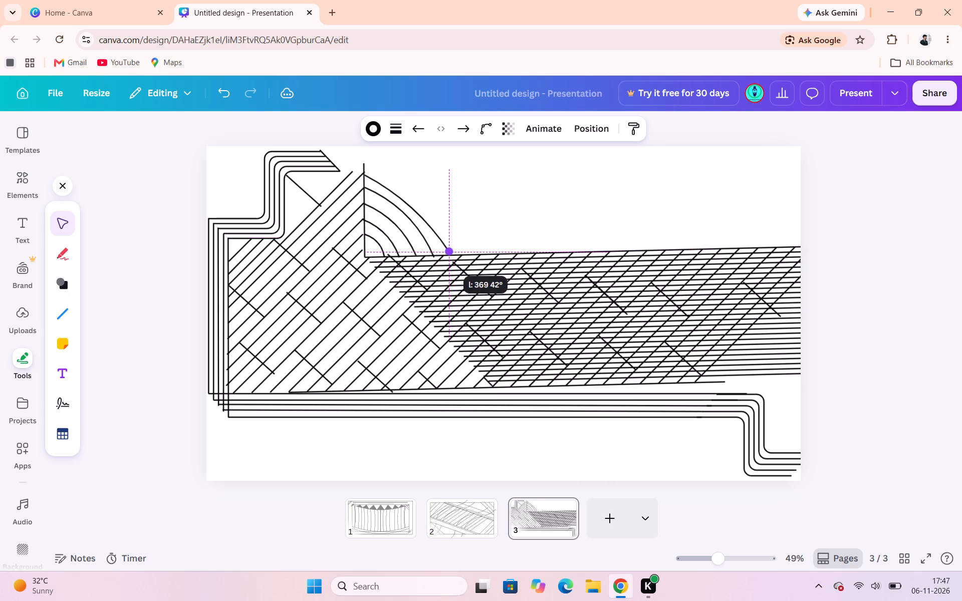
drag(444, 254, 443, 254)
click(486, 199)
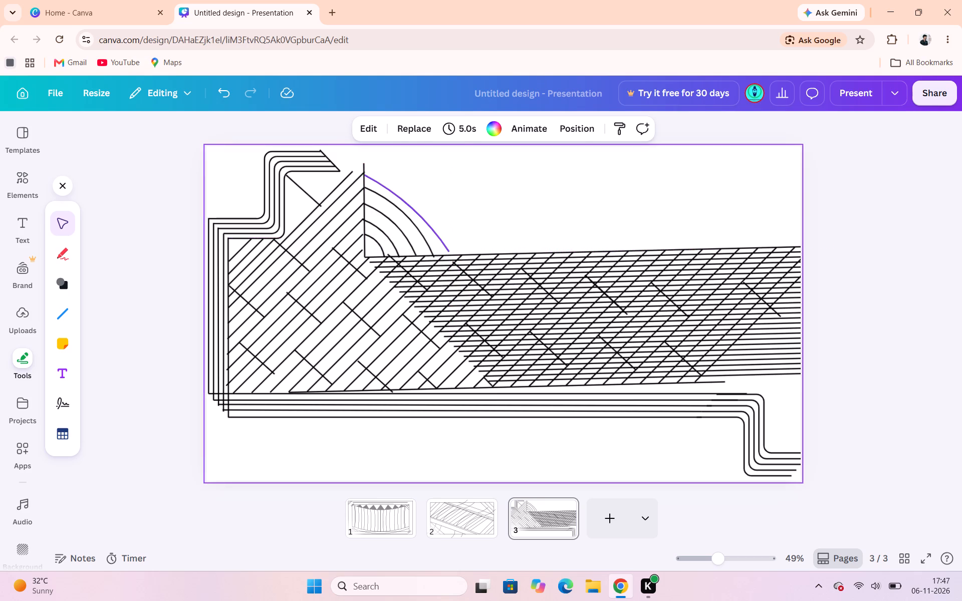
Raise the fifth arc's upper end slightly along the vertical line and increase its outward bulge.
click(370, 175)
click(363, 175)
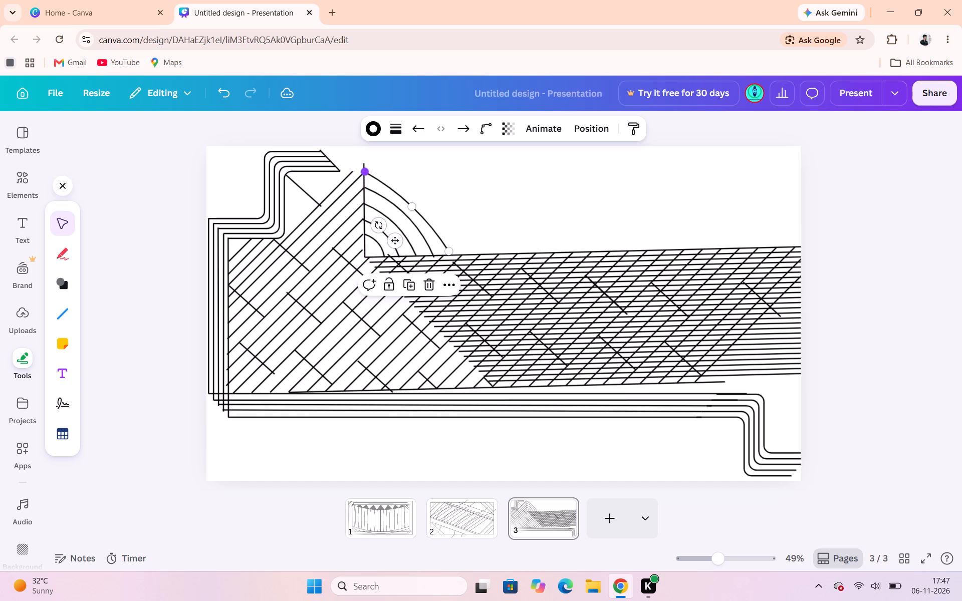
click(437, 152)
click(402, 196)
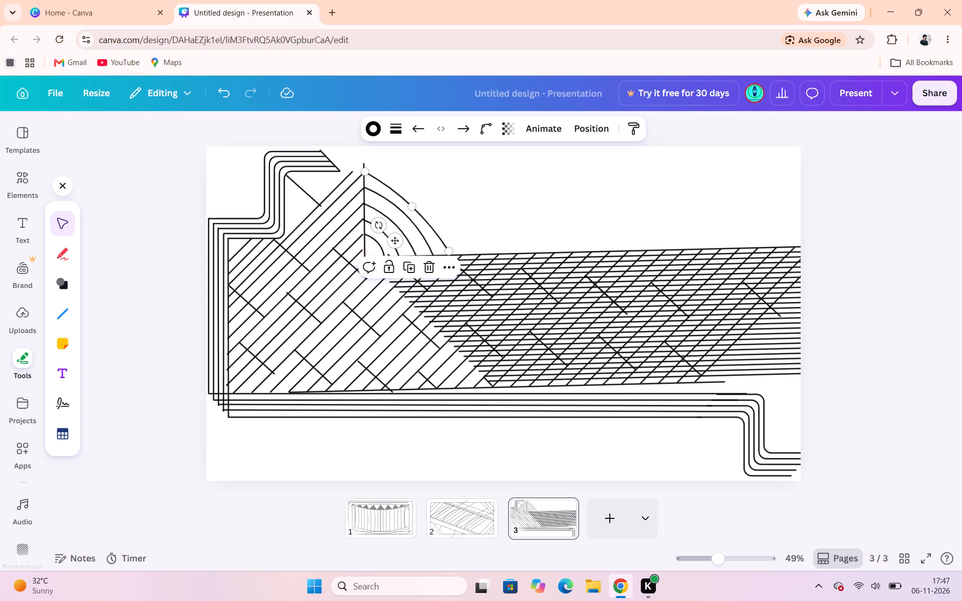
drag(408, 206, 415, 205)
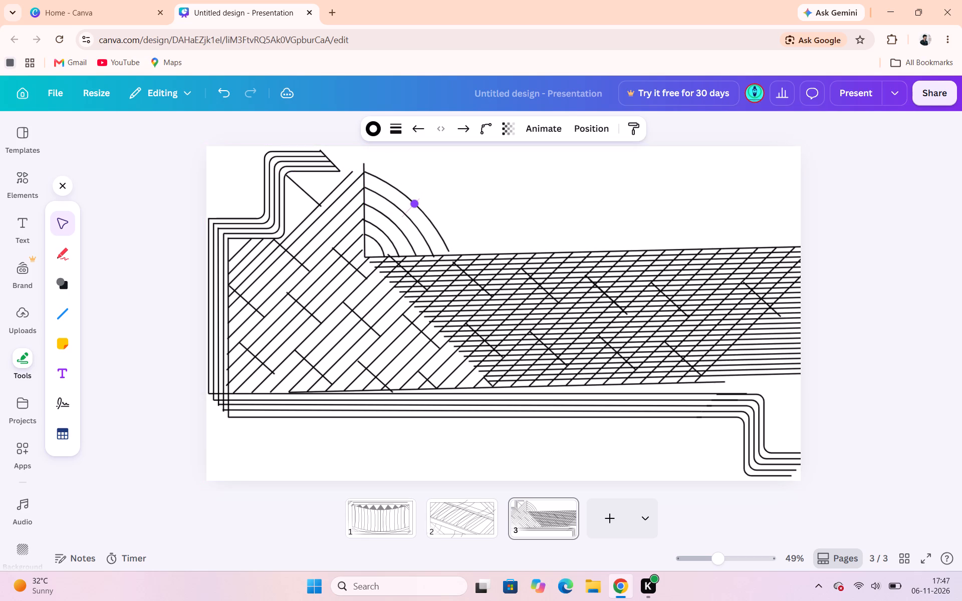
drag(415, 205, 415, 205)
click(477, 207)
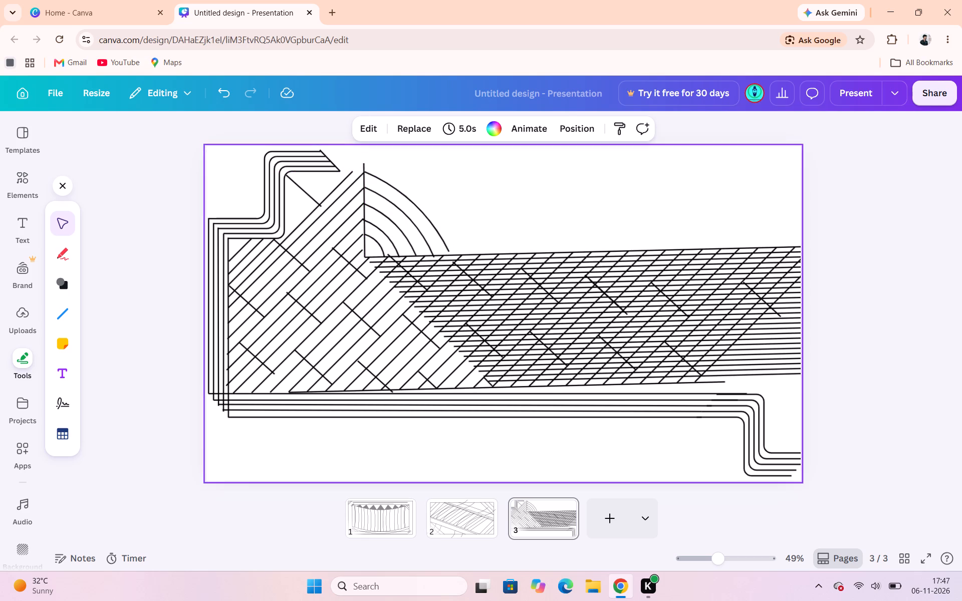
Duplicate the fifth arc to start a sixth arc in the fan.
click(431, 225)
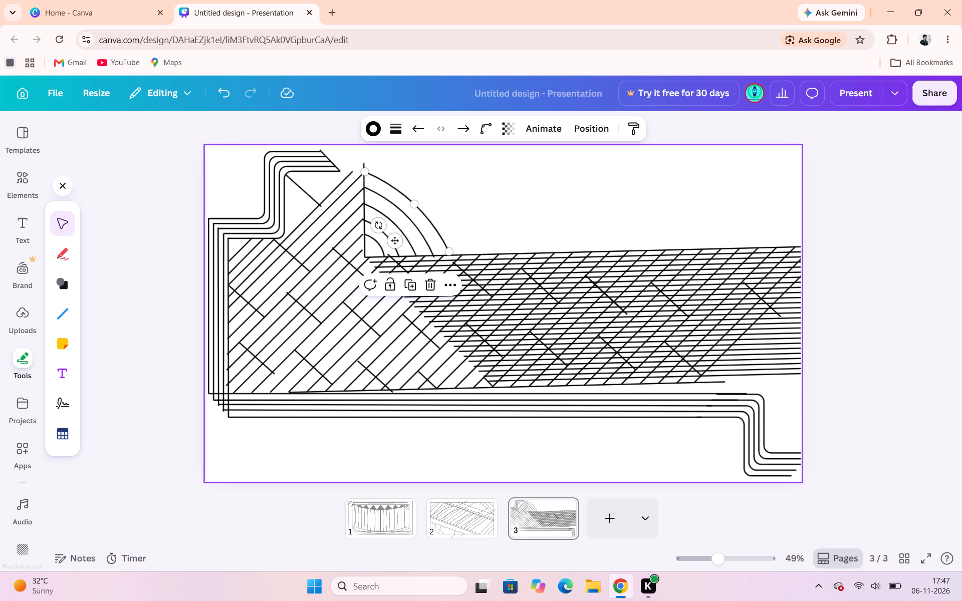
click(415, 283)
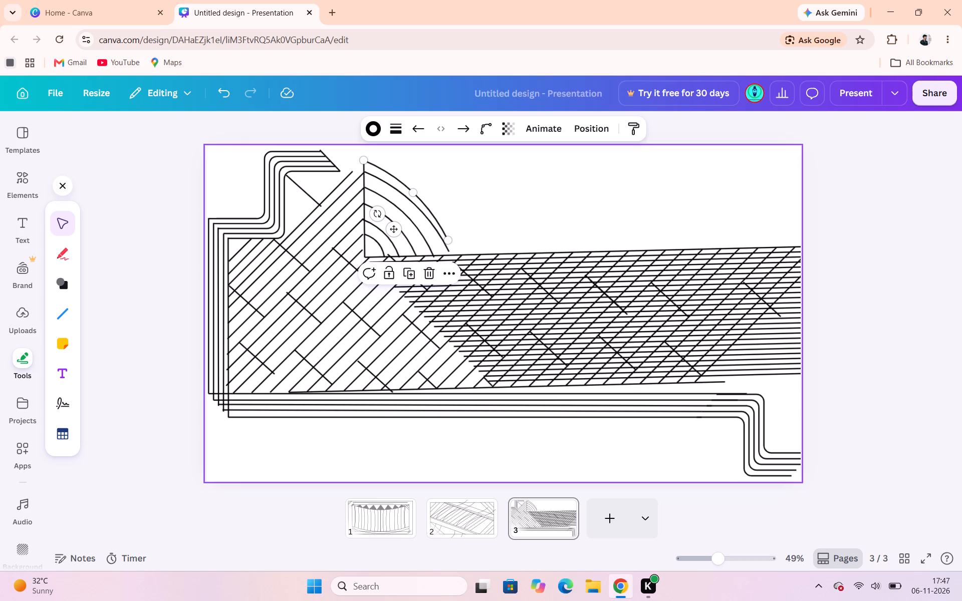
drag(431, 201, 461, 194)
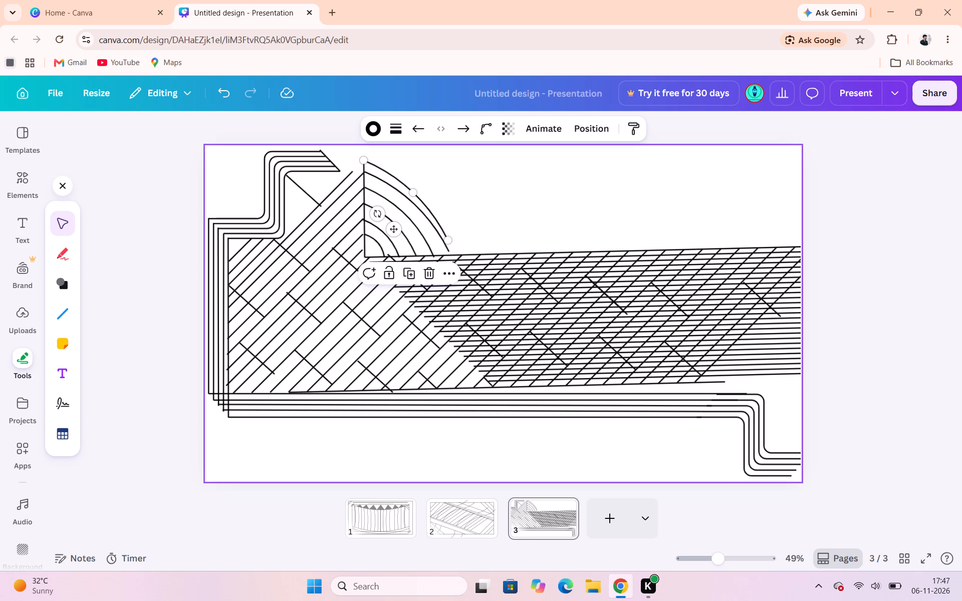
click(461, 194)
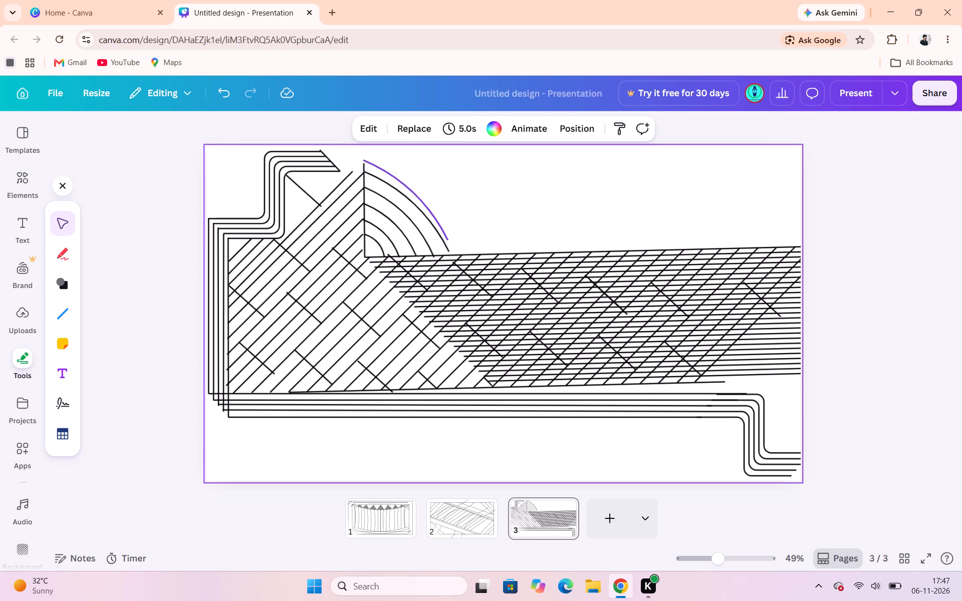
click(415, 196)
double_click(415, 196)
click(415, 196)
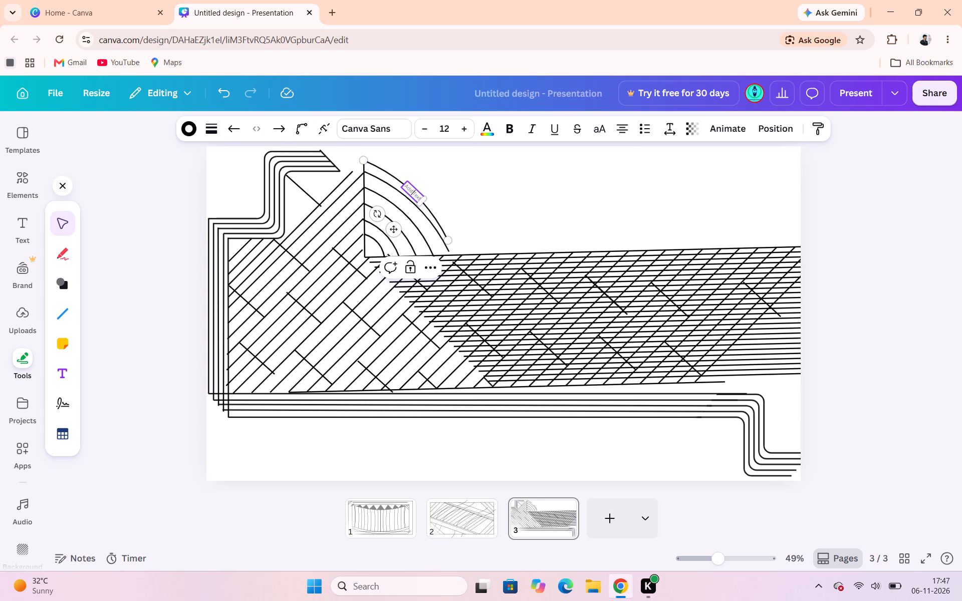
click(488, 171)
Move the new arc copy outward so it sits just outside the fifth arc.
click(430, 206)
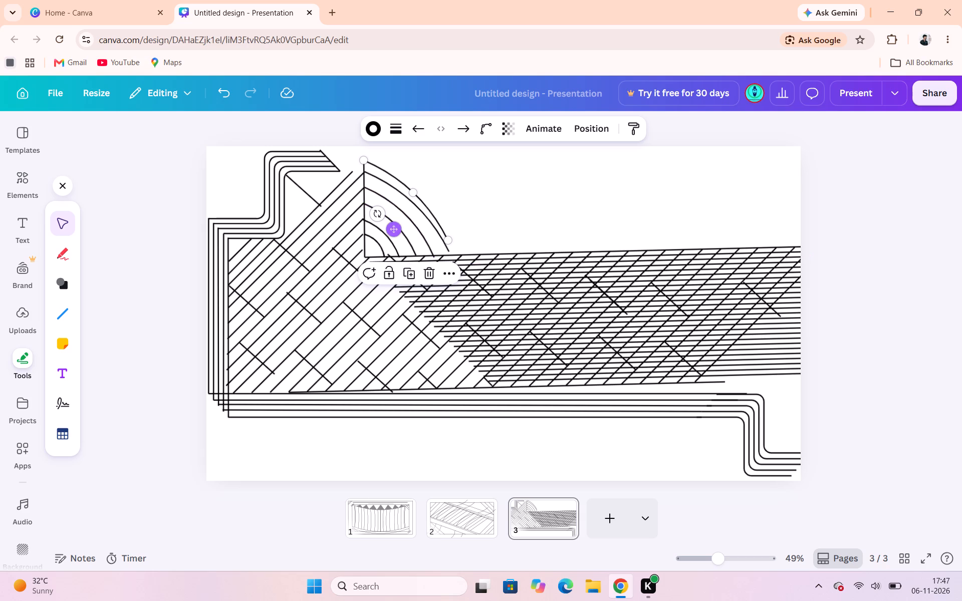
drag(391, 225, 393, 224)
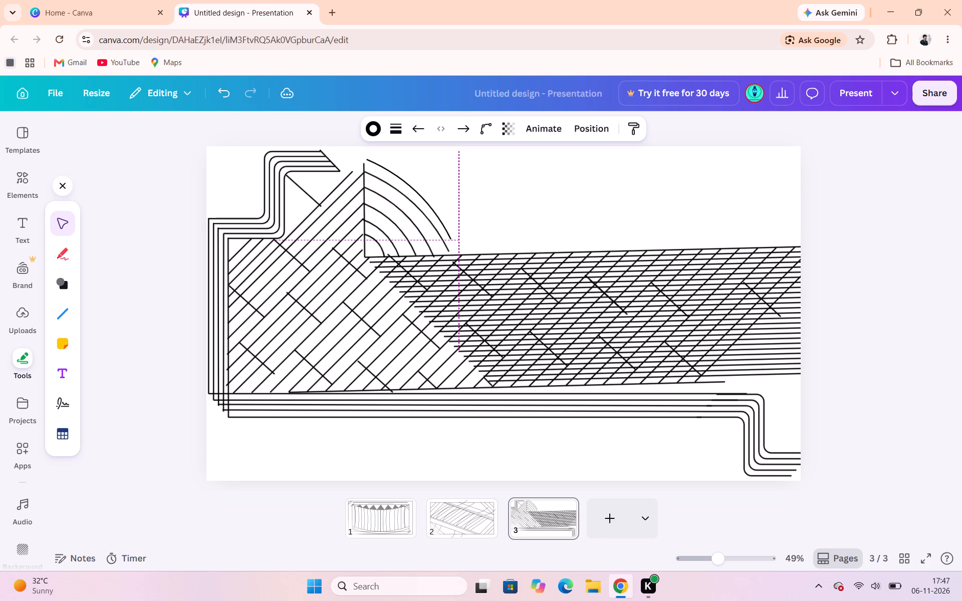
drag(393, 224, 408, 230)
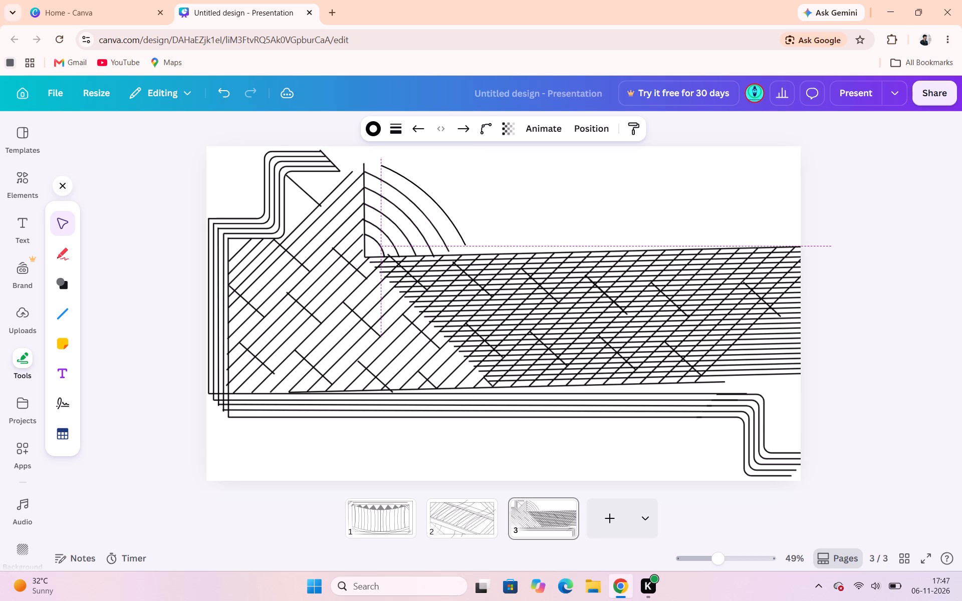
drag(408, 230, 403, 229)
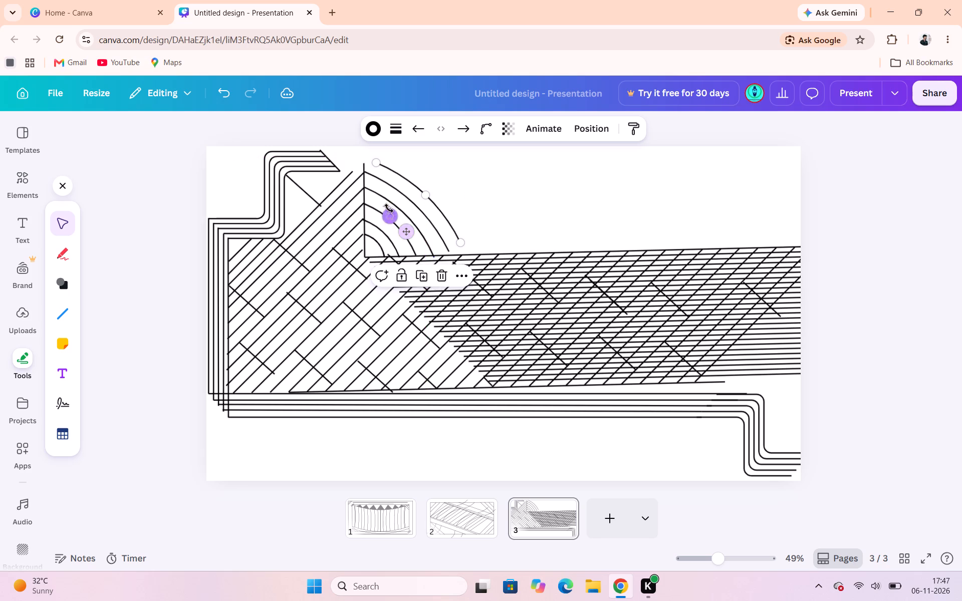
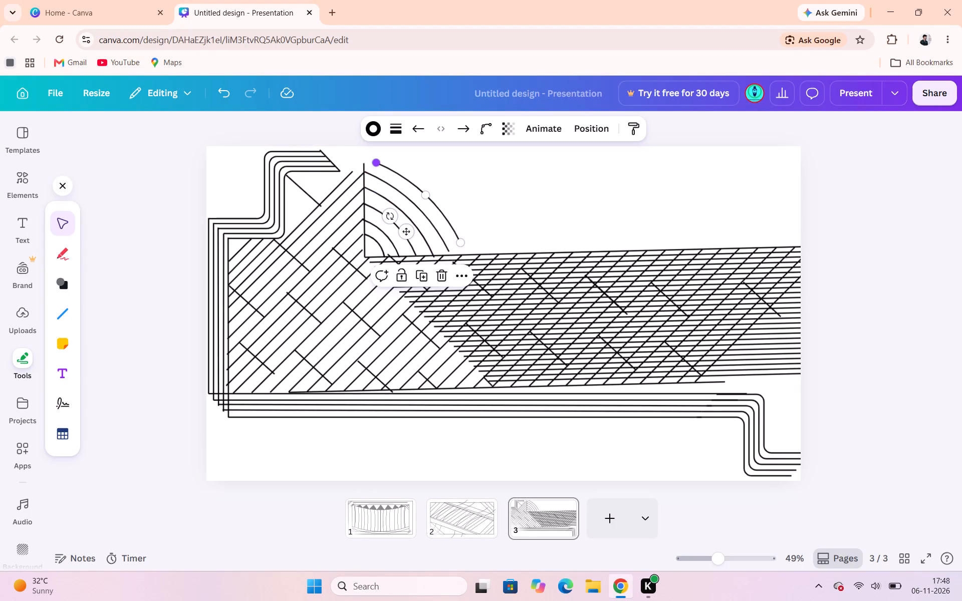
Fit the sixth arc between the vertical line's upper end and the upper boundary line, and adjust its outward bulge to follow the fan.
drag(376, 161, 363, 156)
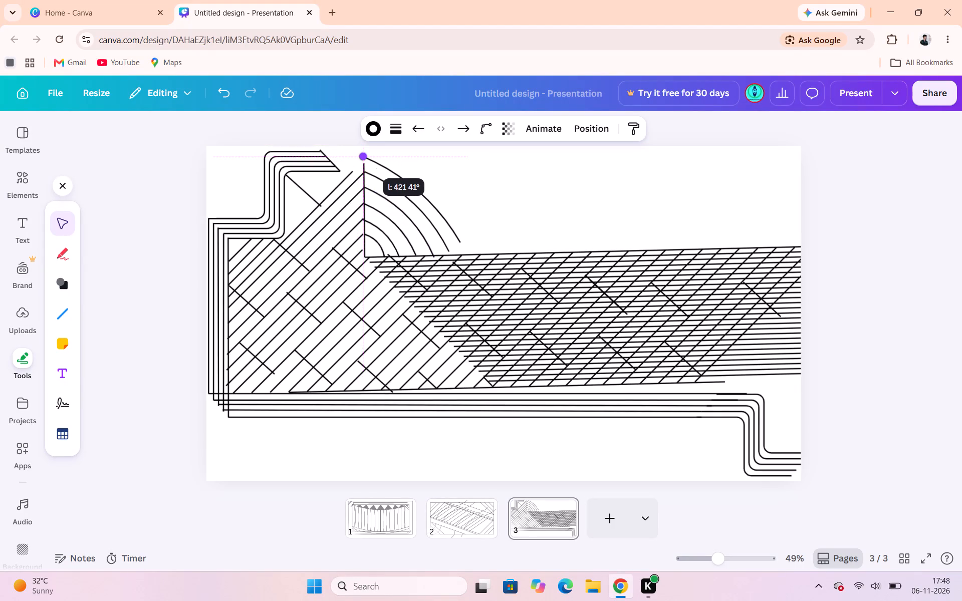
drag(363, 156, 364, 156)
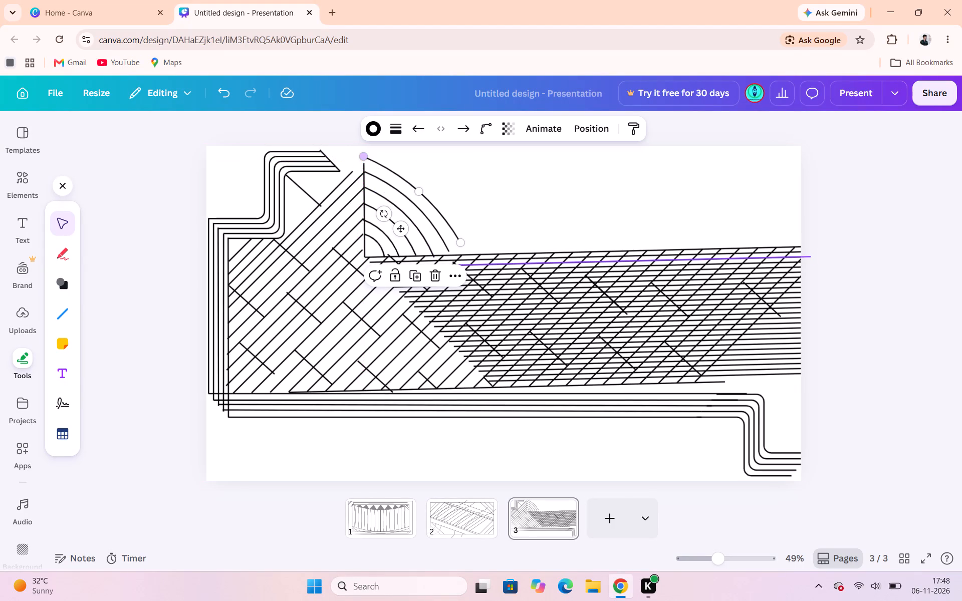
drag(457, 239, 463, 252)
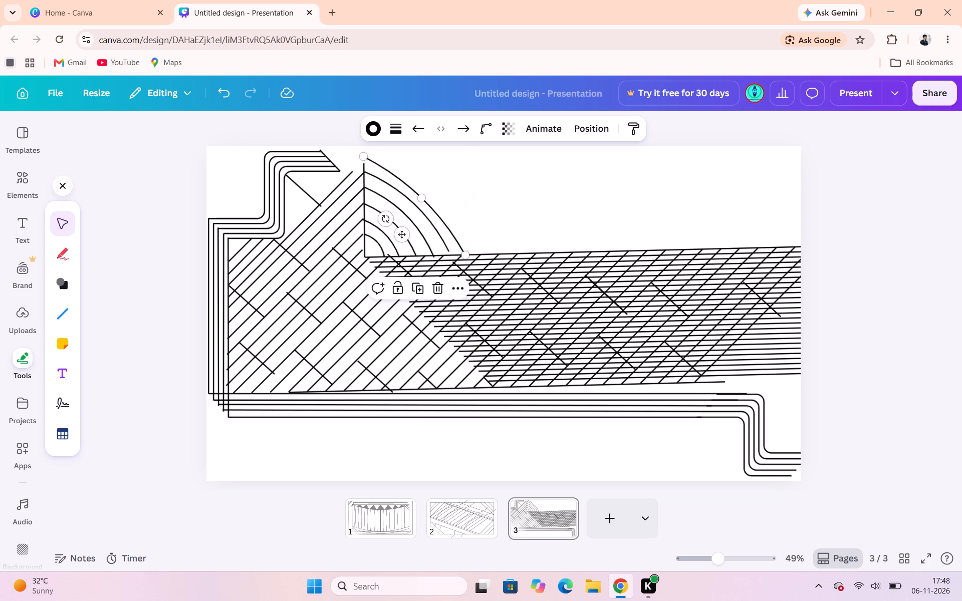
drag(420, 197, 422, 191)
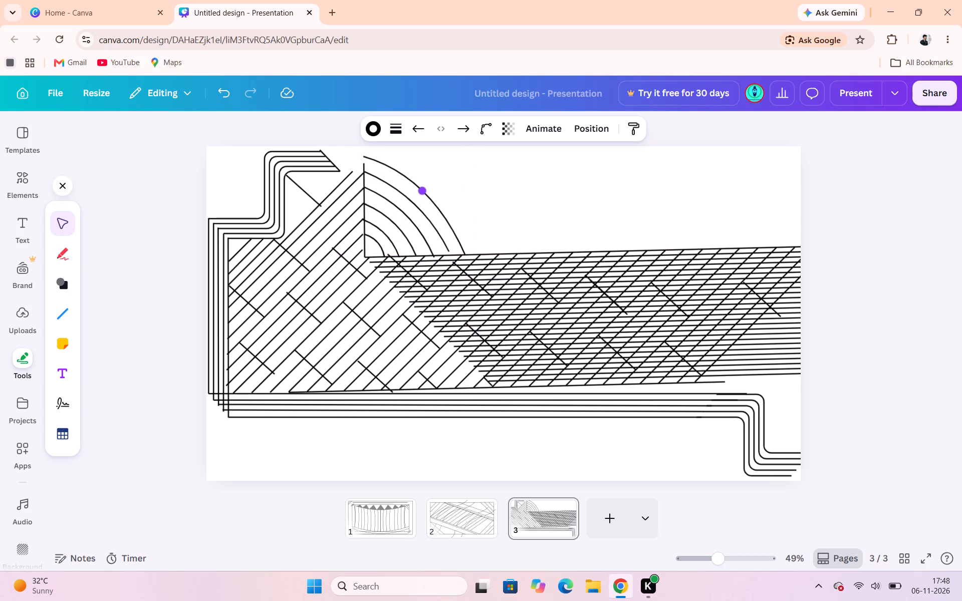
drag(422, 191, 425, 196)
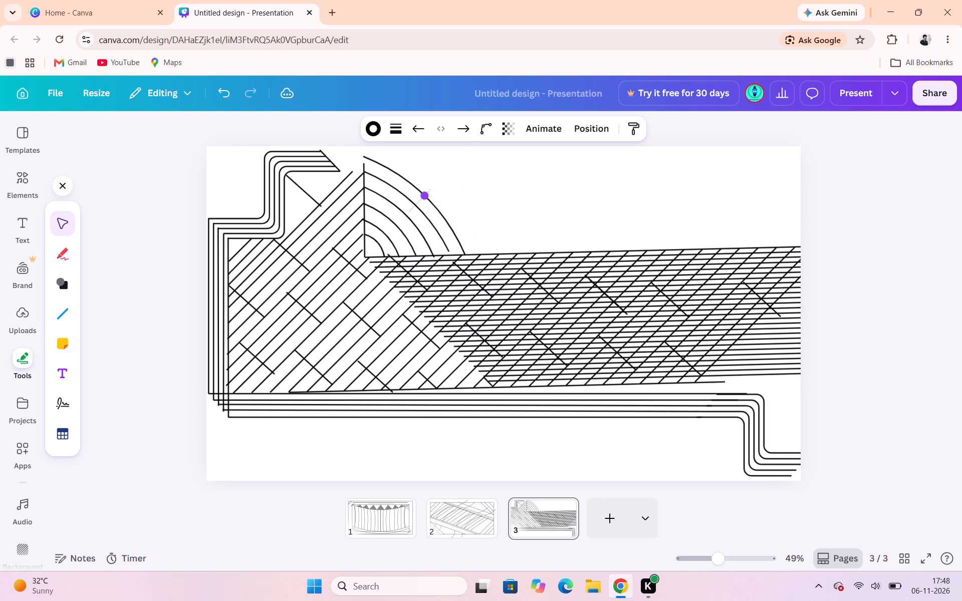
drag(425, 196, 426, 197)
click(454, 193)
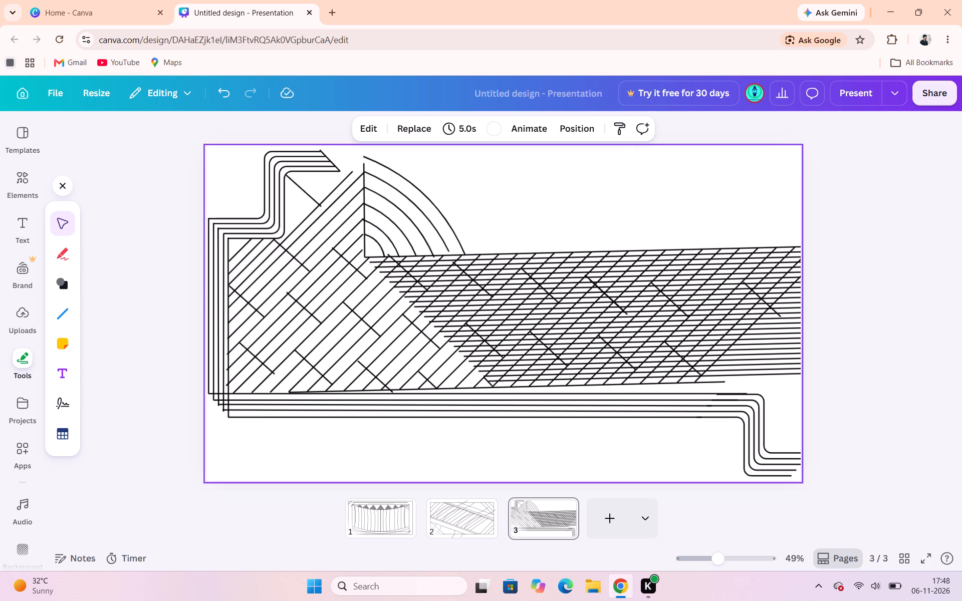
Extend the fifth arc's lower end to the upper boundary line, making it about 383 long at about 45°.
click(445, 248)
click(447, 251)
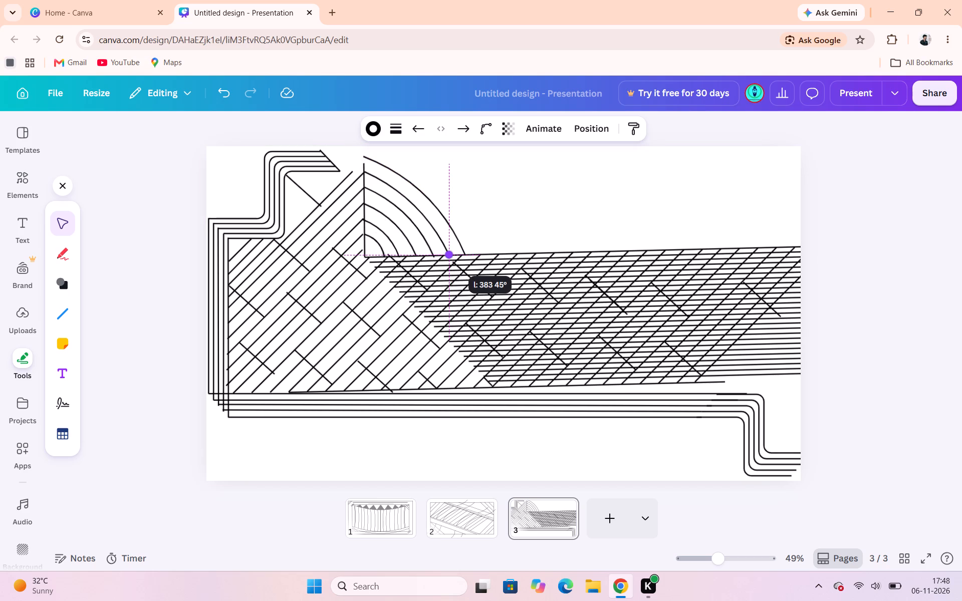
click(520, 223)
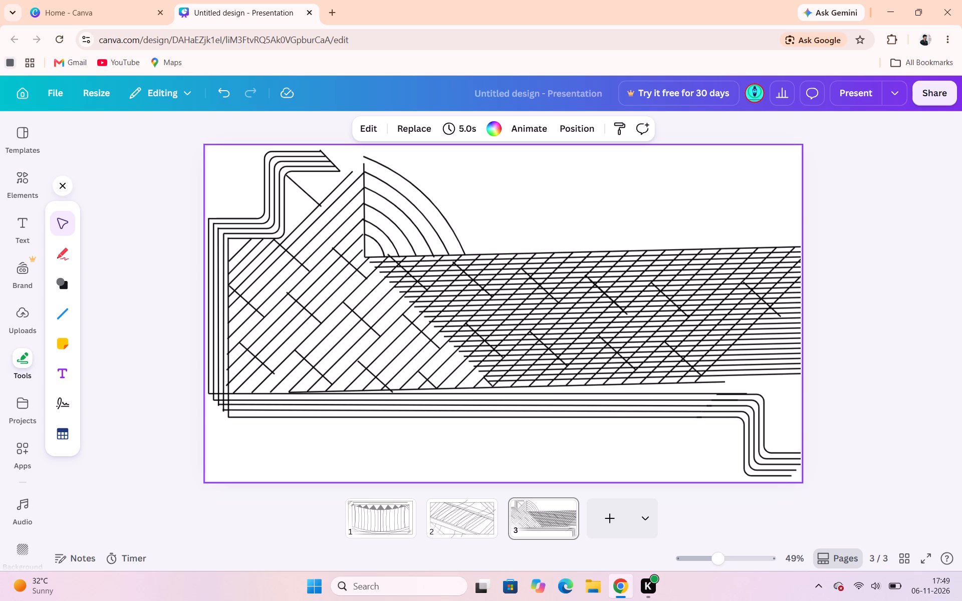
Fine-tune the sixth arc's bulge so its curve runs evenly outside the fifth arc.
click(410, 182)
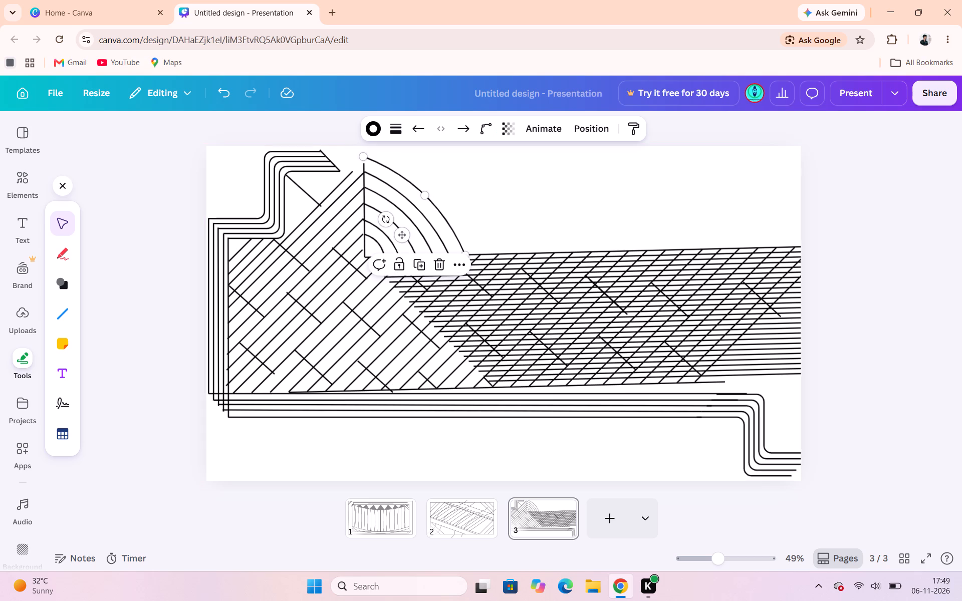
drag(422, 198, 425, 199)
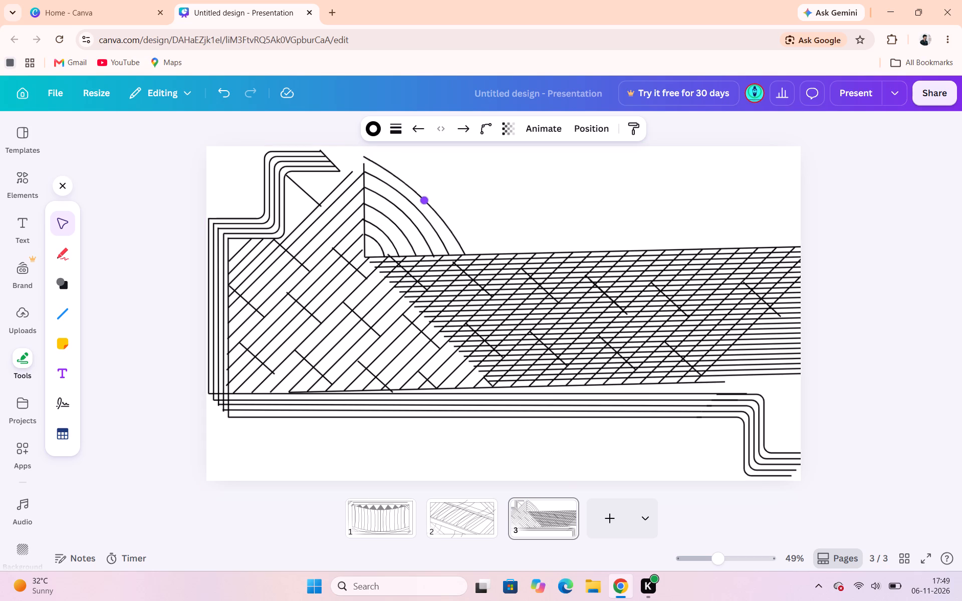
drag(425, 199, 426, 199)
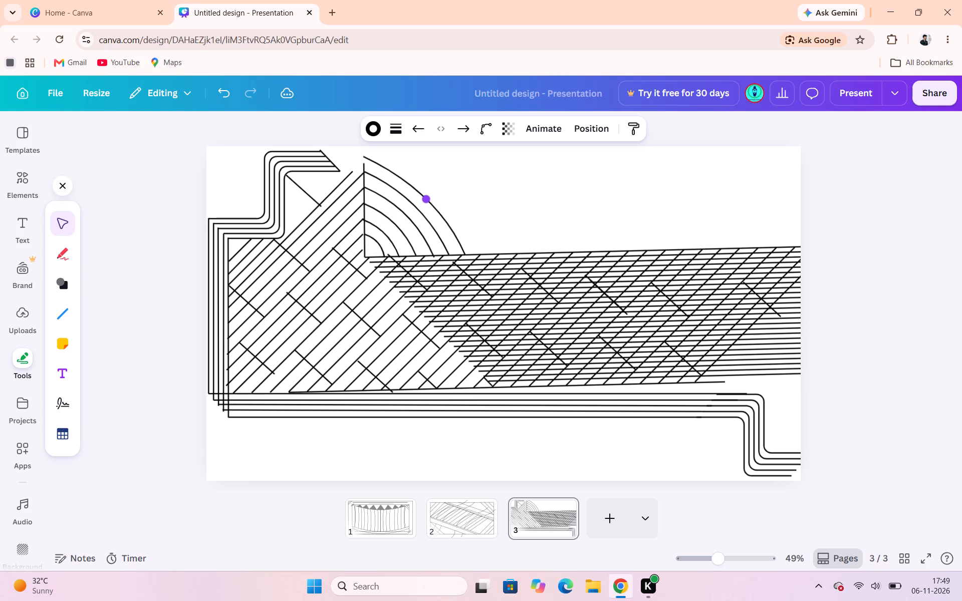
drag(426, 199, 427, 197)
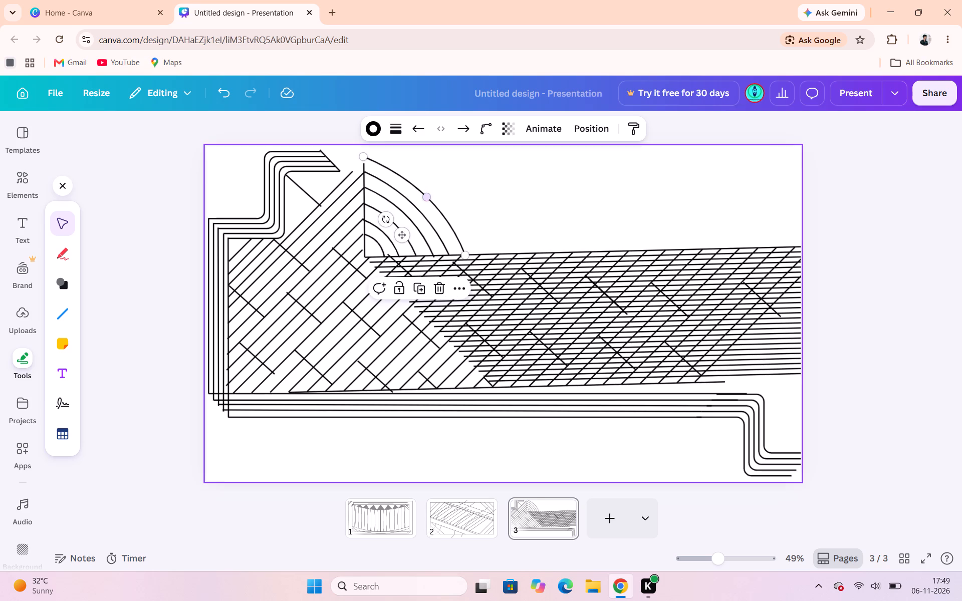
click(462, 187)
Extend the vertical line at the inner corner upward to meet the sixth arc's upper end.
click(367, 162)
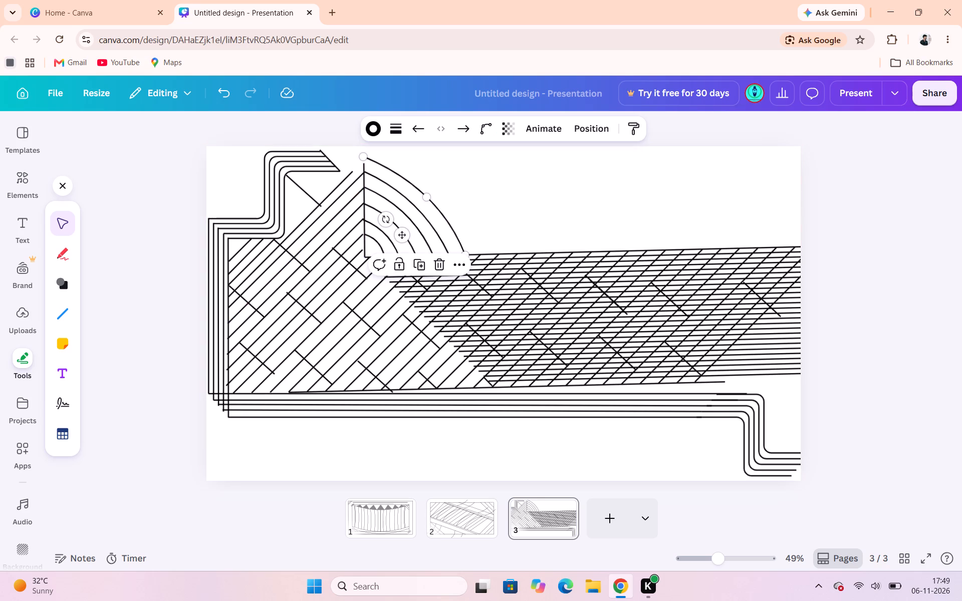
click(364, 165)
click(365, 167)
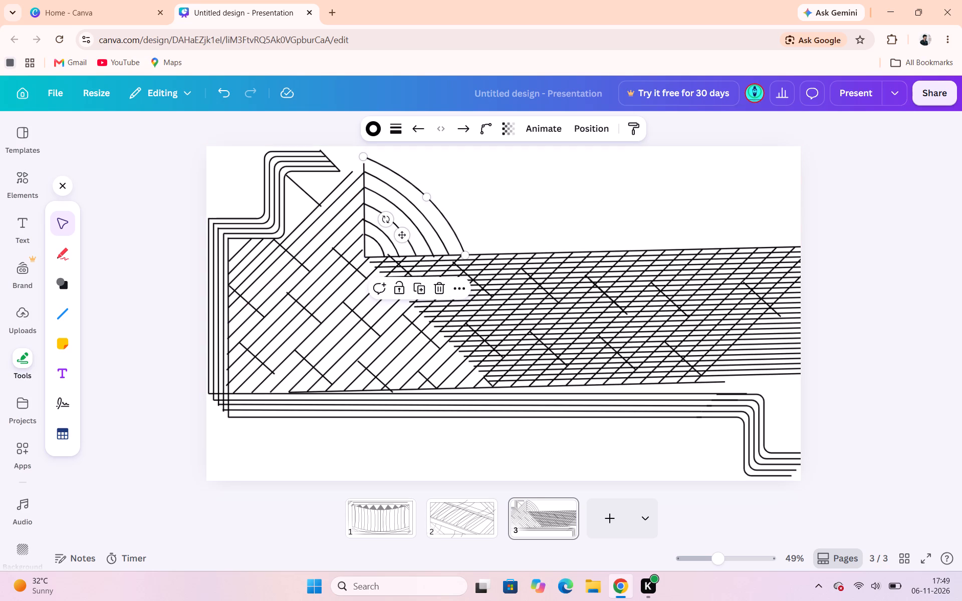
click(363, 167)
double_click(363, 167)
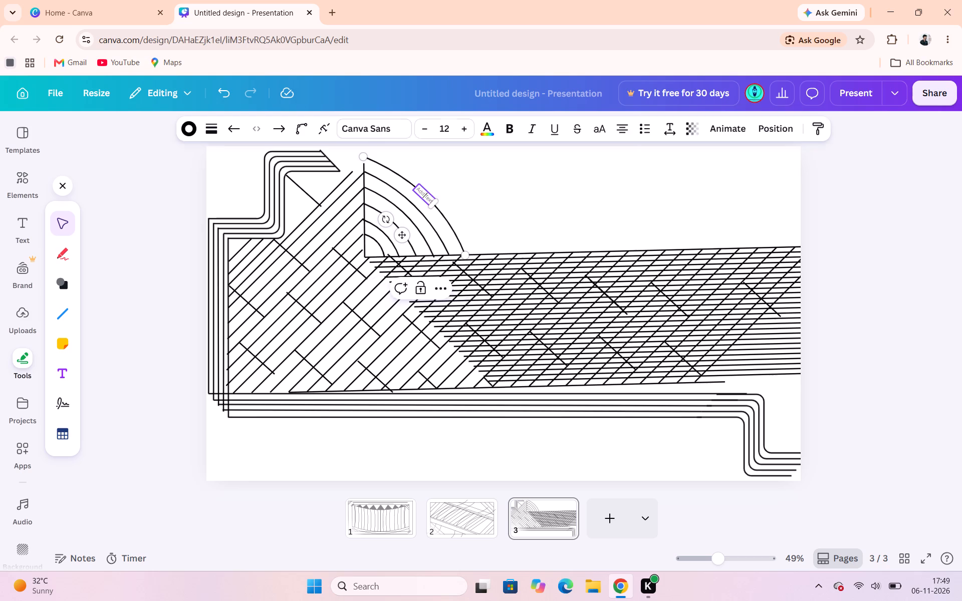
click(366, 165)
click(358, 164)
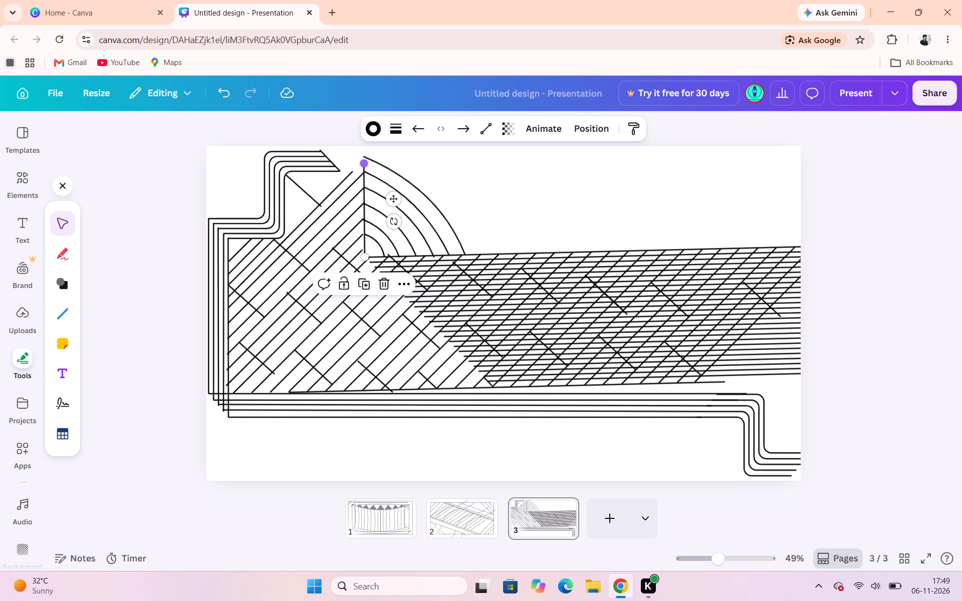
drag(362, 160, 363, 150)
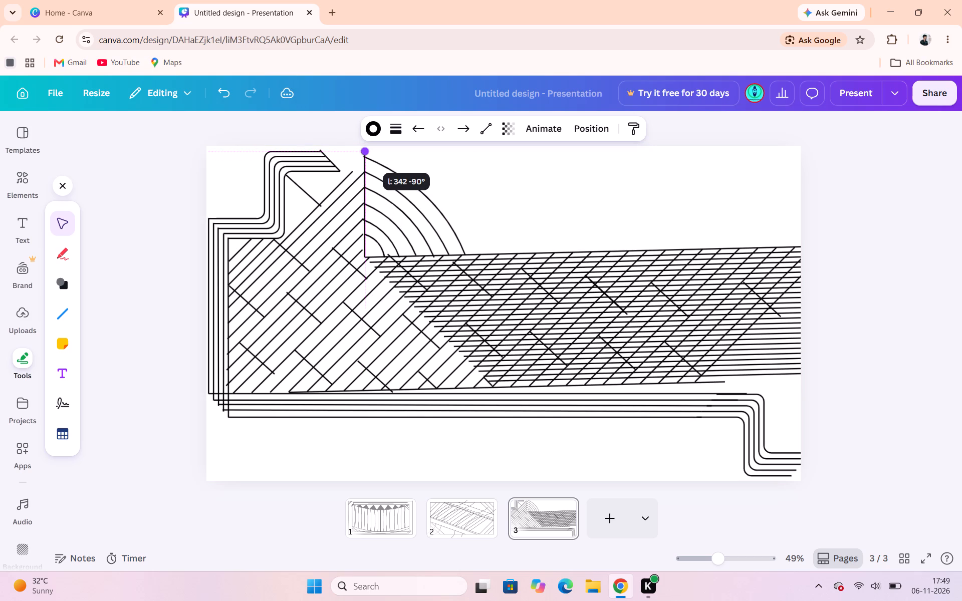
drag(363, 150, 363, 156)
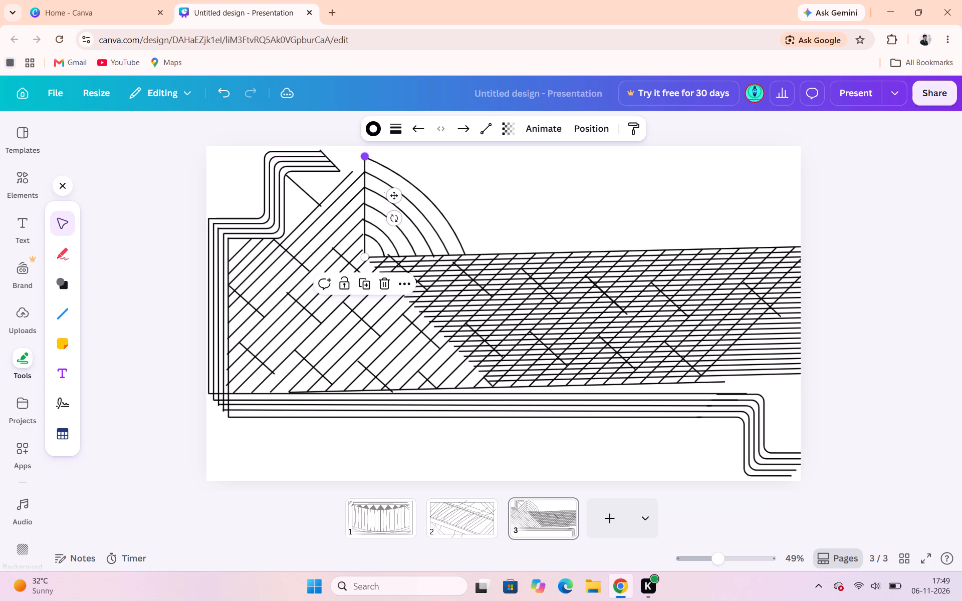
click(461, 170)
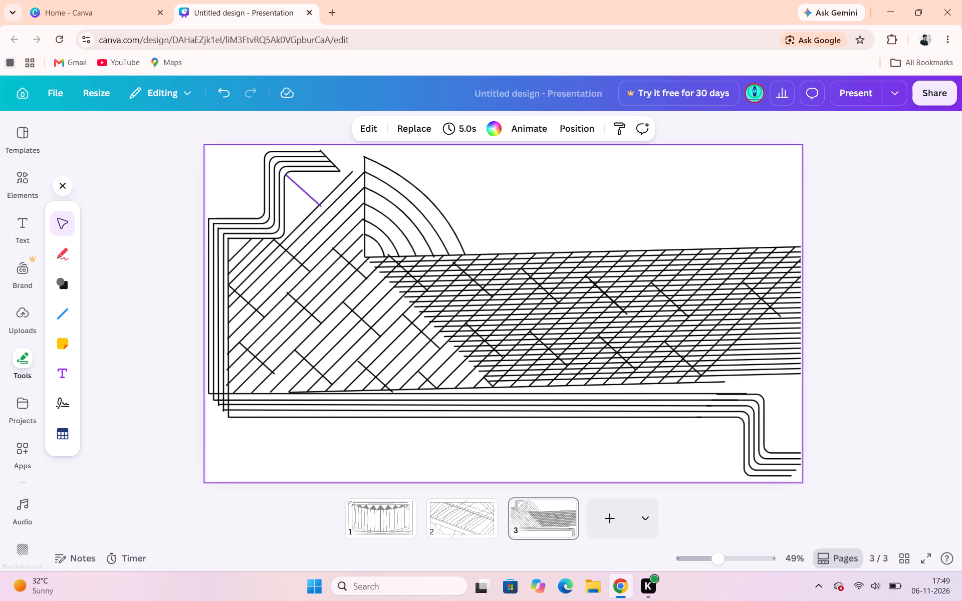
Duplicate the short crossing diagonal beside the upper elbow lines and move the copy into the blank area outside the arc fan.
click(307, 195)
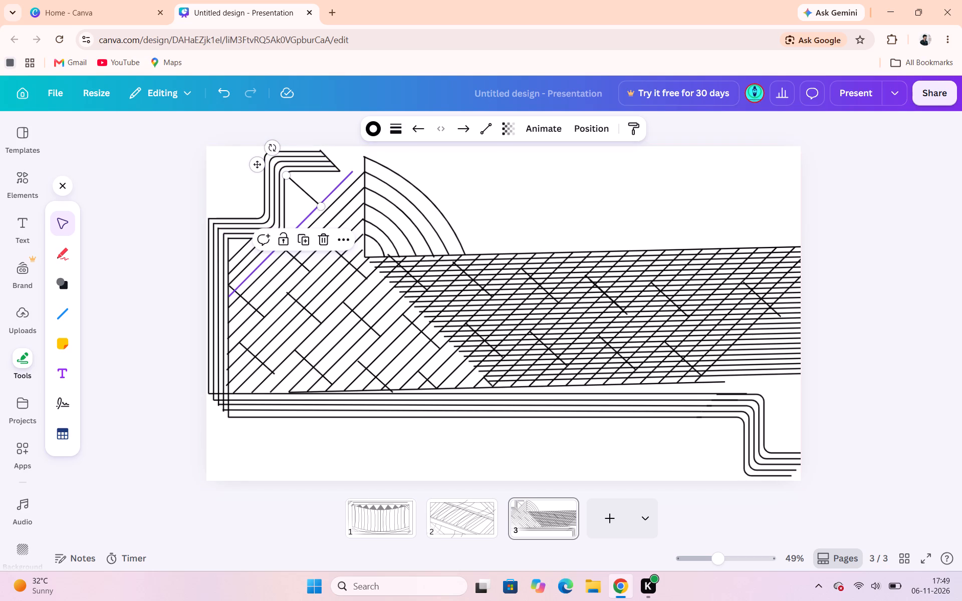
click(307, 239)
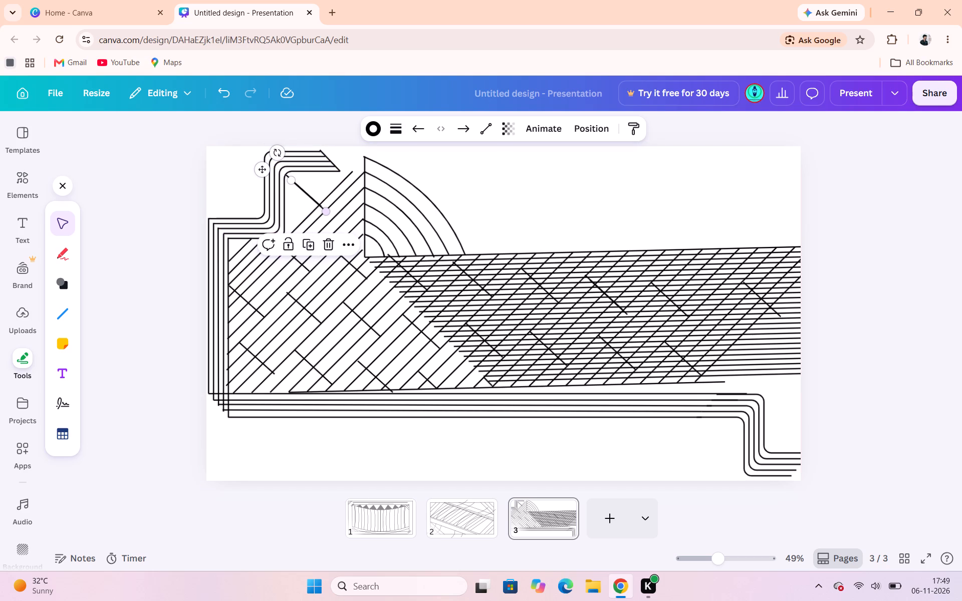
drag(302, 207, 296, 212)
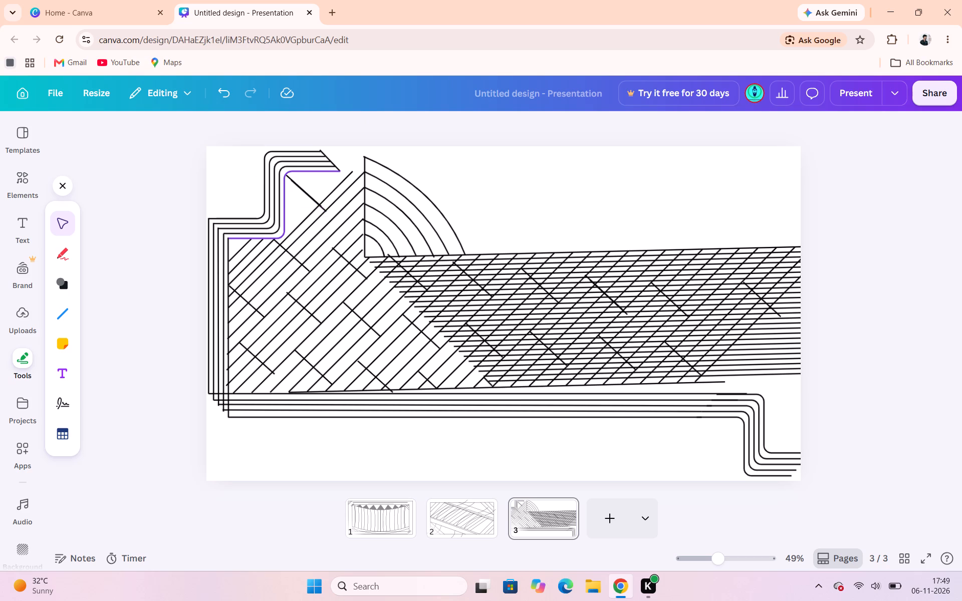
click(294, 199)
click(303, 199)
drag(303, 199, 294, 206)
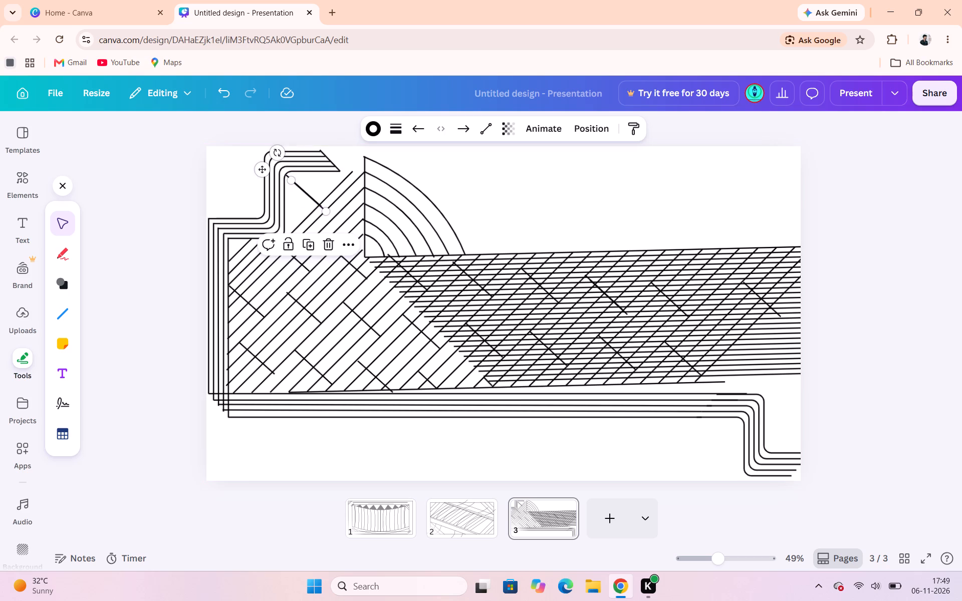
drag(294, 206, 333, 191)
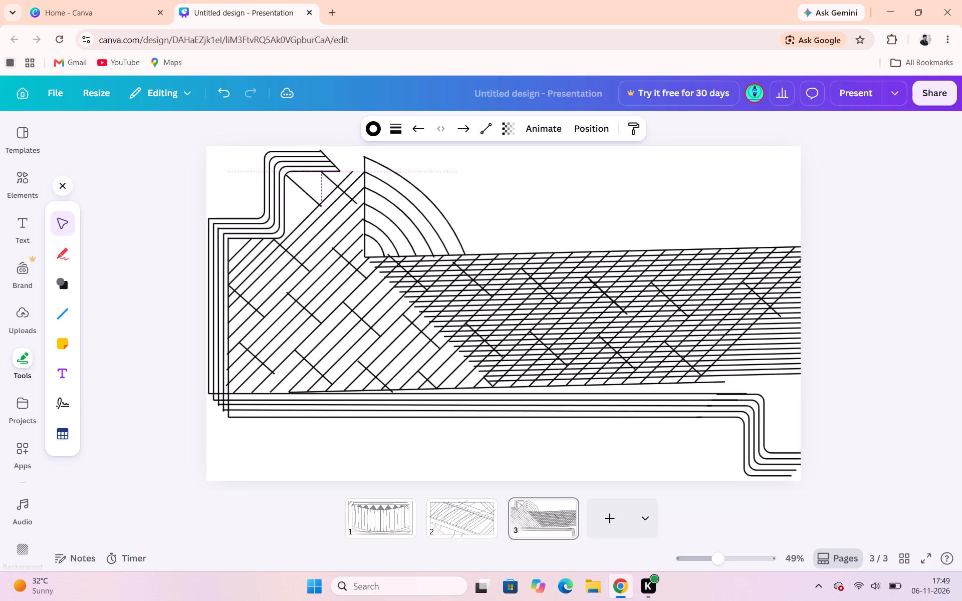
drag(333, 191, 450, 172)
drag(450, 172, 467, 175)
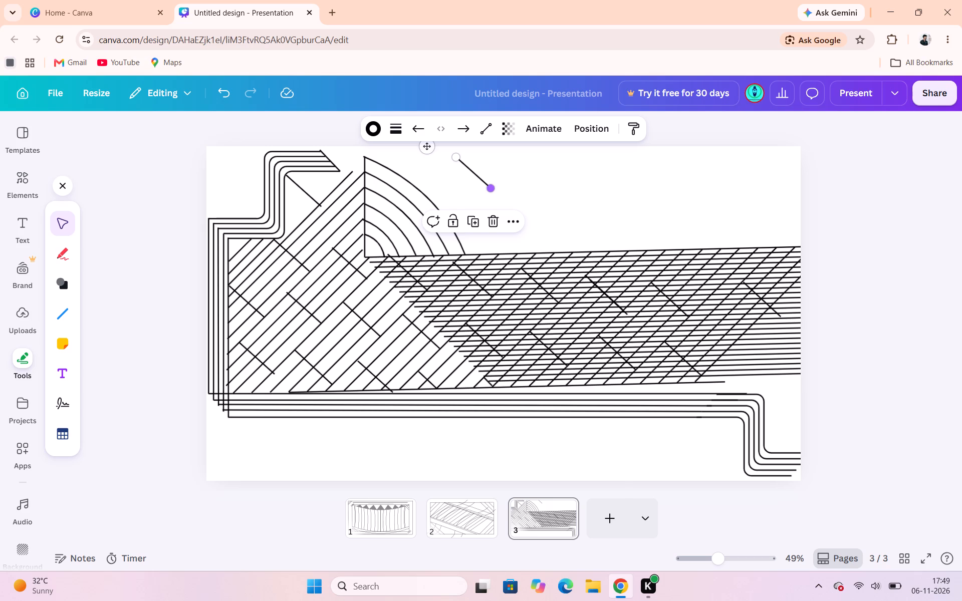
Shorten the copied diagonal to about 74 long at about 39°.
drag(491, 184, 473, 167)
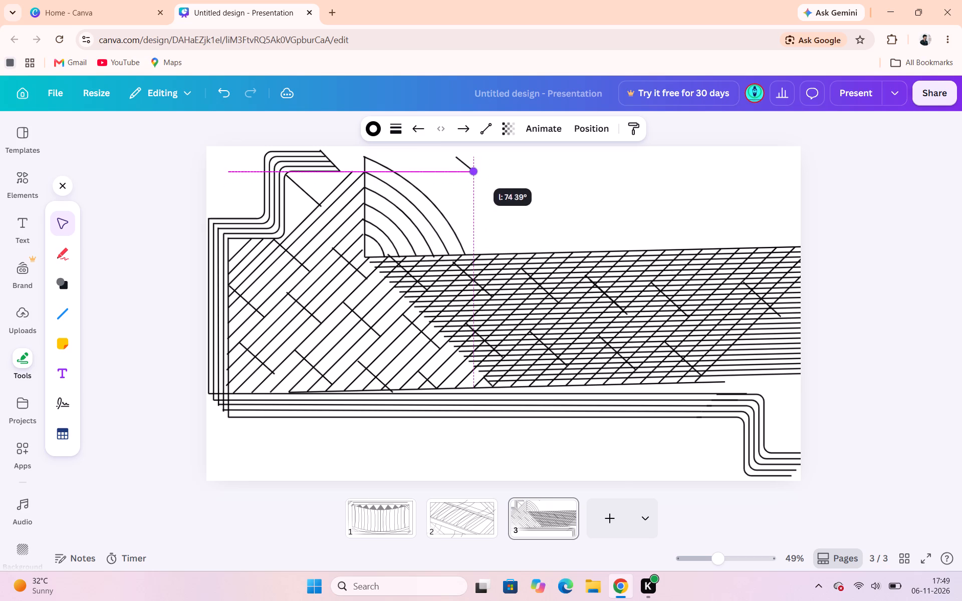
drag(473, 167, 473, 166)
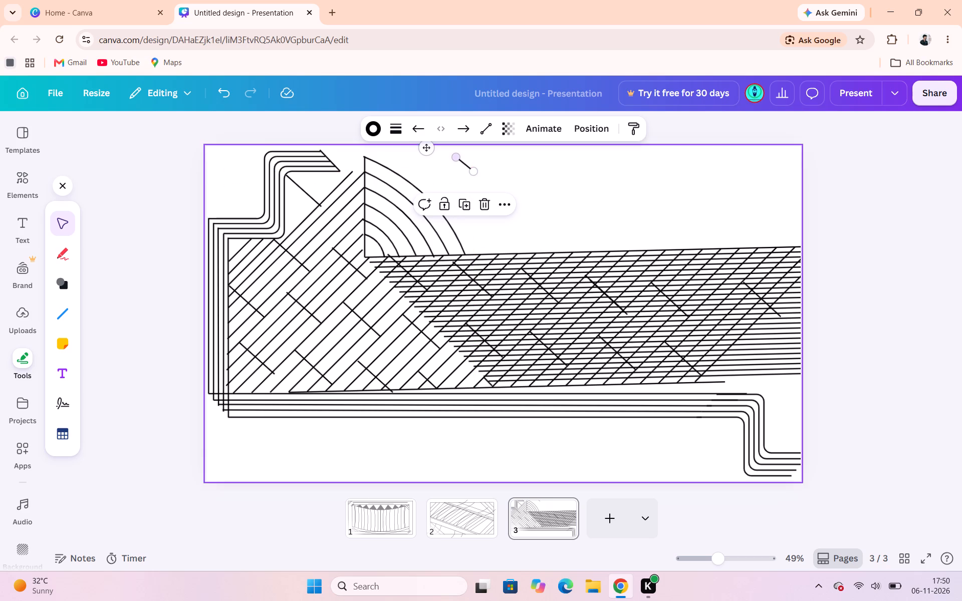
Move the shortened diagonal into the gap between the innermost upper elbow line's end and the outermost long diagonal.
drag(423, 152, 257, 198)
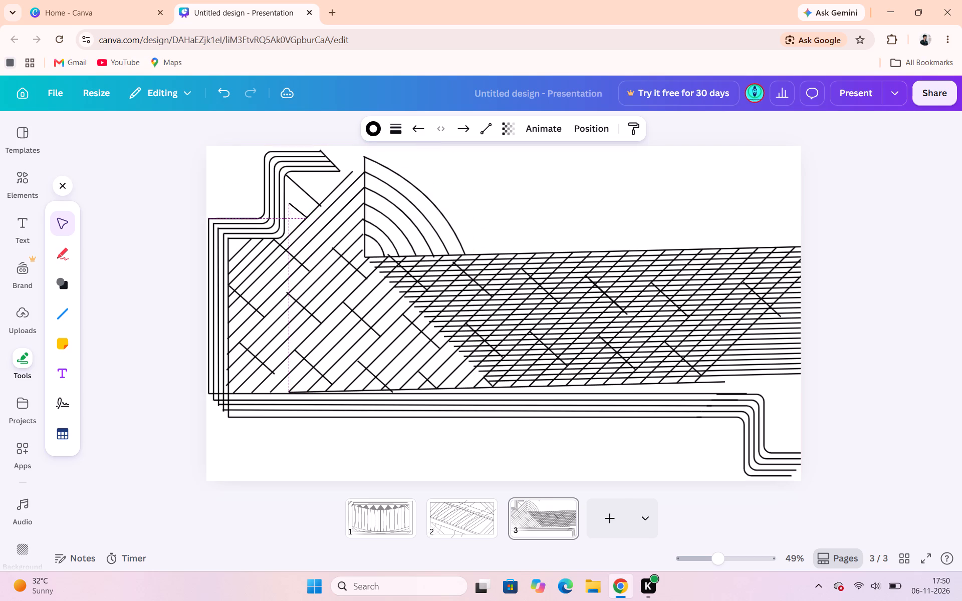
drag(257, 198, 254, 202)
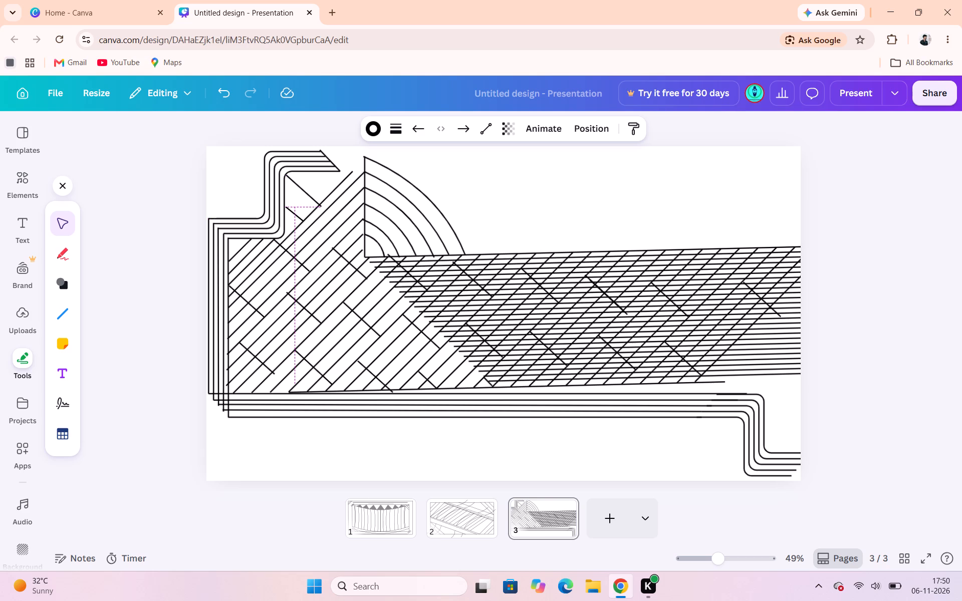
drag(254, 202, 253, 203)
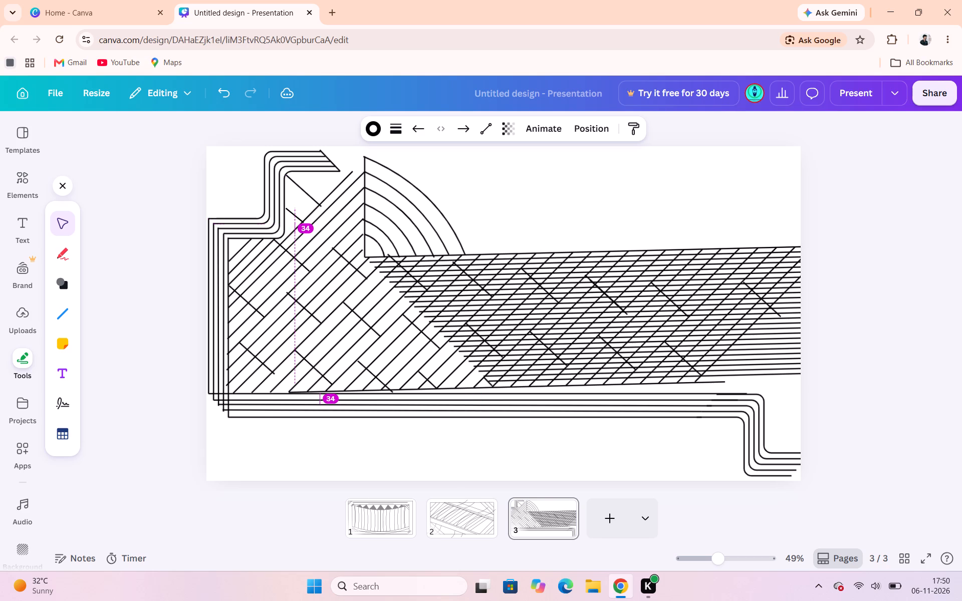
drag(253, 203, 253, 204)
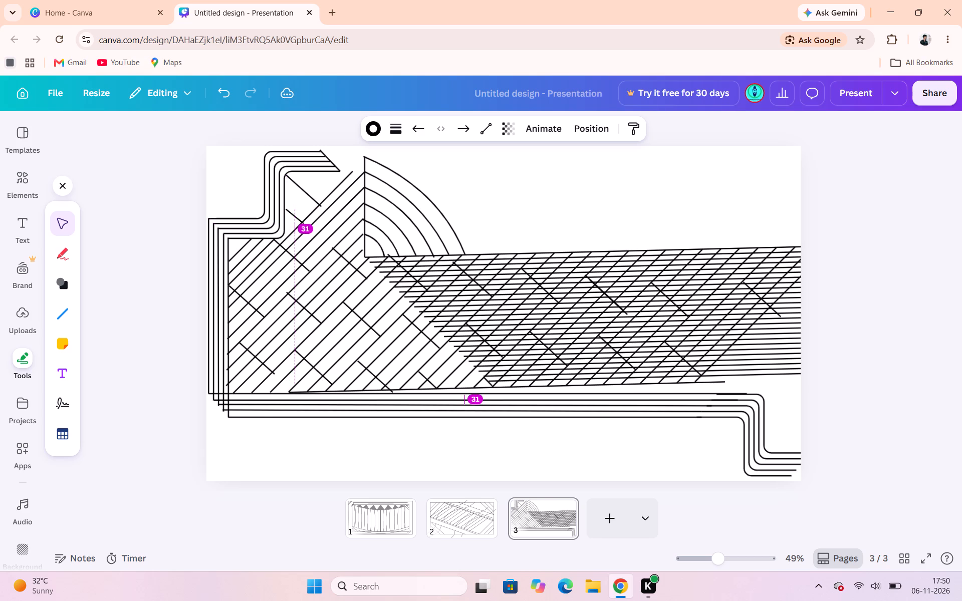
drag(253, 204, 233, 213)
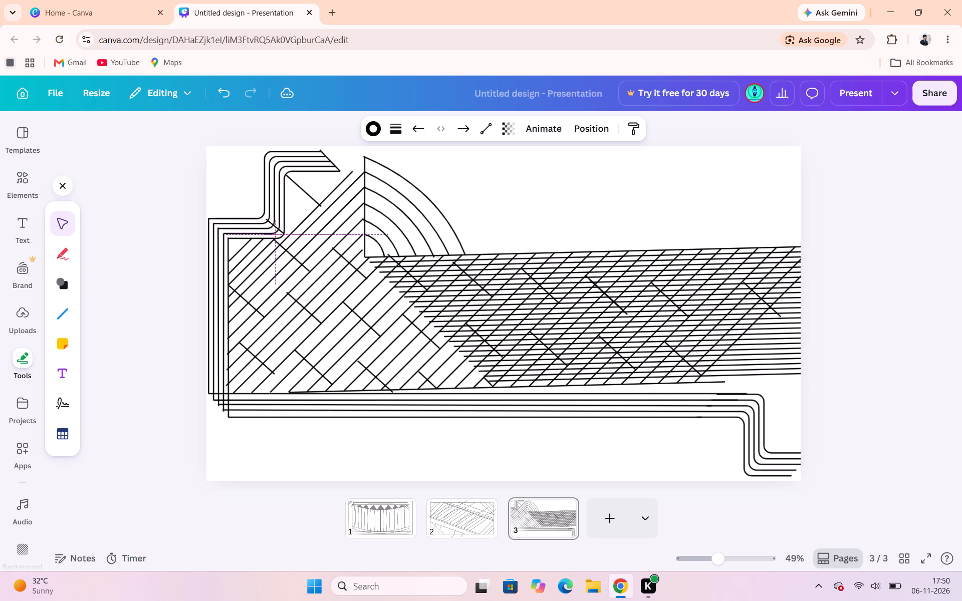
drag(233, 213, 285, 167)
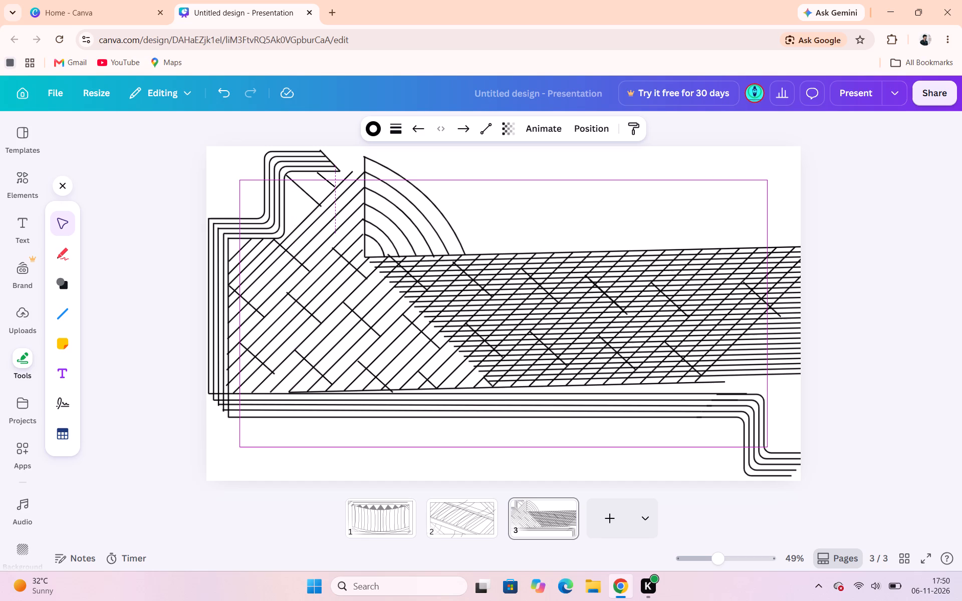
drag(285, 167, 289, 167)
click(494, 180)
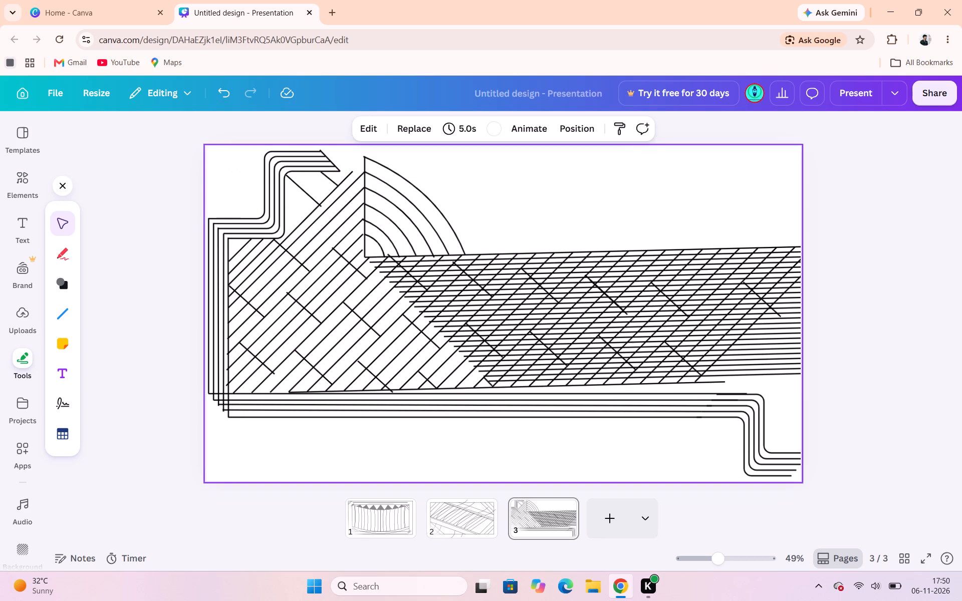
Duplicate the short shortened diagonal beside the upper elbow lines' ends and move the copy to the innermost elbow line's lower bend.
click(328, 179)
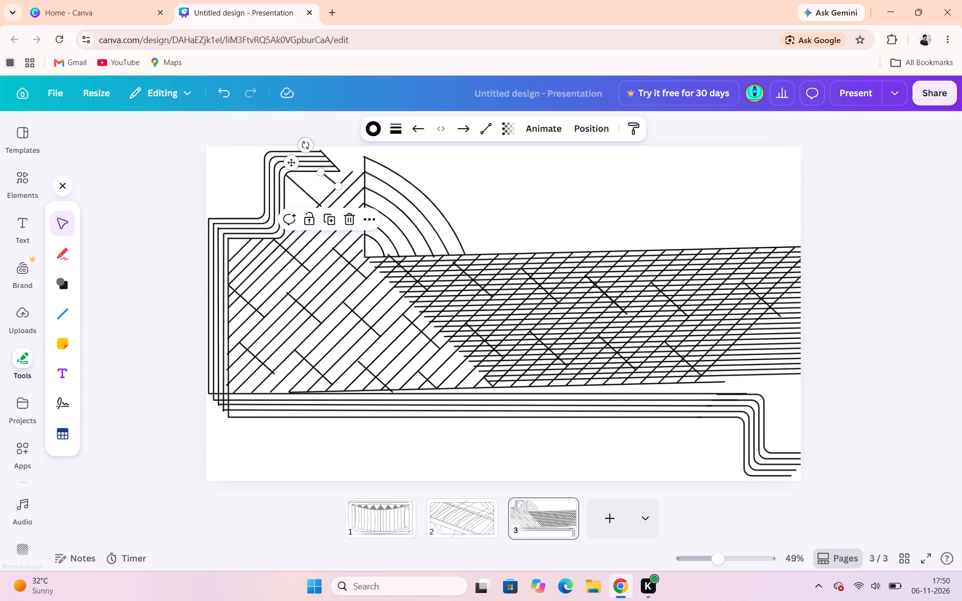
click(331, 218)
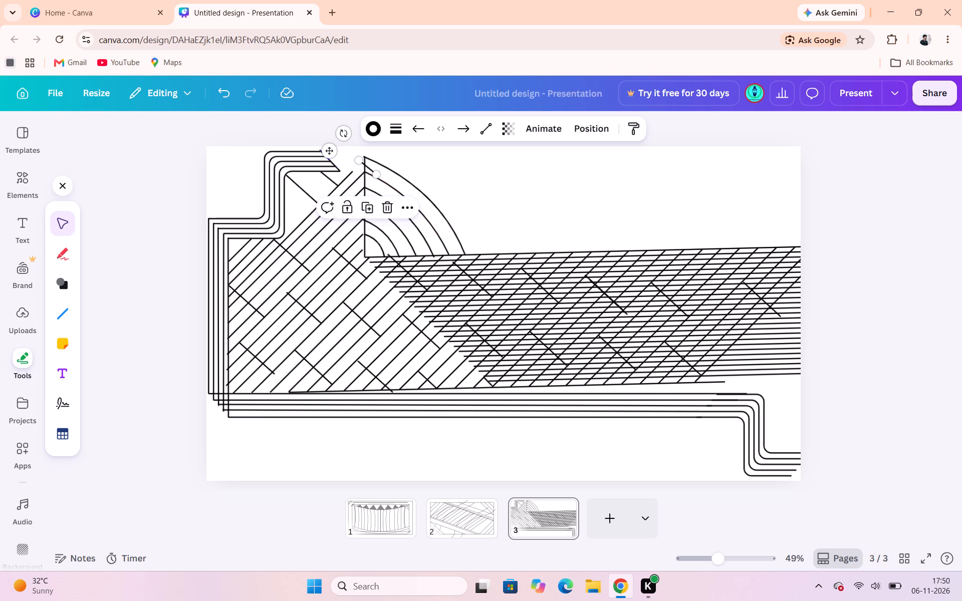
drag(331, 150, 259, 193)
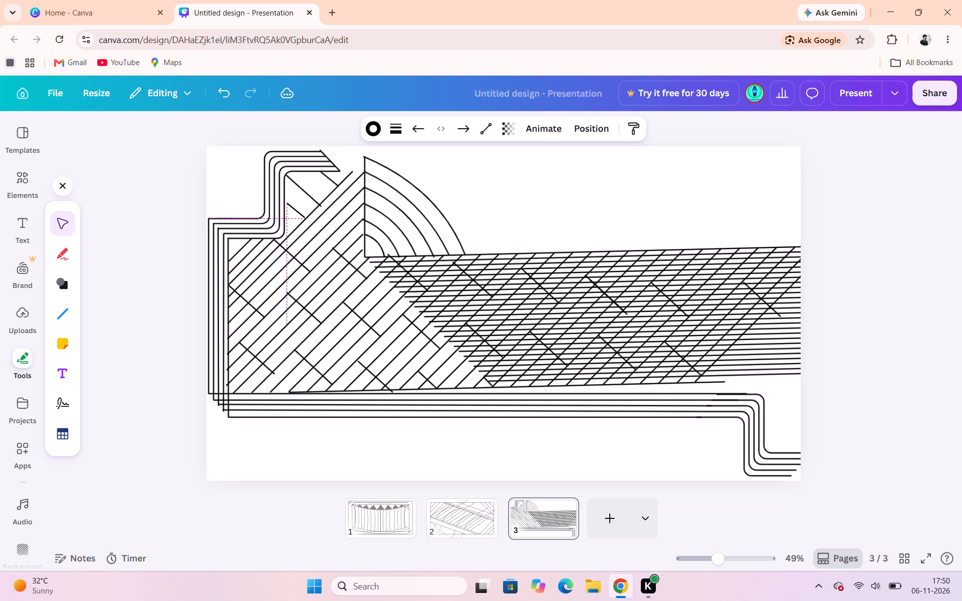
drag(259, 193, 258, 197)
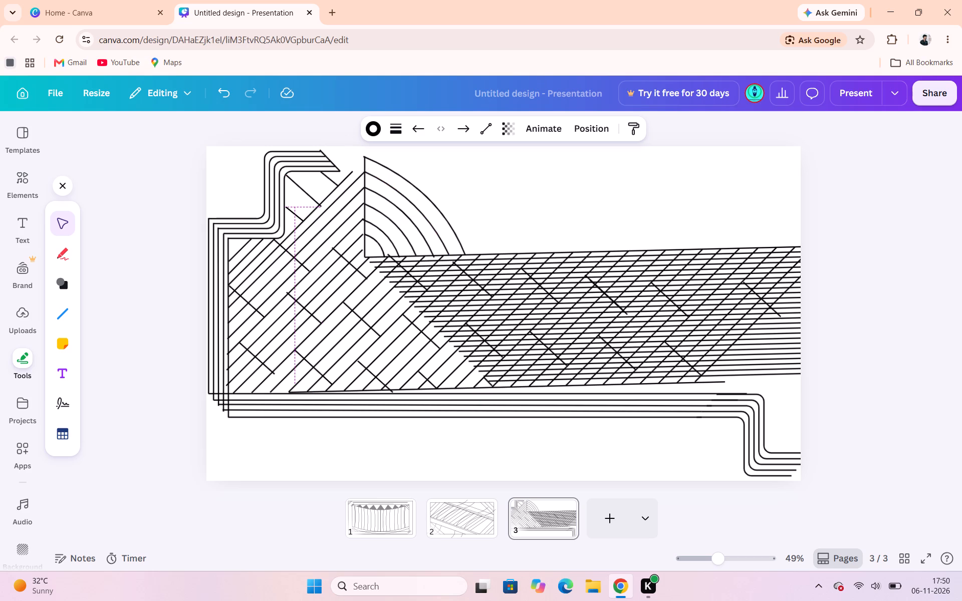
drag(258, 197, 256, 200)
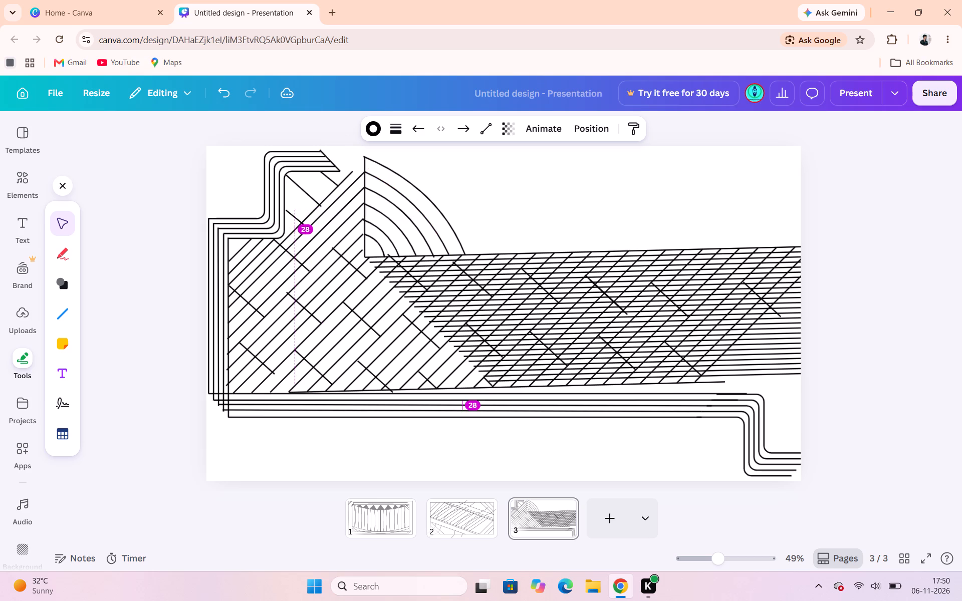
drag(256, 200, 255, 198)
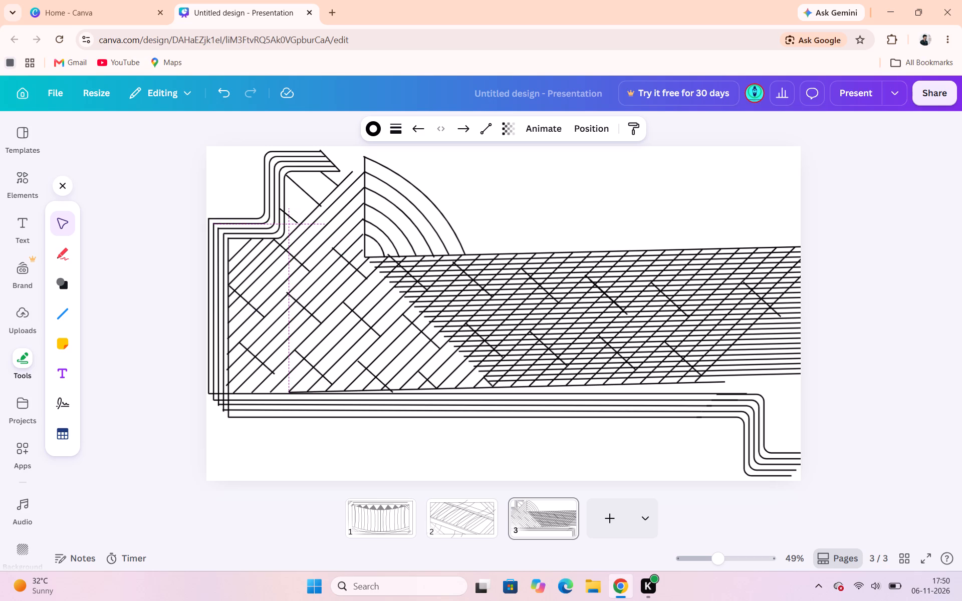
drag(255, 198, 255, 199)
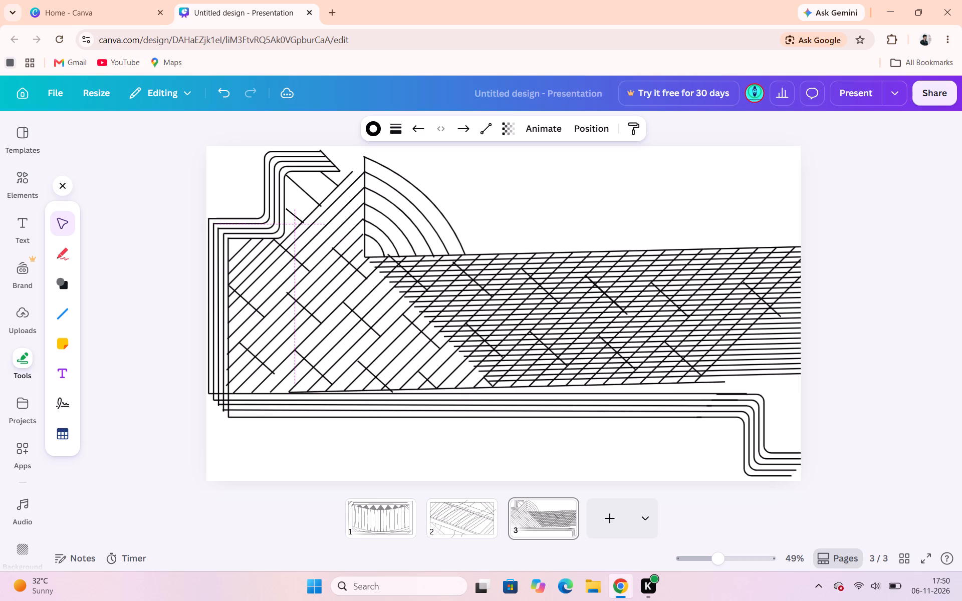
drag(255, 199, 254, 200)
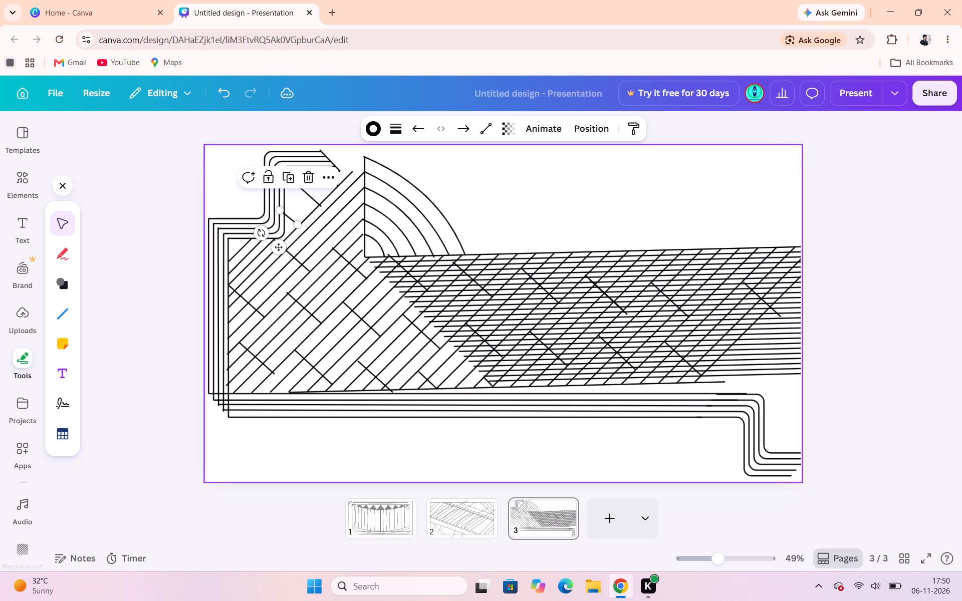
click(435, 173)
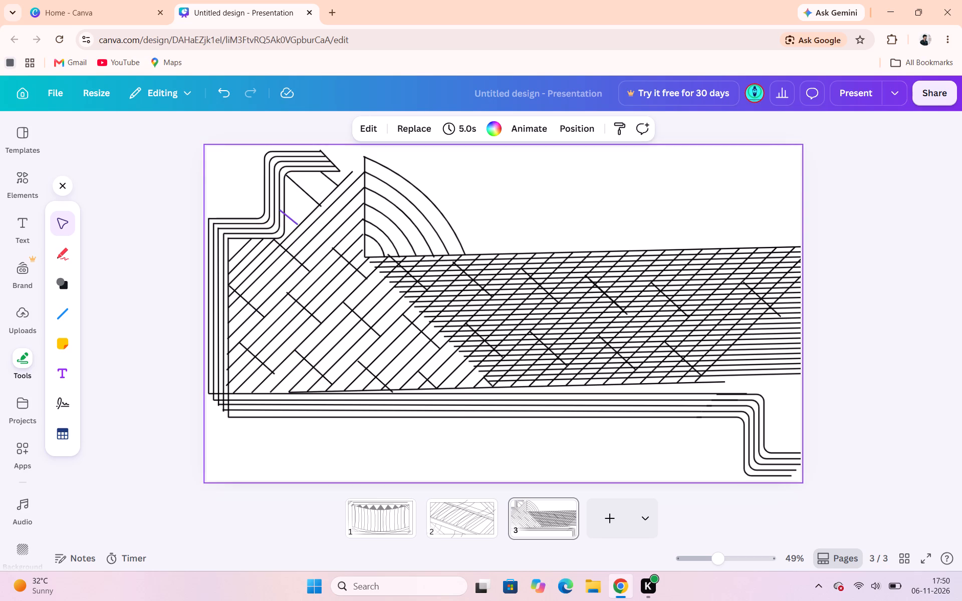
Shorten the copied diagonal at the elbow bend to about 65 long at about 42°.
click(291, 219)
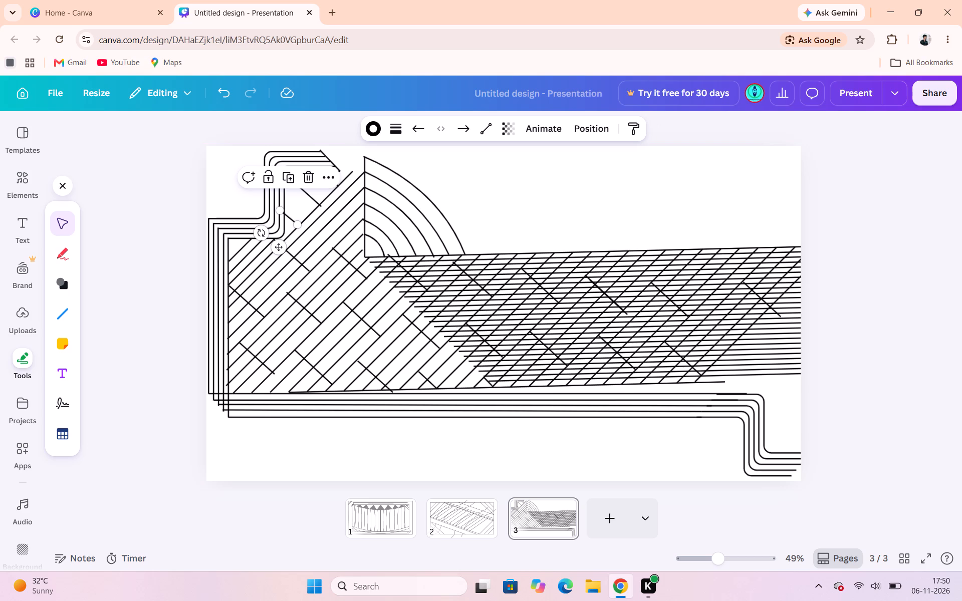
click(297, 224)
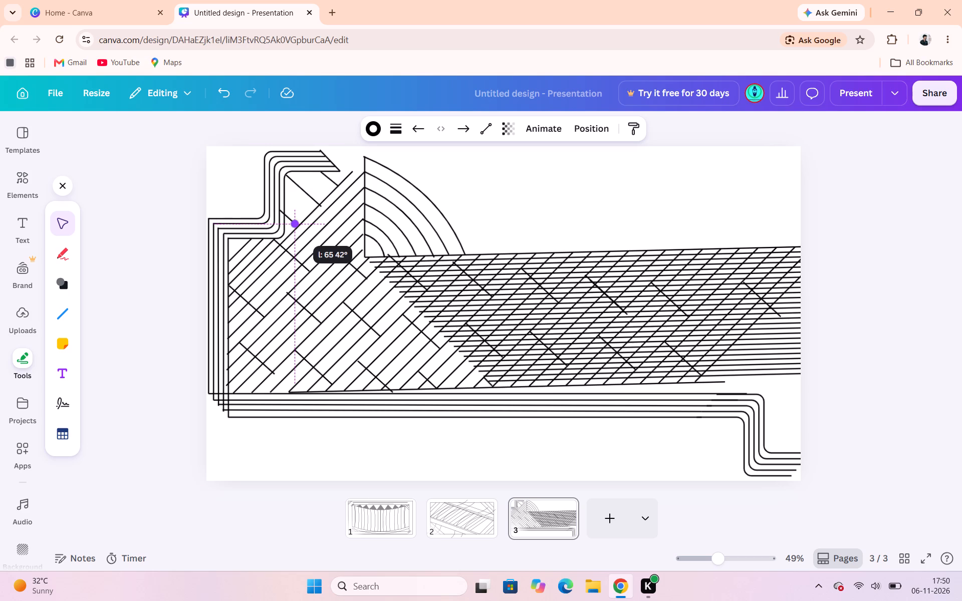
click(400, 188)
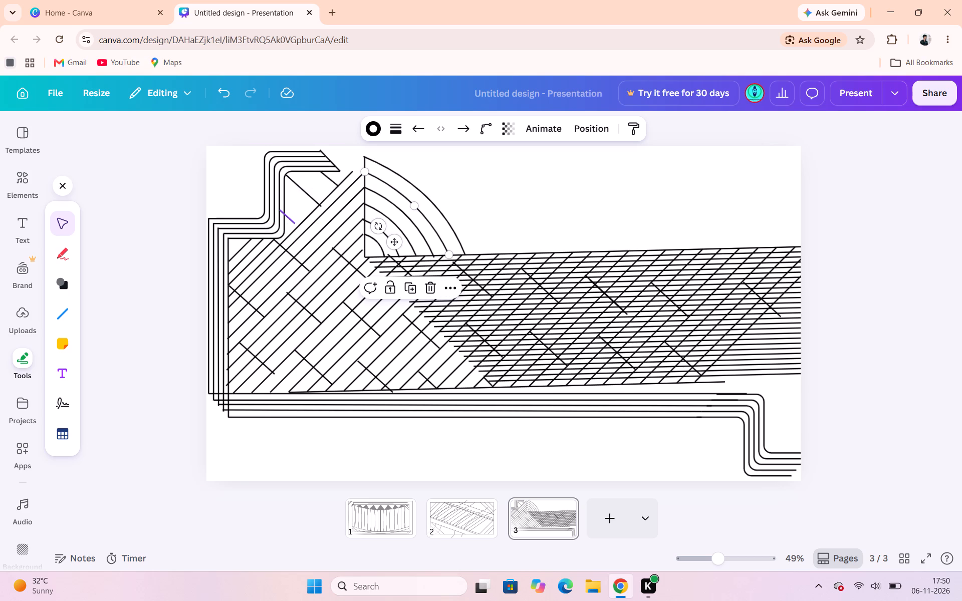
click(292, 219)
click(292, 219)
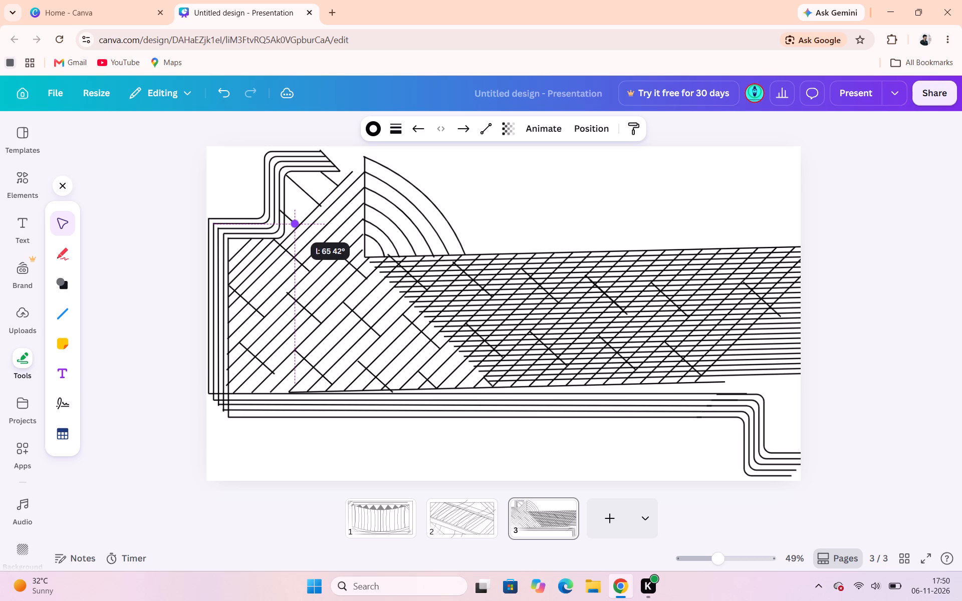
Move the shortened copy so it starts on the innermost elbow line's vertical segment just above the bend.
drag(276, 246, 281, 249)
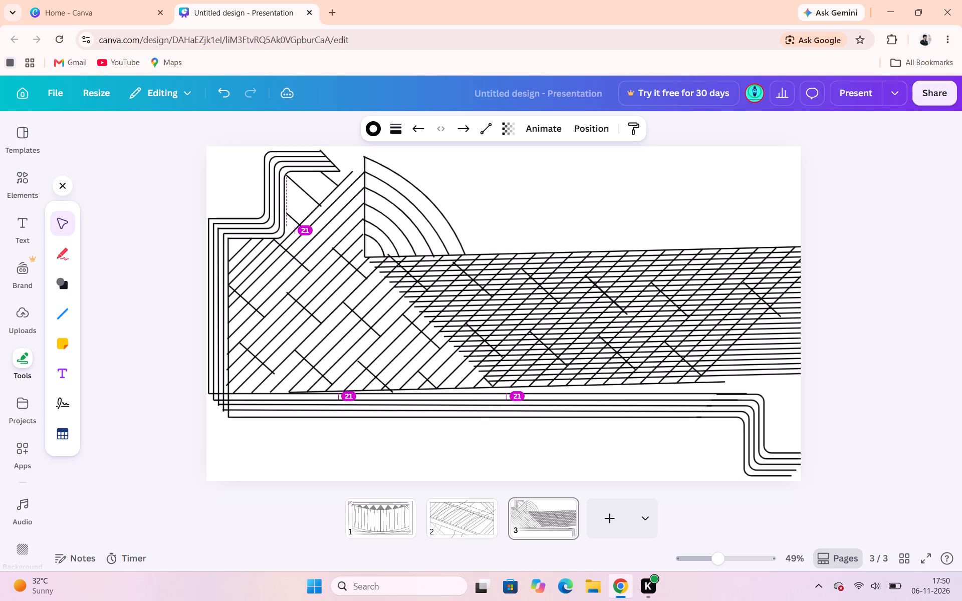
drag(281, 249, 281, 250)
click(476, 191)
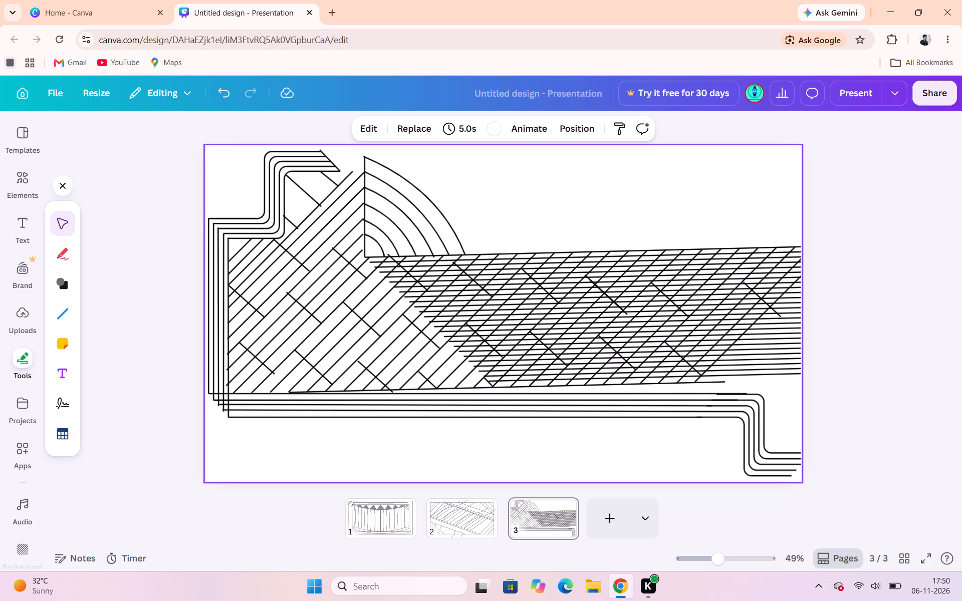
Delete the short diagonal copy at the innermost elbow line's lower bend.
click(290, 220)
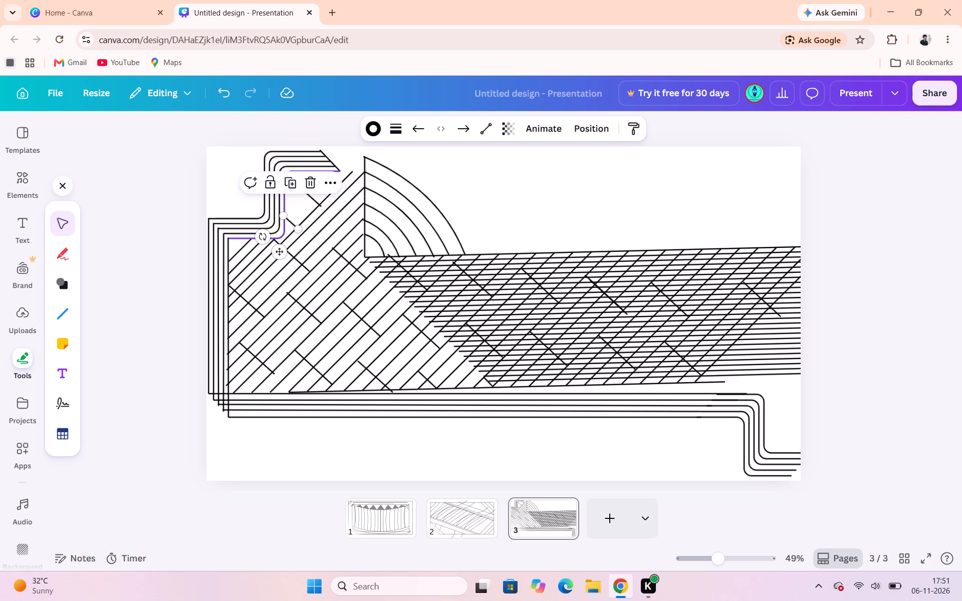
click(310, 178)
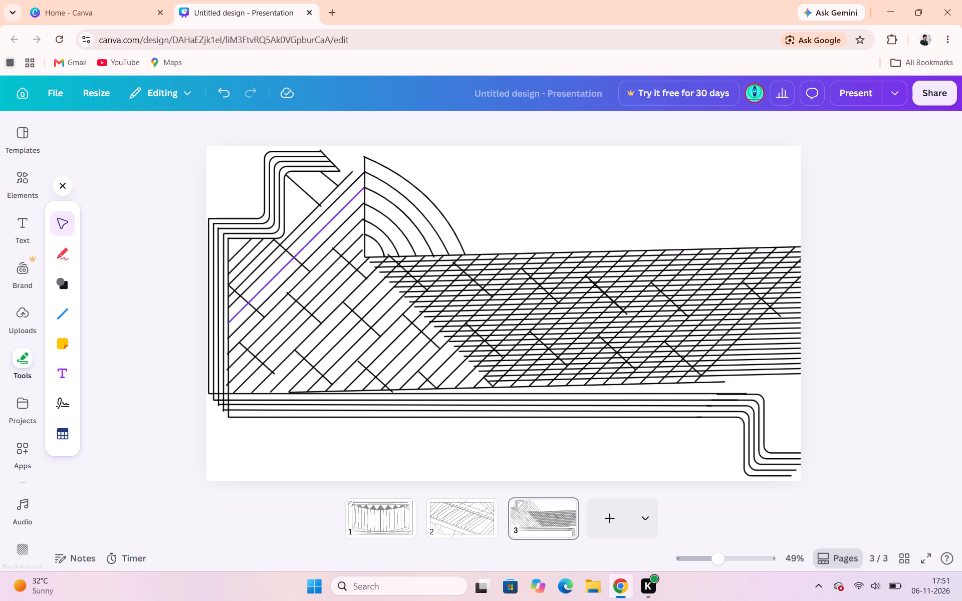
Delete the remaining short diagonal in the gap below the upper elbow lines' ends.
click(333, 181)
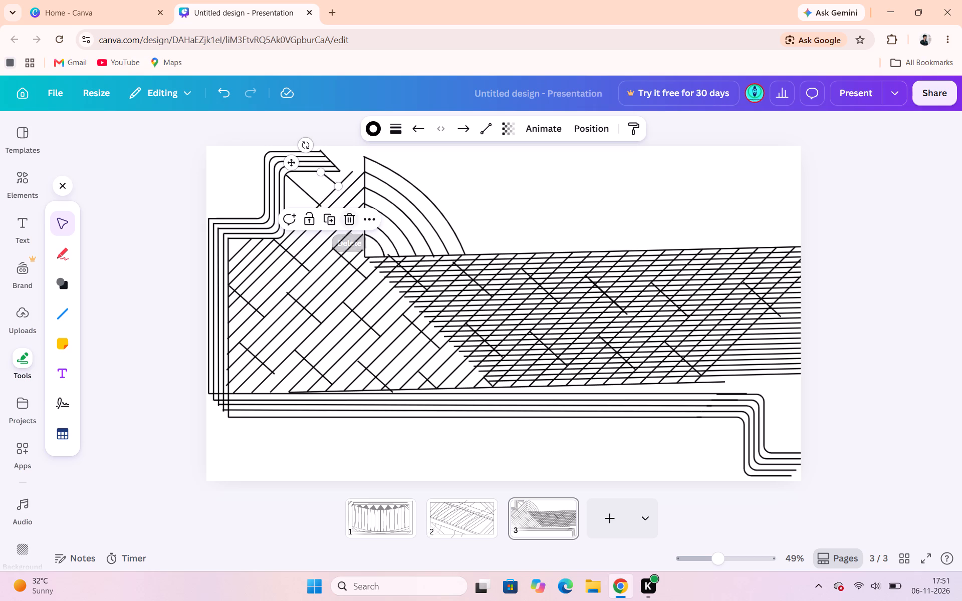
click(356, 216)
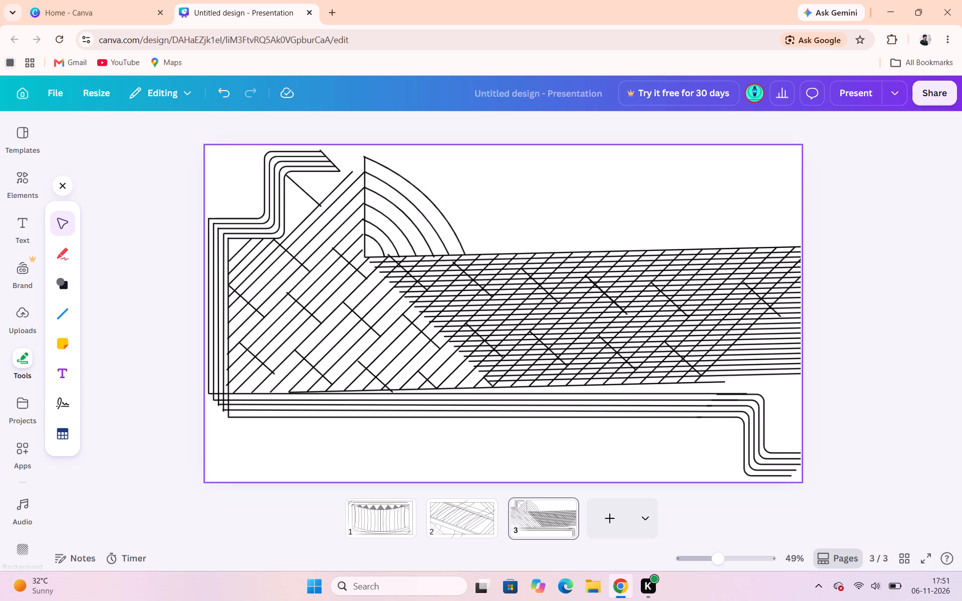
Duplicate the outermost arc of the fan and place the copy just outside it, offset up and away from the inner corner.
click(430, 203)
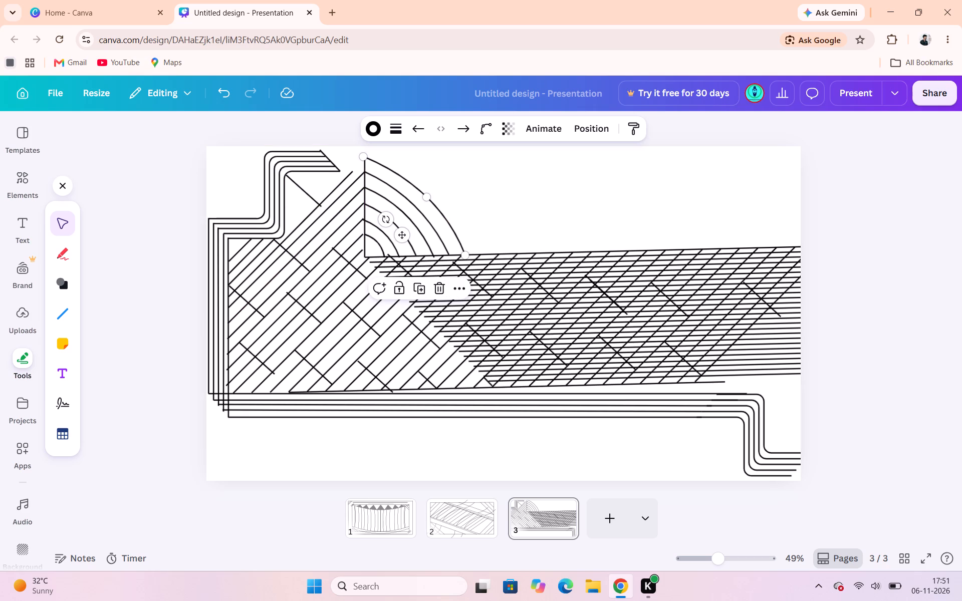
click(481, 186)
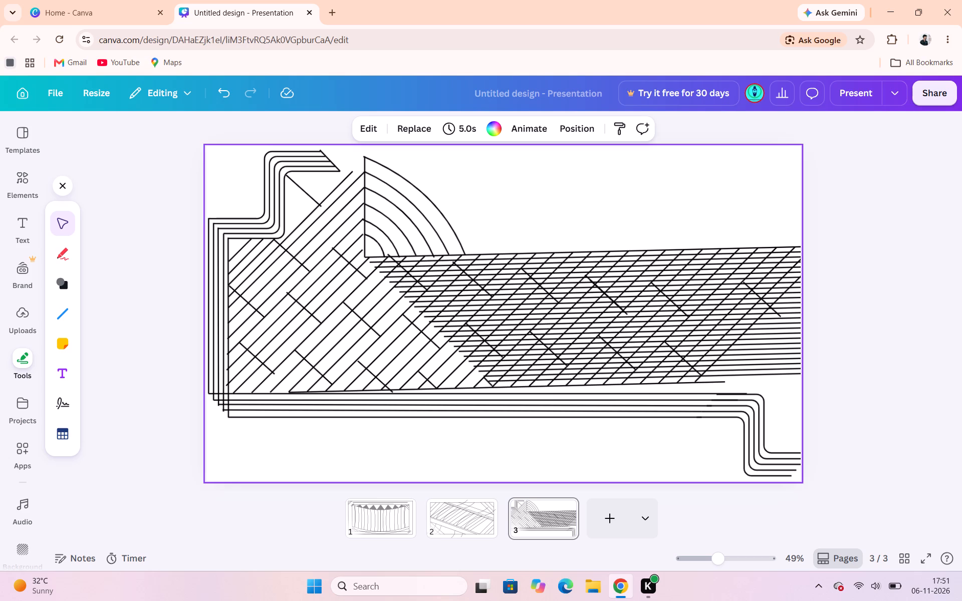
click(431, 201)
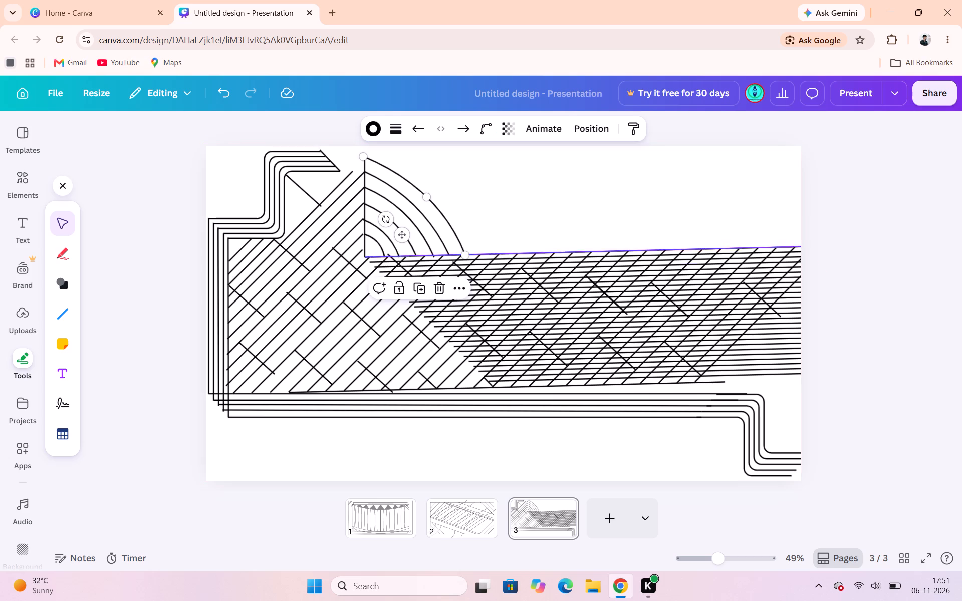
click(424, 293)
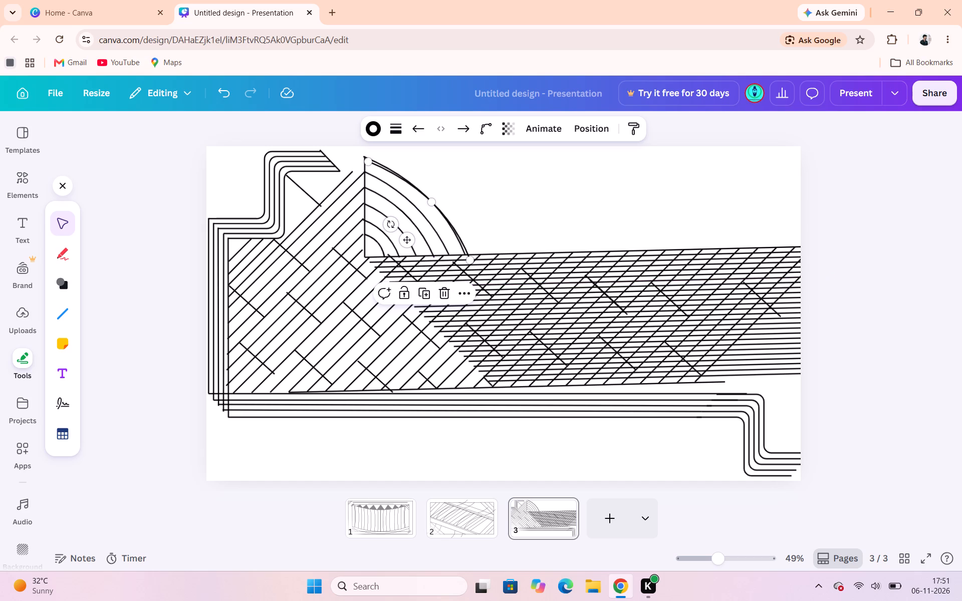
drag(447, 233, 506, 253)
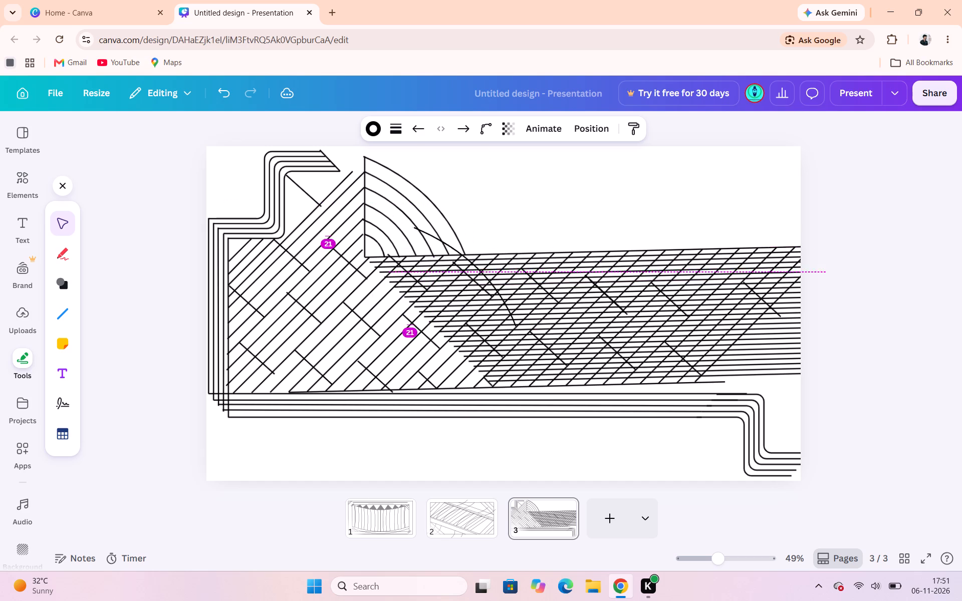
drag(506, 253, 395, 229)
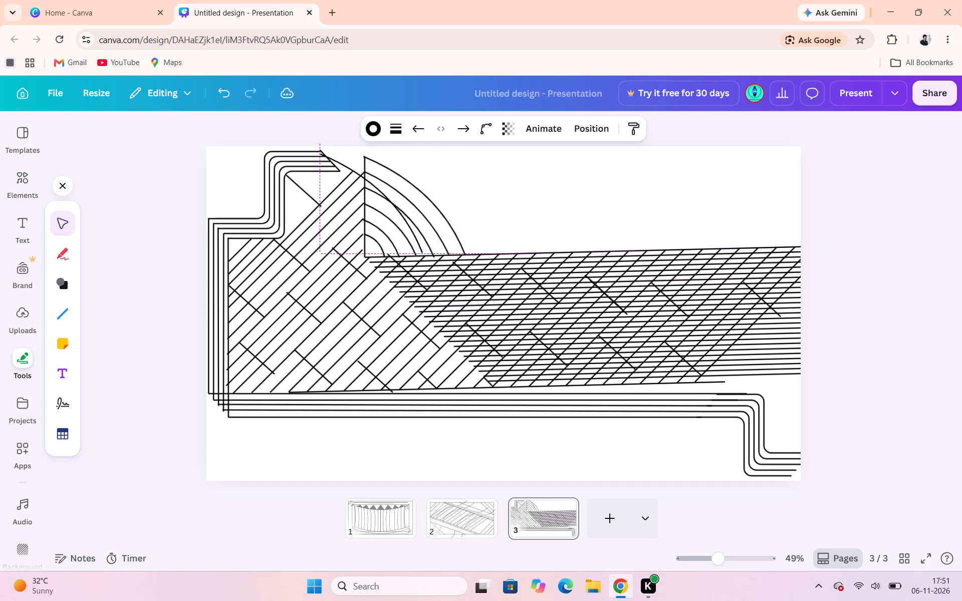
drag(395, 229, 469, 224)
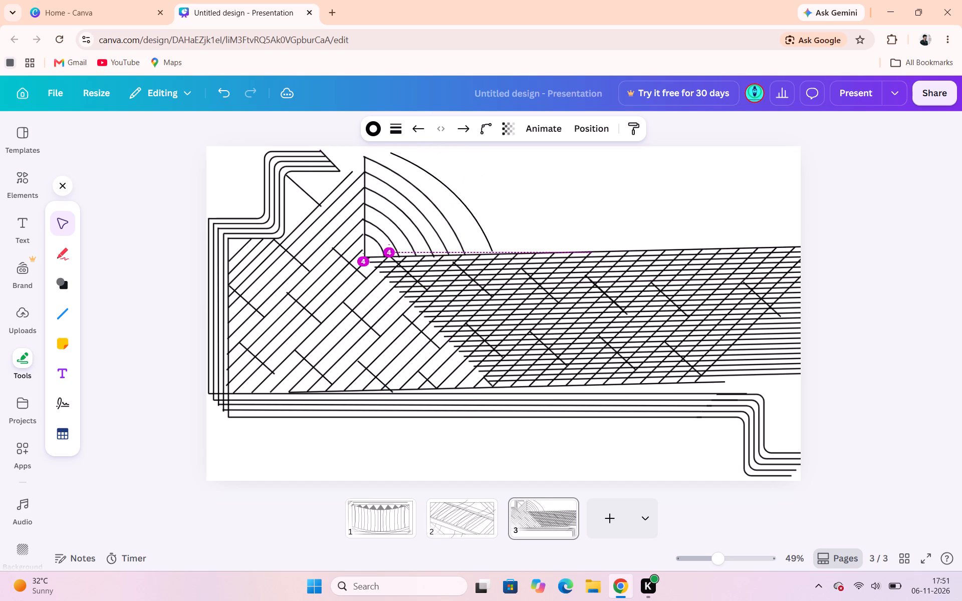
drag(469, 224, 456, 221)
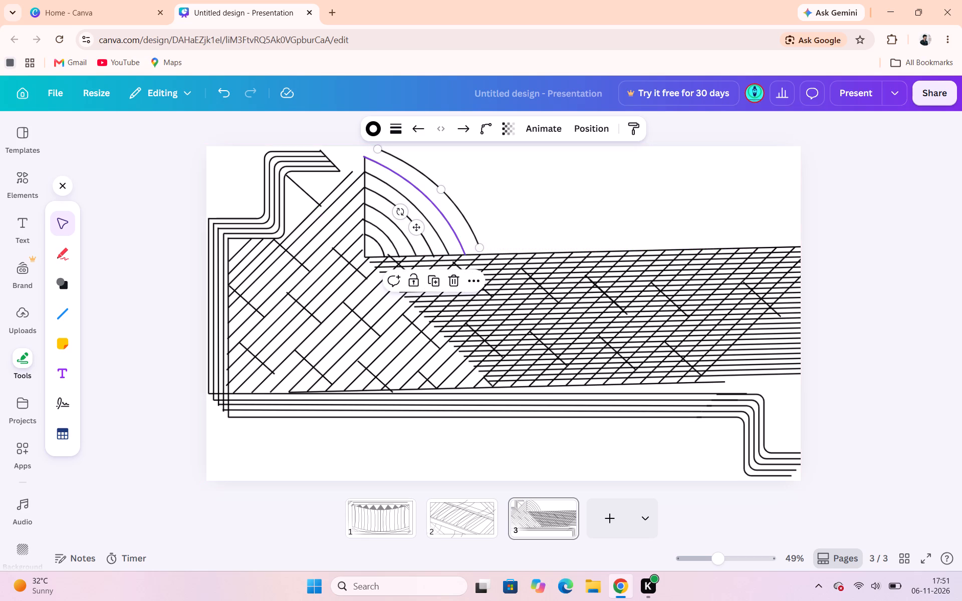
Duplicate the new outer arc nine times in succession, extending the evenly offset row of arcs outward toward the page's upper edge.
click(432, 280)
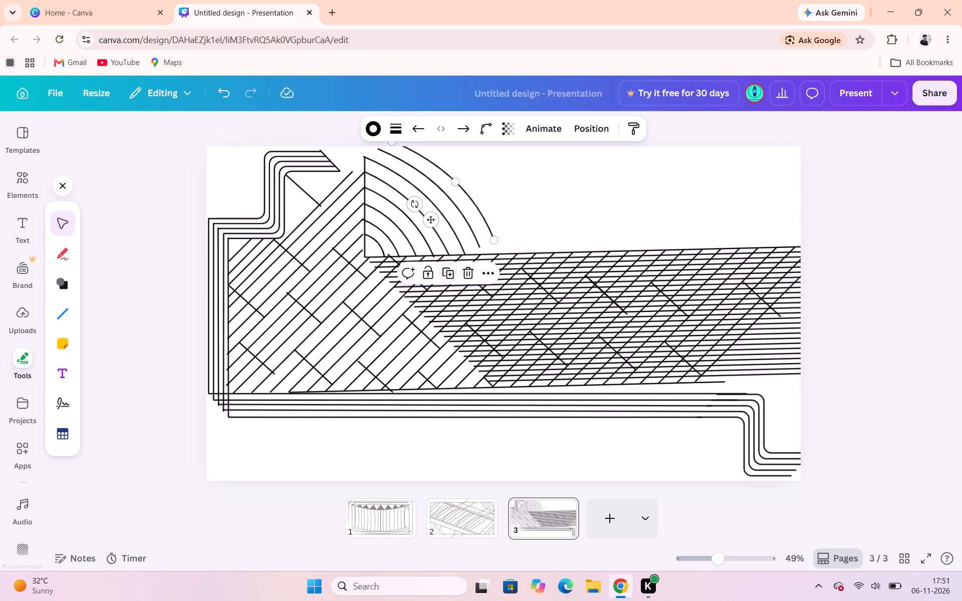
click(448, 274)
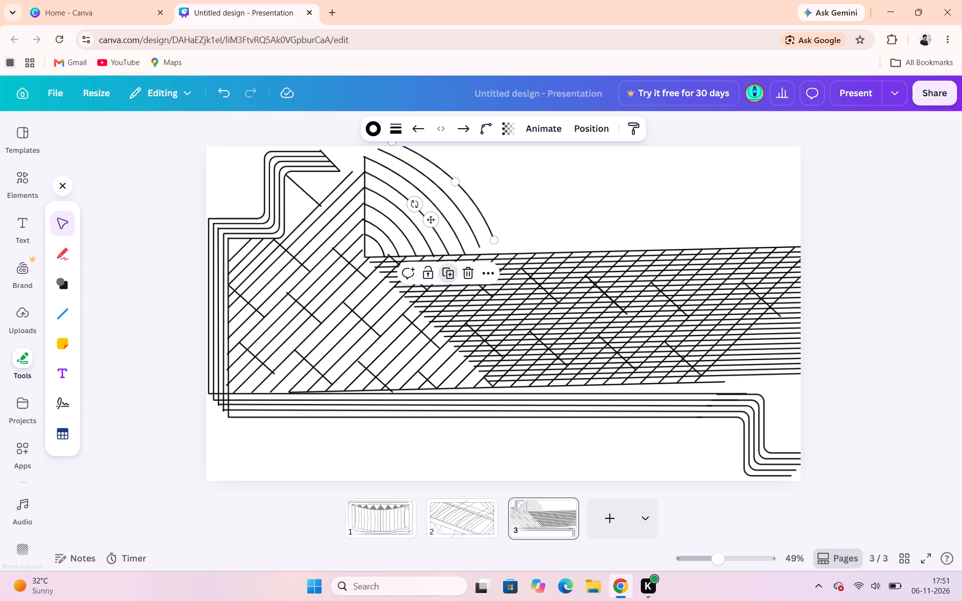
click(448, 274)
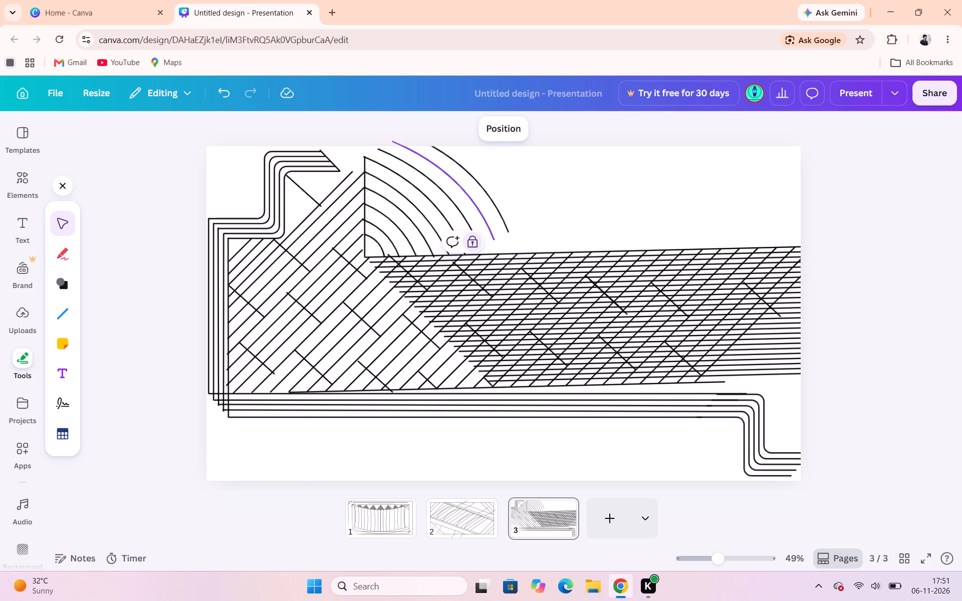
click(478, 239)
click(462, 266)
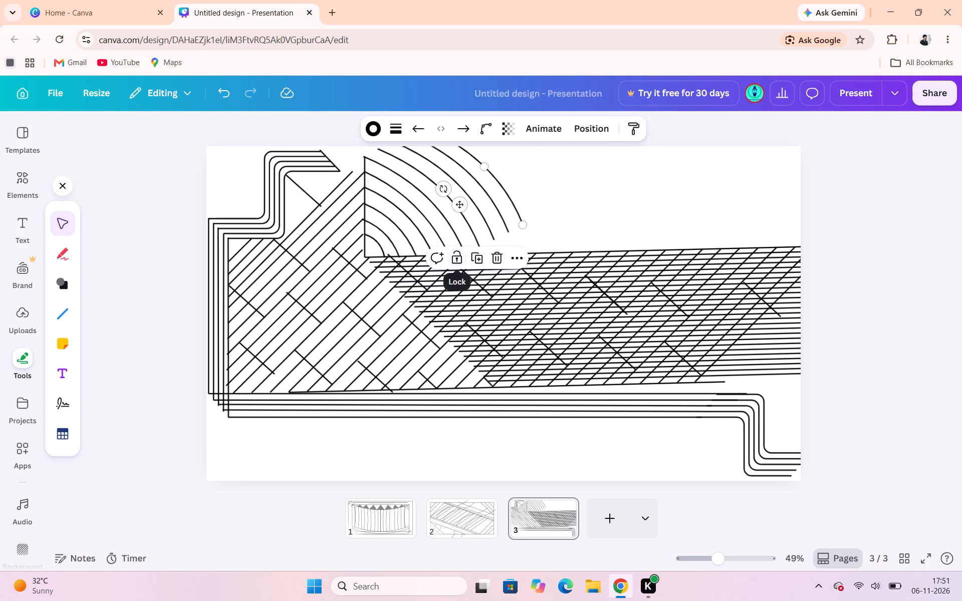
click(473, 260)
click(490, 252)
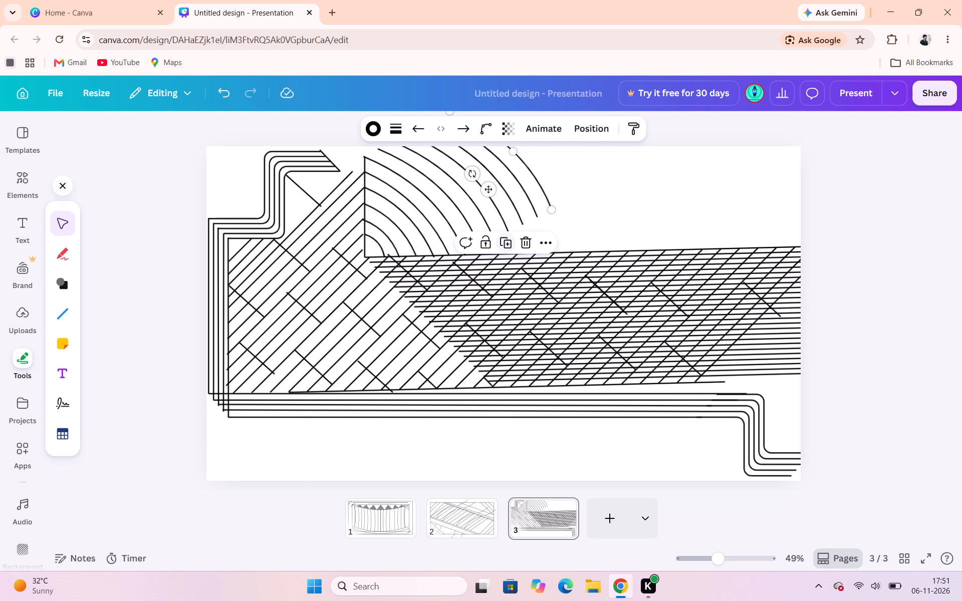
click(508, 238)
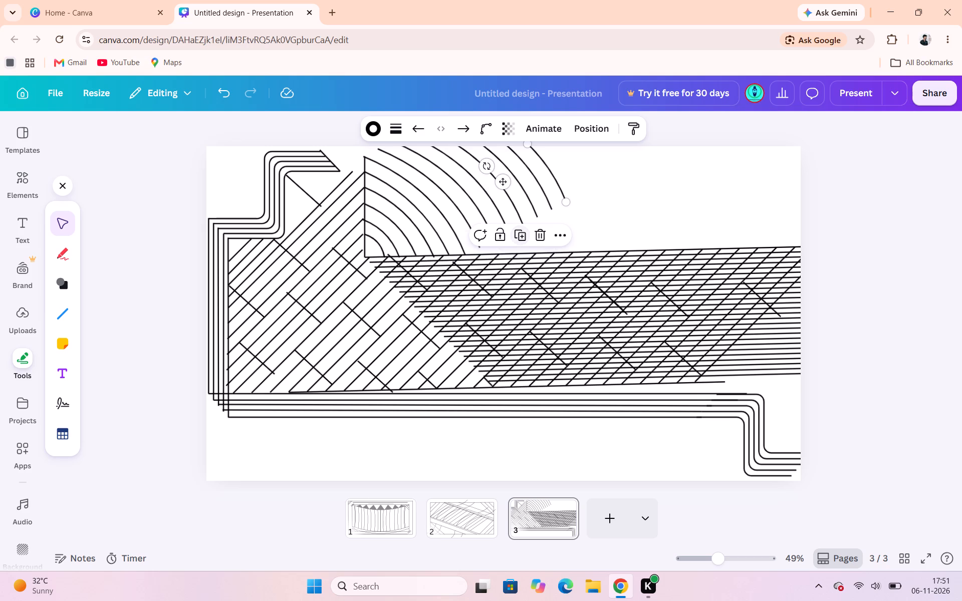
click(526, 231)
click(544, 225)
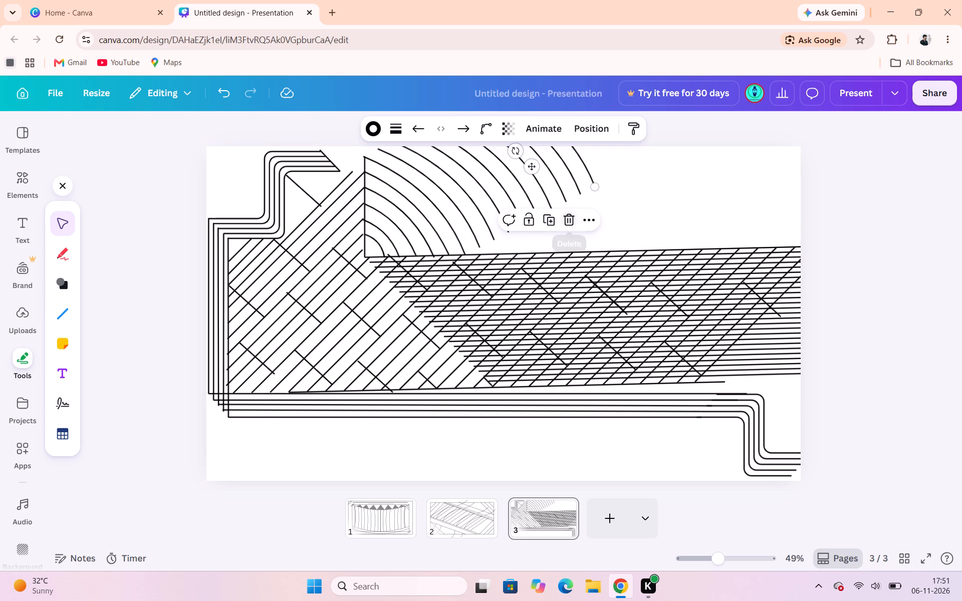
click(548, 222)
click(622, 214)
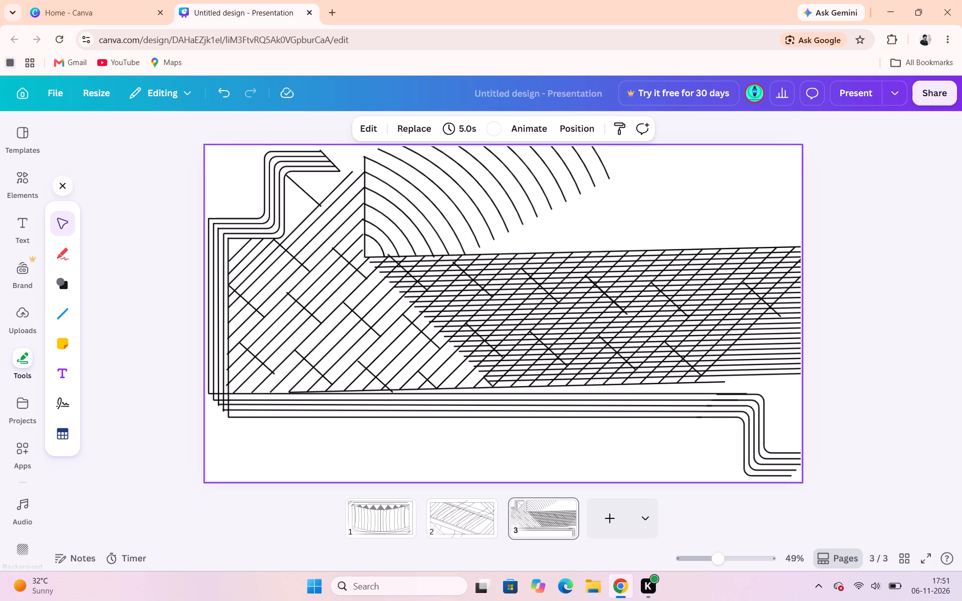
Extend the lower ends of the three innermost arcs that stop short so they reach the top line of the stacked boundary lines.
click(476, 243)
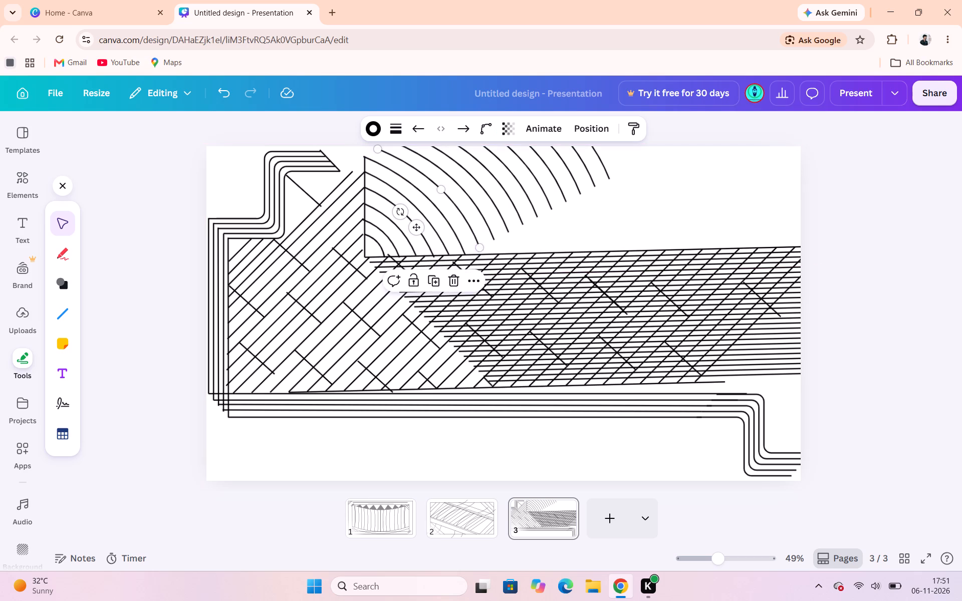
drag(479, 247, 479, 257)
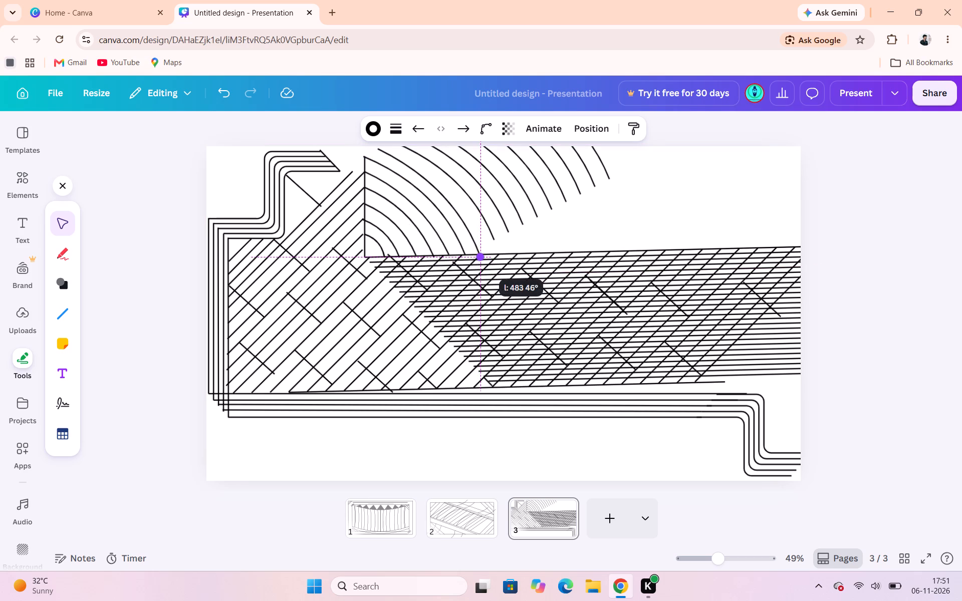
drag(479, 257, 482, 254)
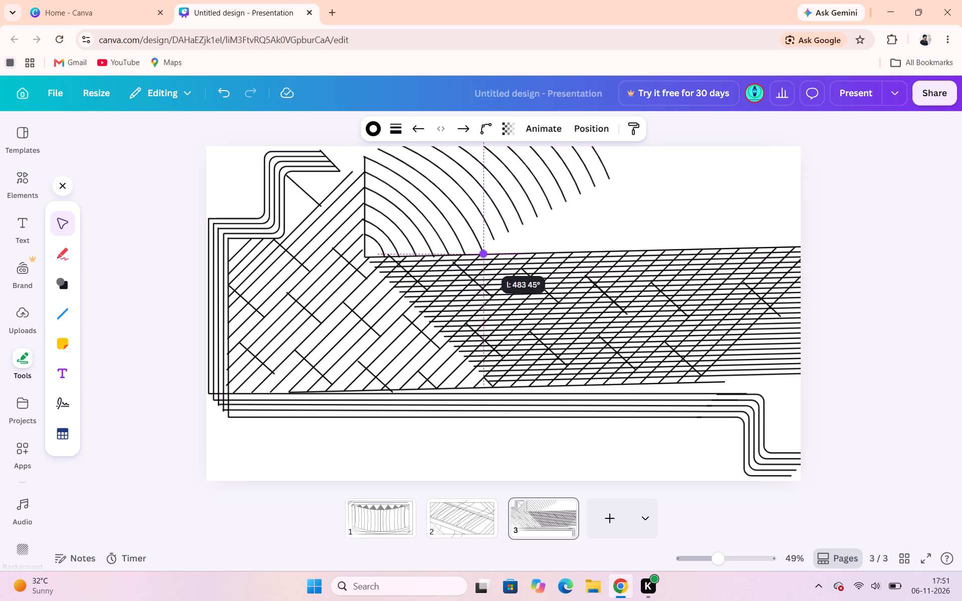
click(492, 235)
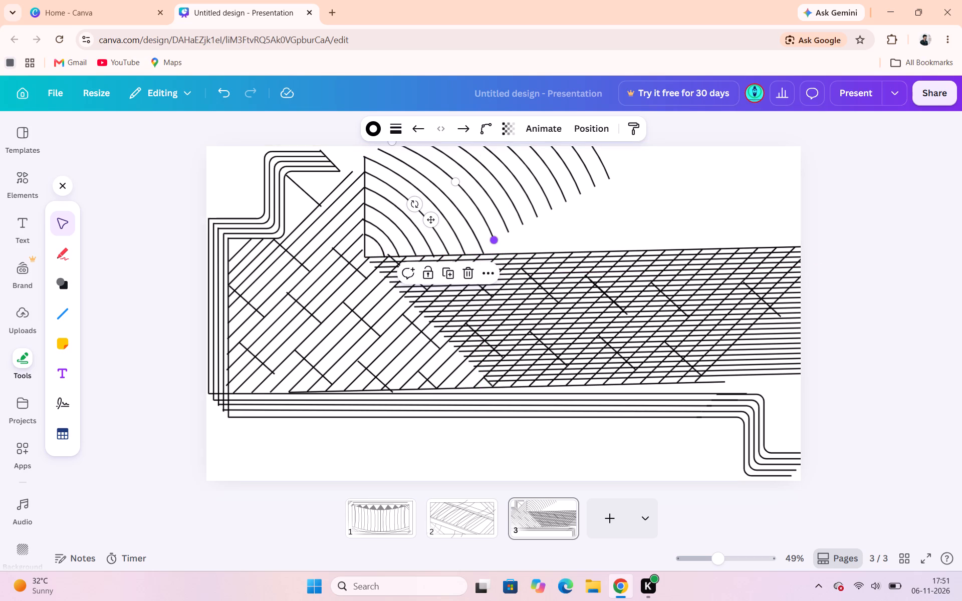
drag(494, 241, 500, 252)
click(506, 233)
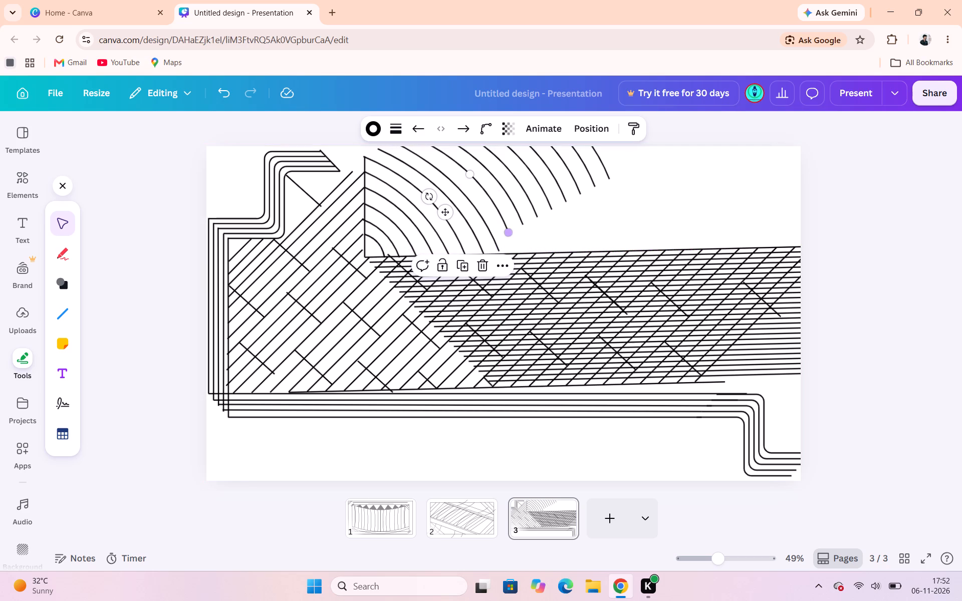
drag(509, 233, 515, 256)
Shift the middle of the three extended arcs slightly so it meets the top boundary line and sits evenly between its neighbours.
click(583, 205)
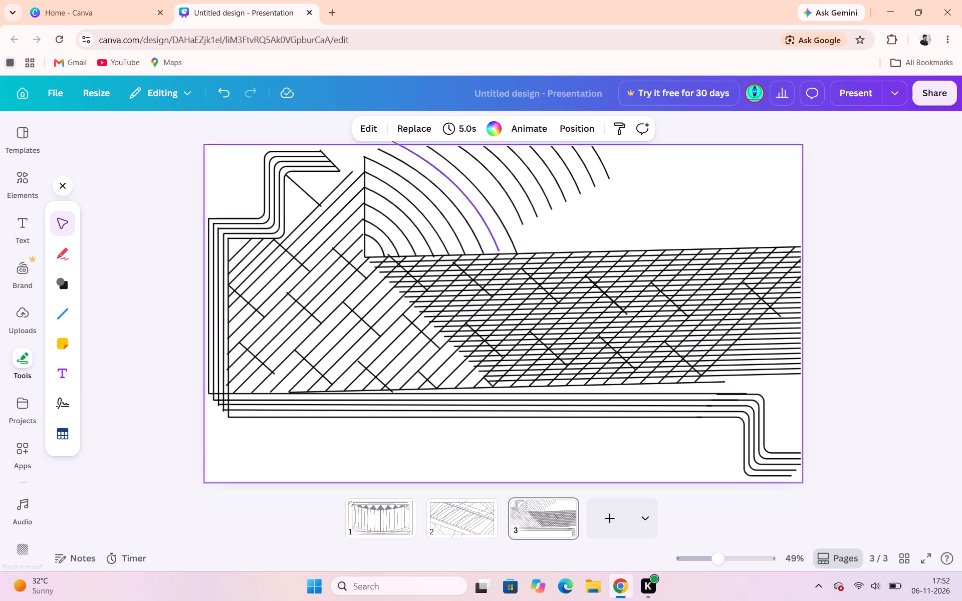
drag(496, 245, 499, 253)
click(499, 253)
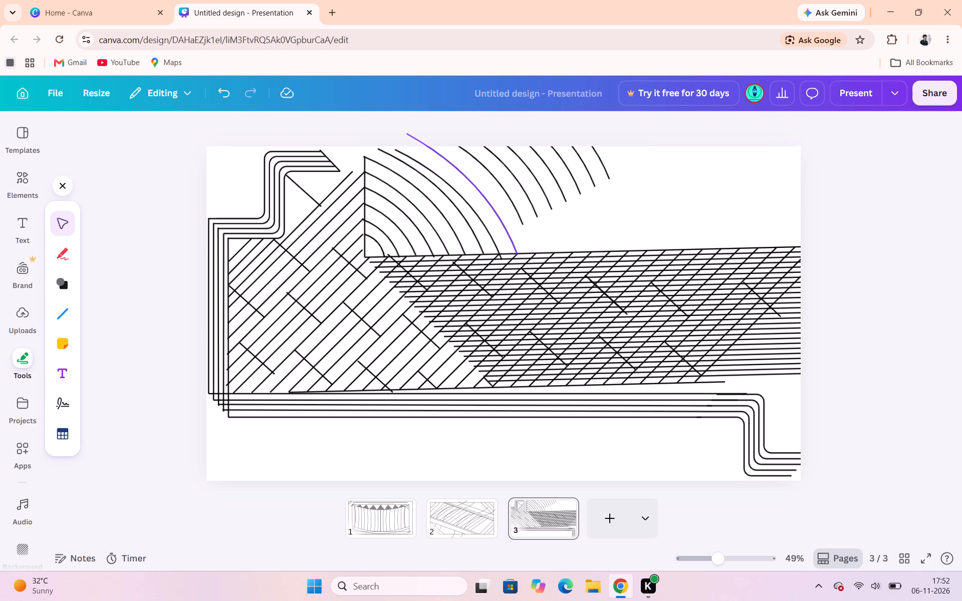
click(617, 196)
drag(487, 227, 489, 221)
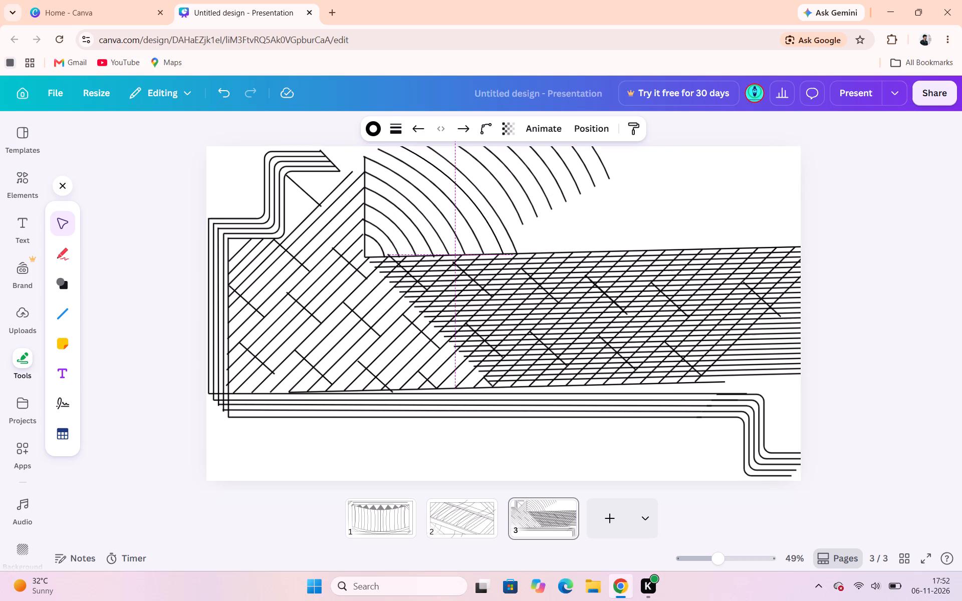
drag(489, 221, 487, 222)
click(541, 229)
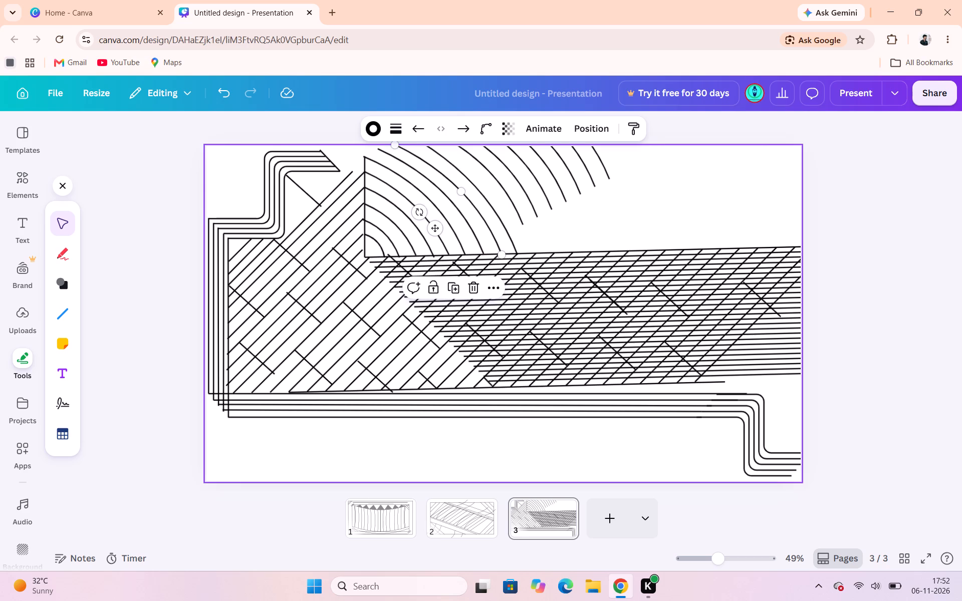
Extend the next short arc outward down to the top boundary line, fine-tuning its end to match the arc spacing.
click(525, 225)
double_click(525, 225)
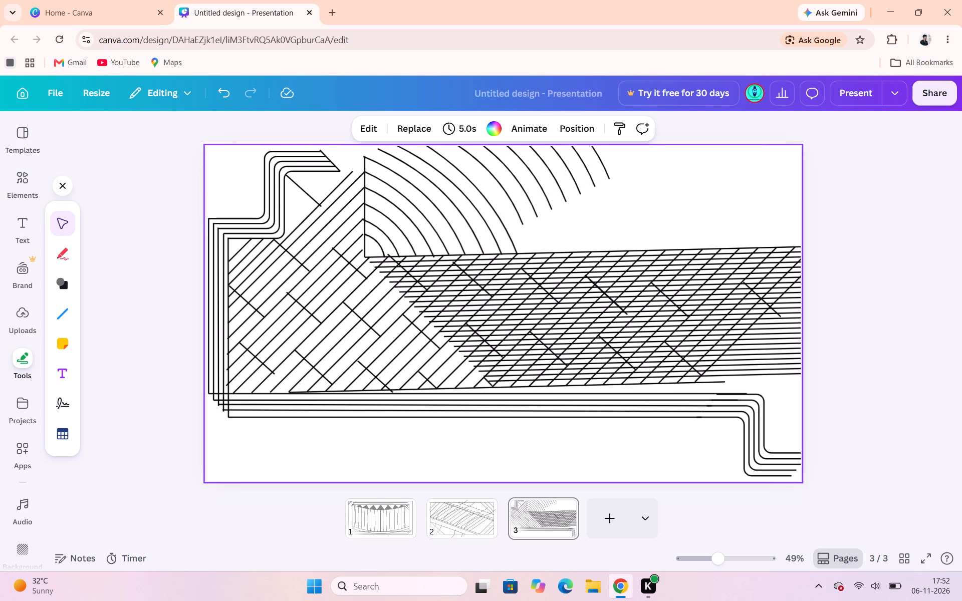
click(523, 222)
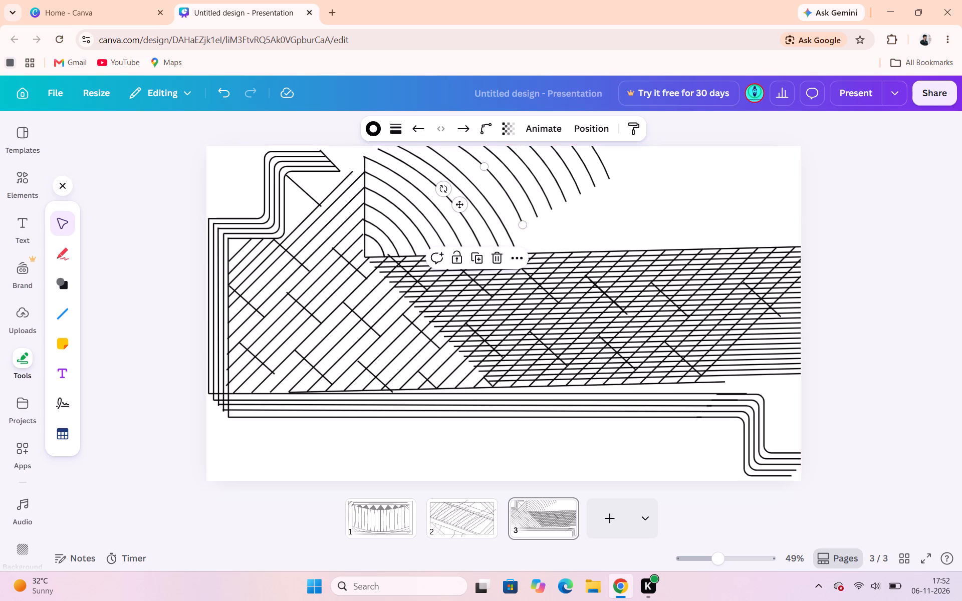
drag(521, 223, 531, 247)
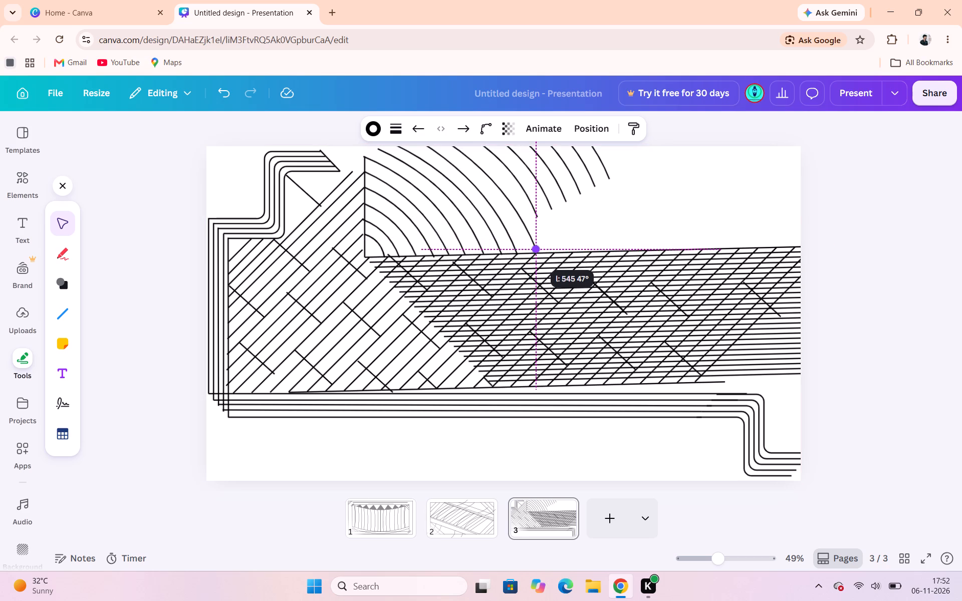
drag(531, 247, 528, 248)
drag(528, 248, 532, 251)
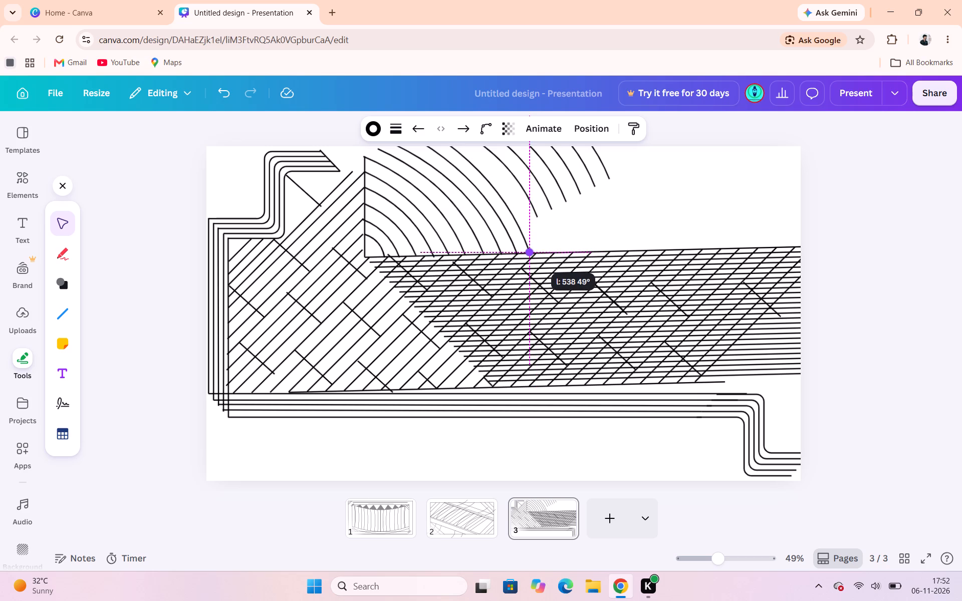
drag(532, 251, 533, 251)
click(612, 209)
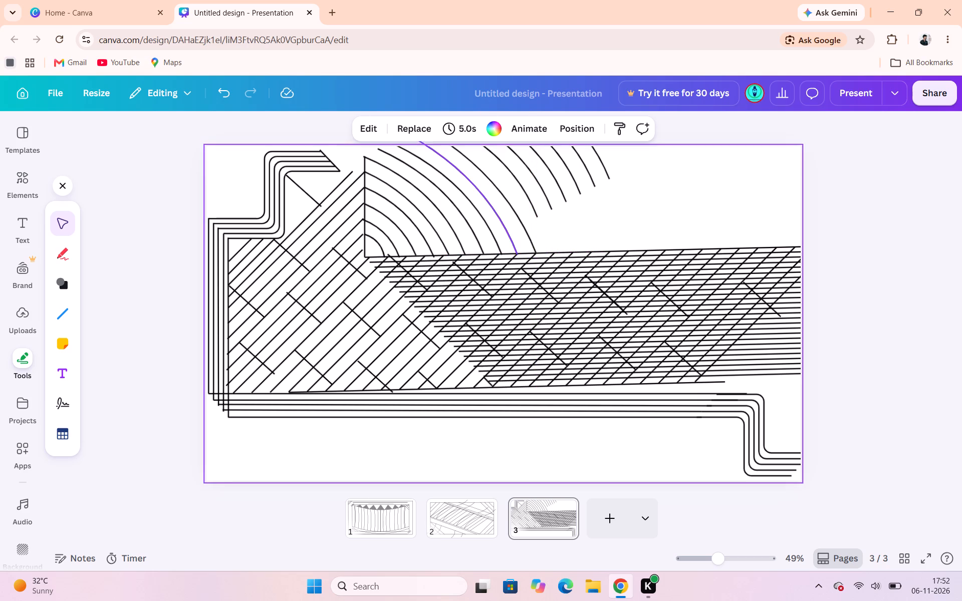
Extend the following short arc to a length of about 569 and nudge it onto the top boundary line.
click(527, 195)
drag(536, 218, 543, 229)
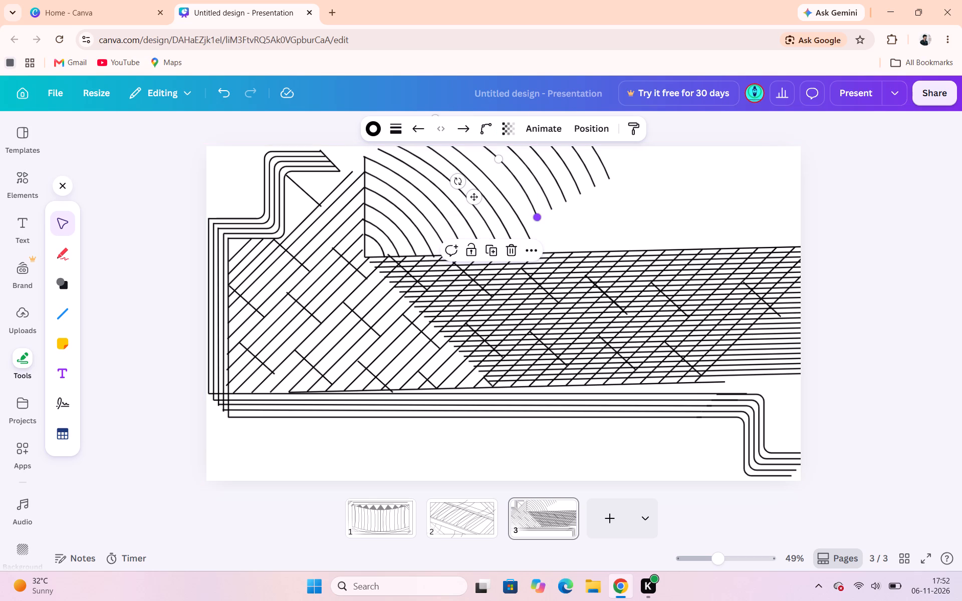
drag(543, 229, 549, 251)
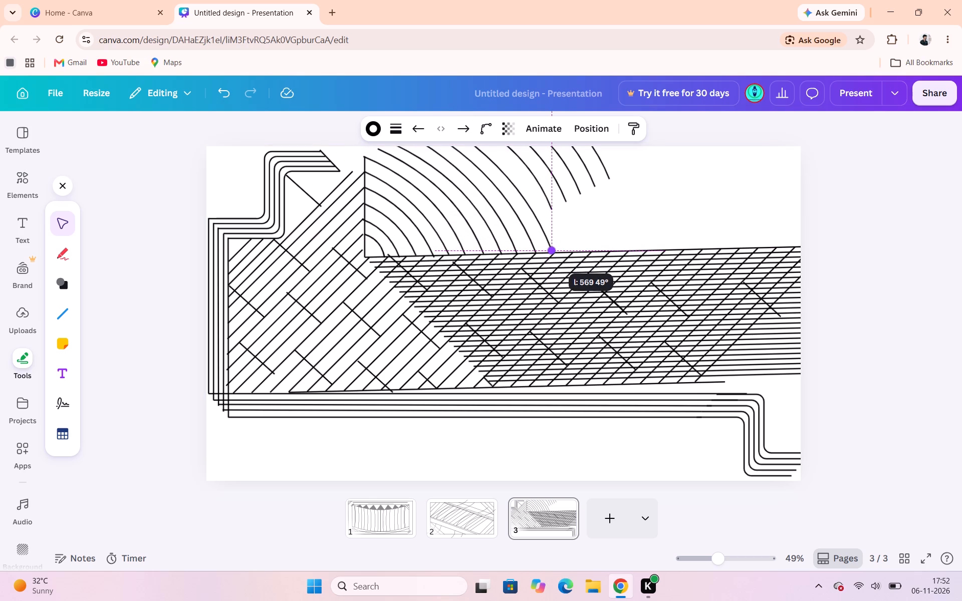
drag(549, 251, 551, 251)
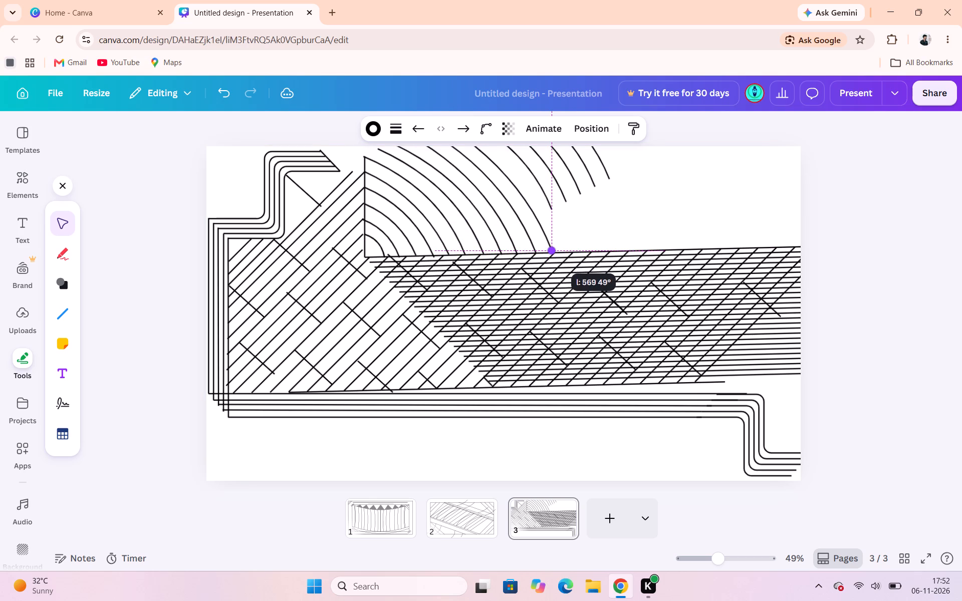
drag(551, 251, 550, 251)
click(646, 217)
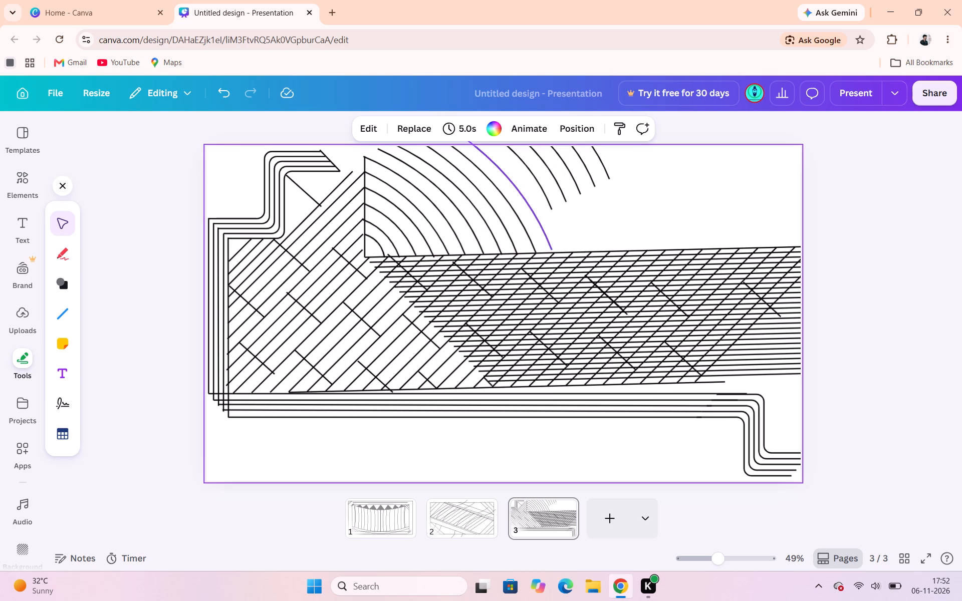
click(552, 223)
click(540, 221)
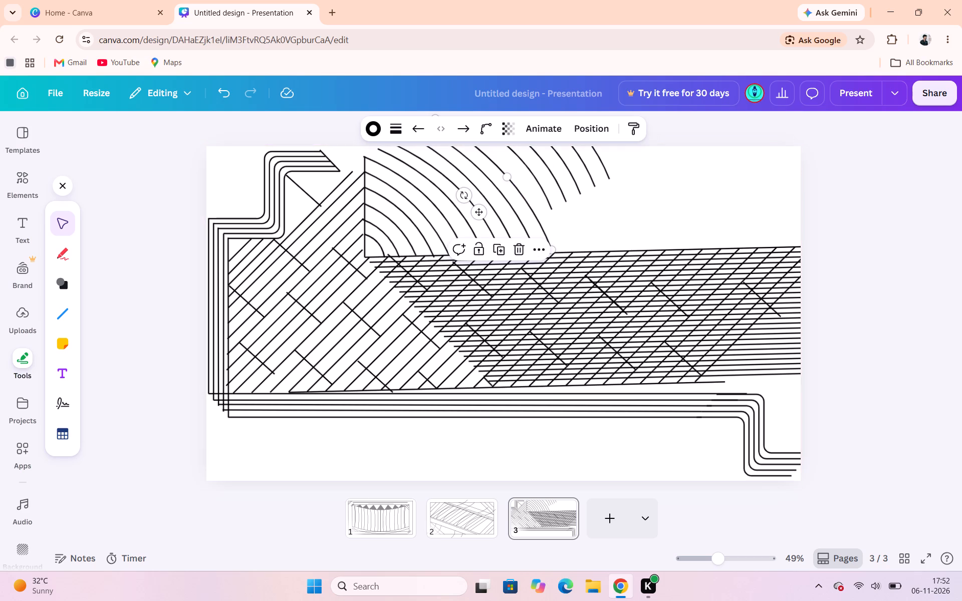
click(639, 201)
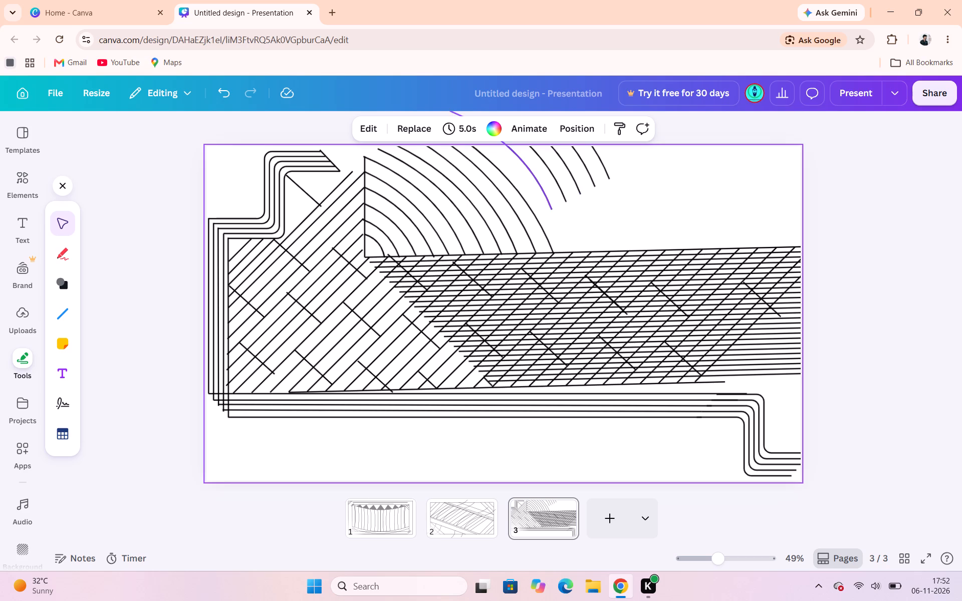
Lengthen the next short arc outward down to the top boundary line and adjust its position to keep the spacing even.
click(535, 177)
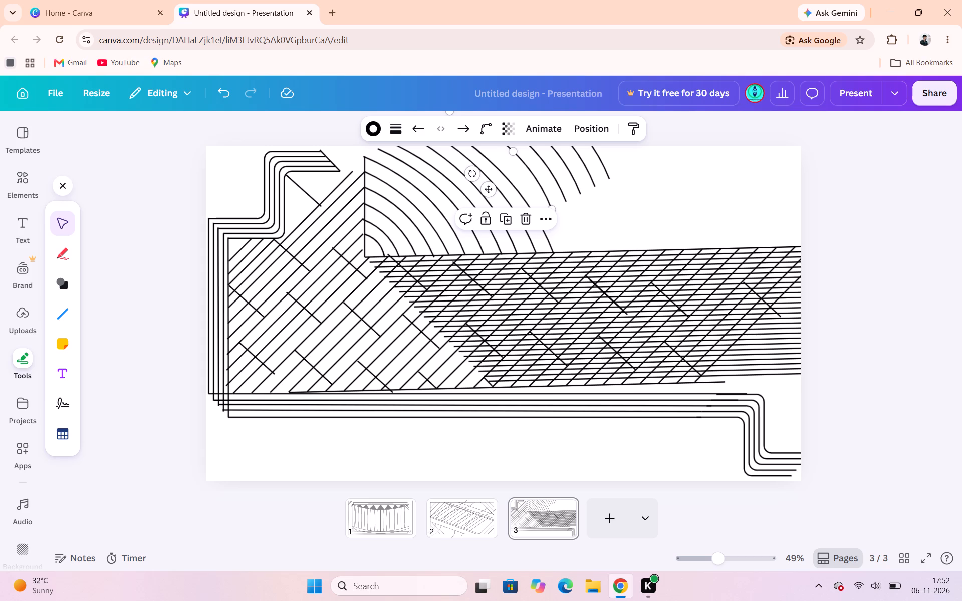
double_click(535, 177)
drag(550, 211, 567, 248)
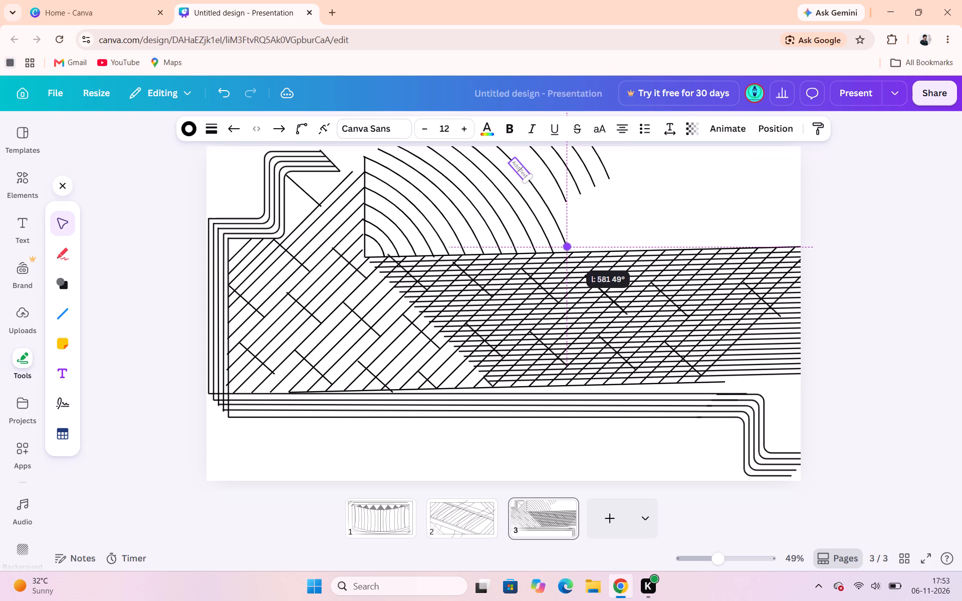
drag(567, 248, 570, 252)
click(659, 202)
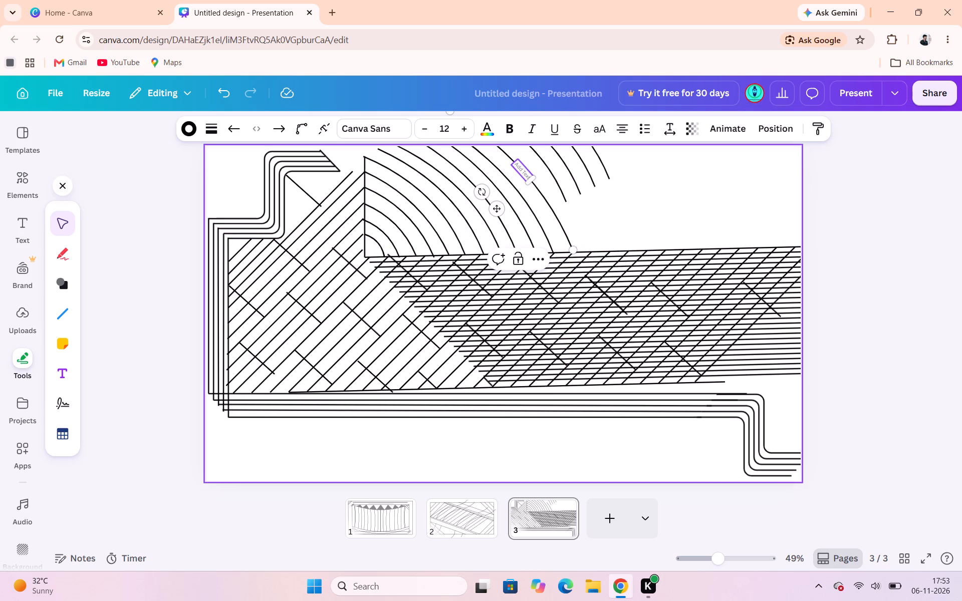
click(556, 213)
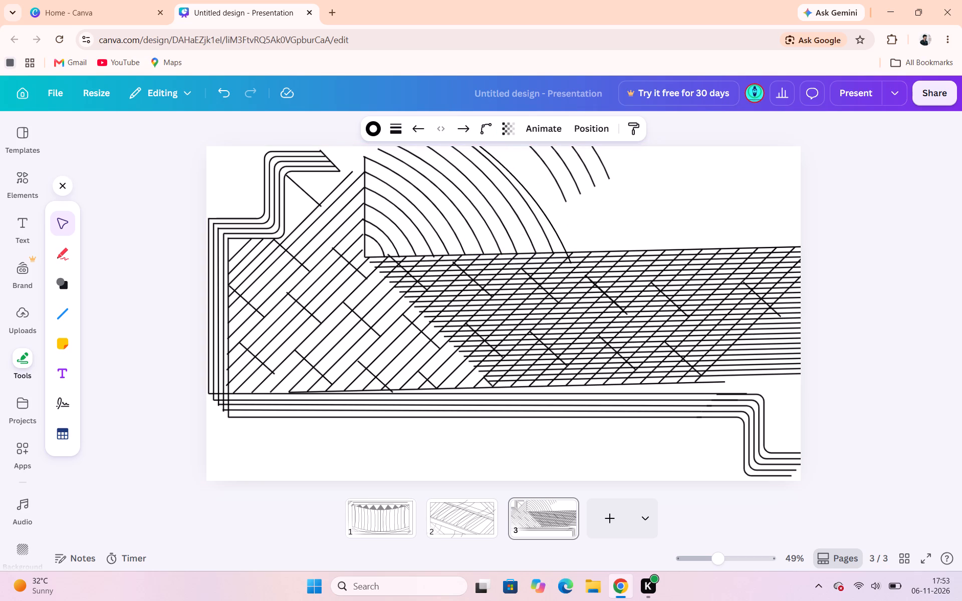
click(601, 195)
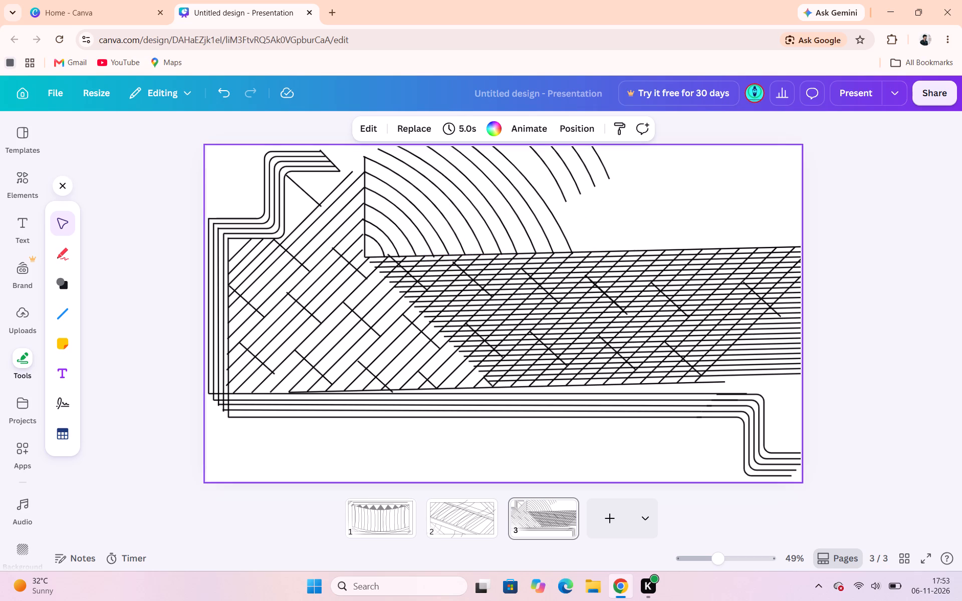
Stretch the innermost of the four remaining short arcs down to the top boundary line and align it with the row.
click(553, 176)
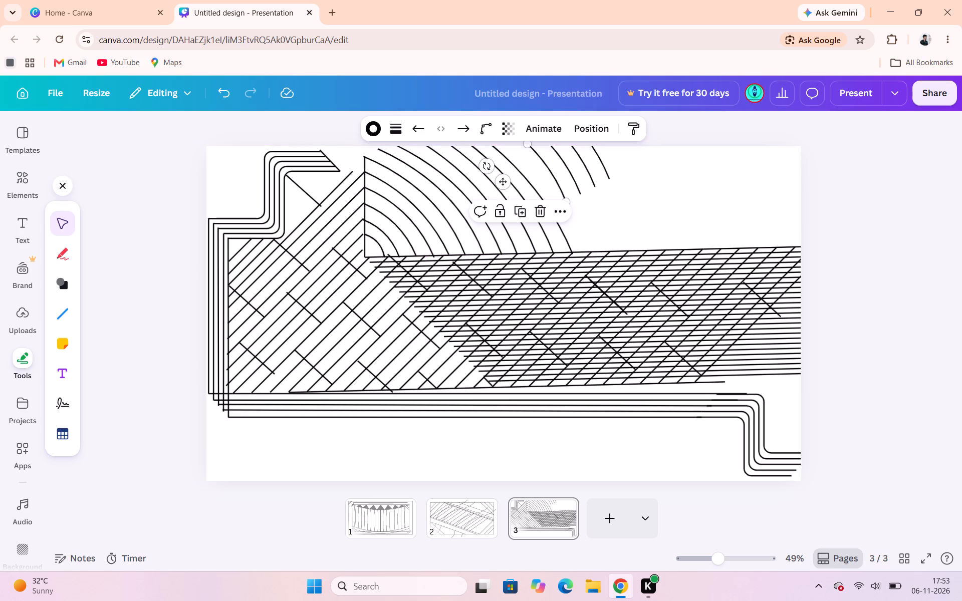
drag(567, 198, 590, 246)
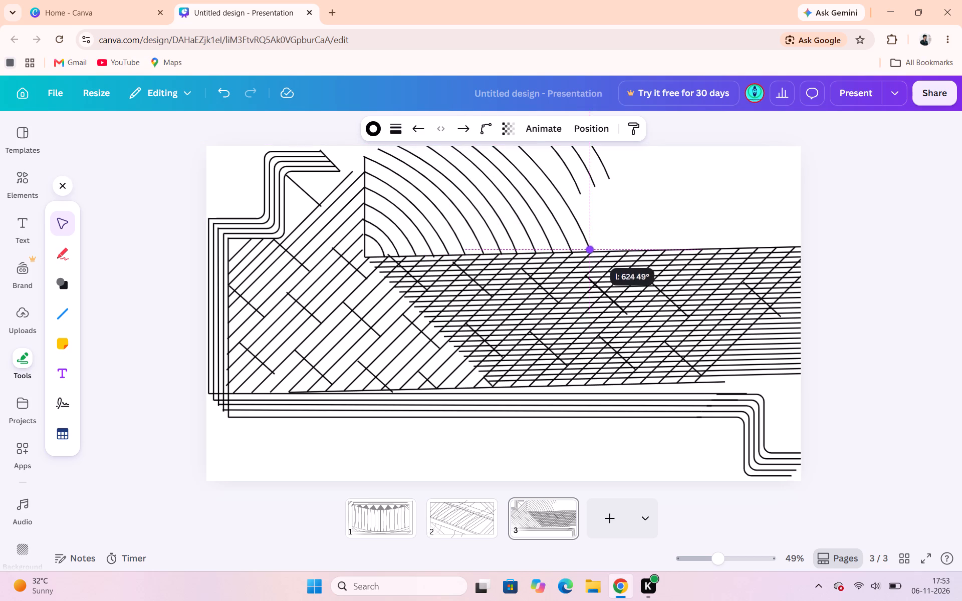
drag(590, 246, 589, 251)
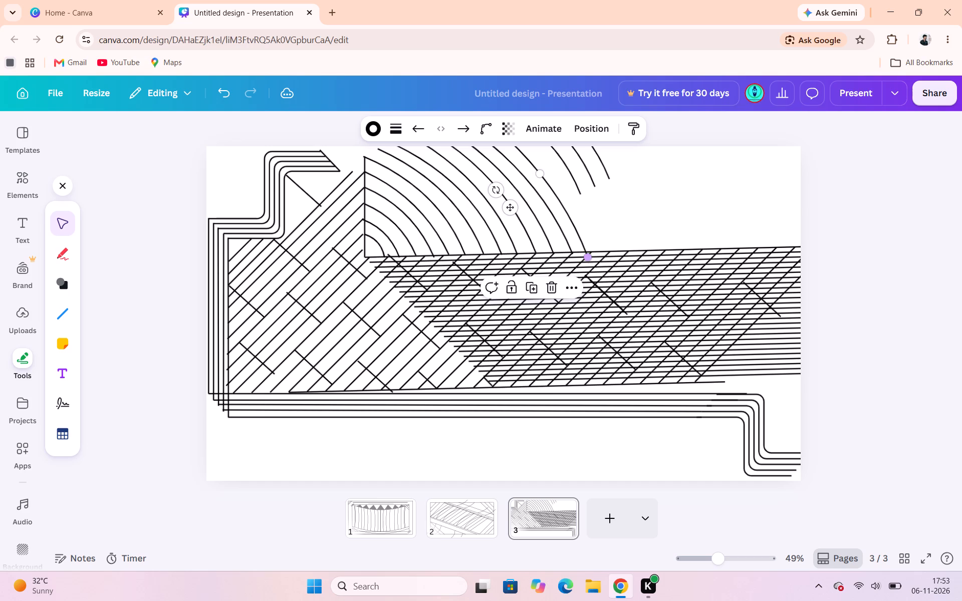
click(660, 206)
click(567, 215)
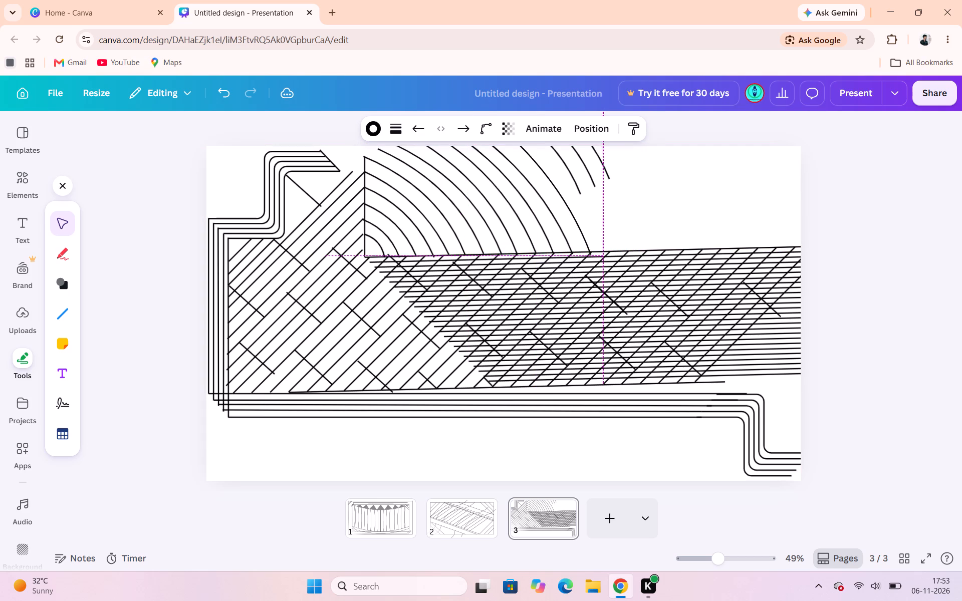
click(620, 207)
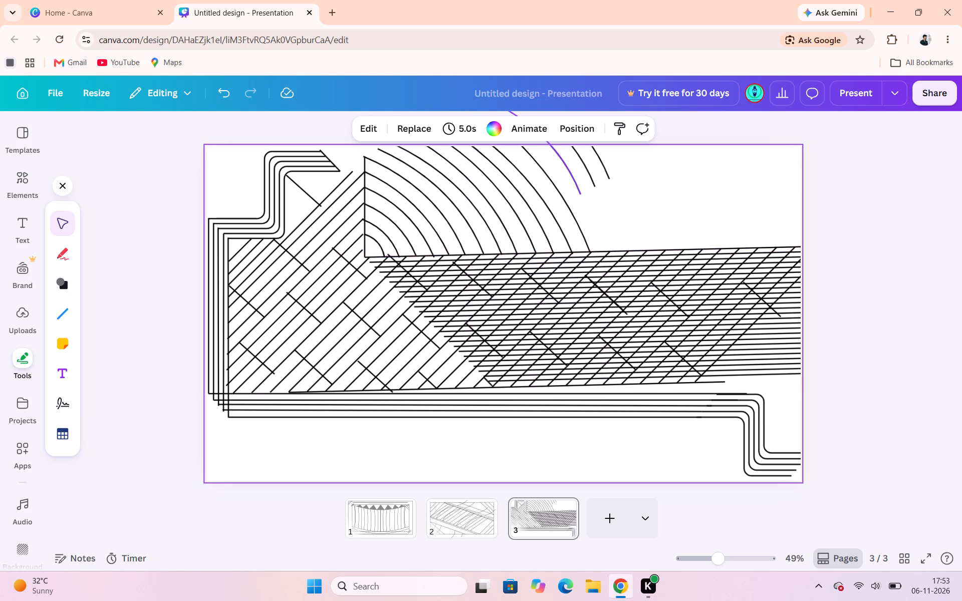
Extend the innermost of the three remaining short arcs to a length of about 651 and shift it onto the top boundary line.
click(574, 176)
drag(579, 194, 608, 248)
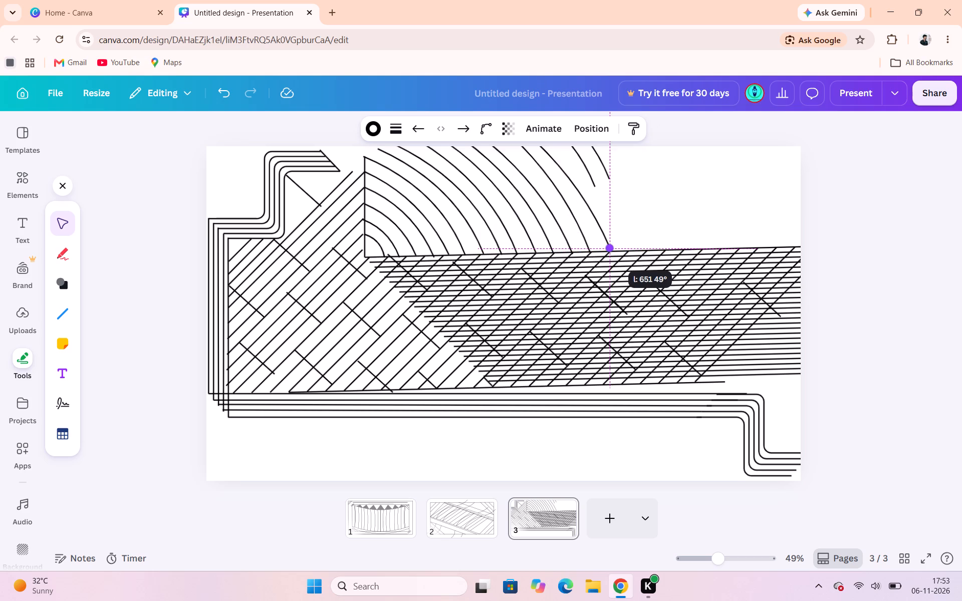
drag(608, 248, 609, 249)
click(687, 194)
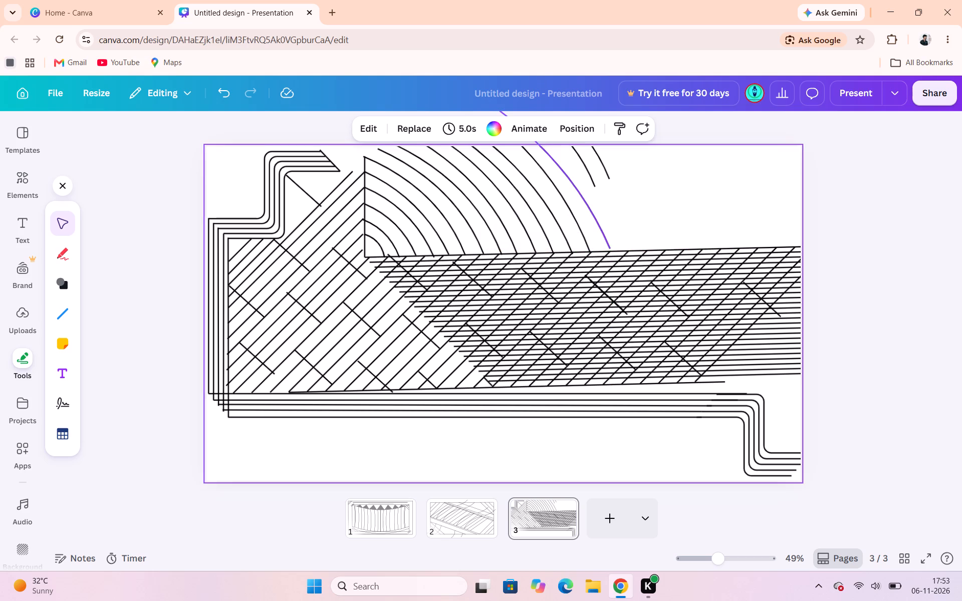
drag(584, 203, 582, 207)
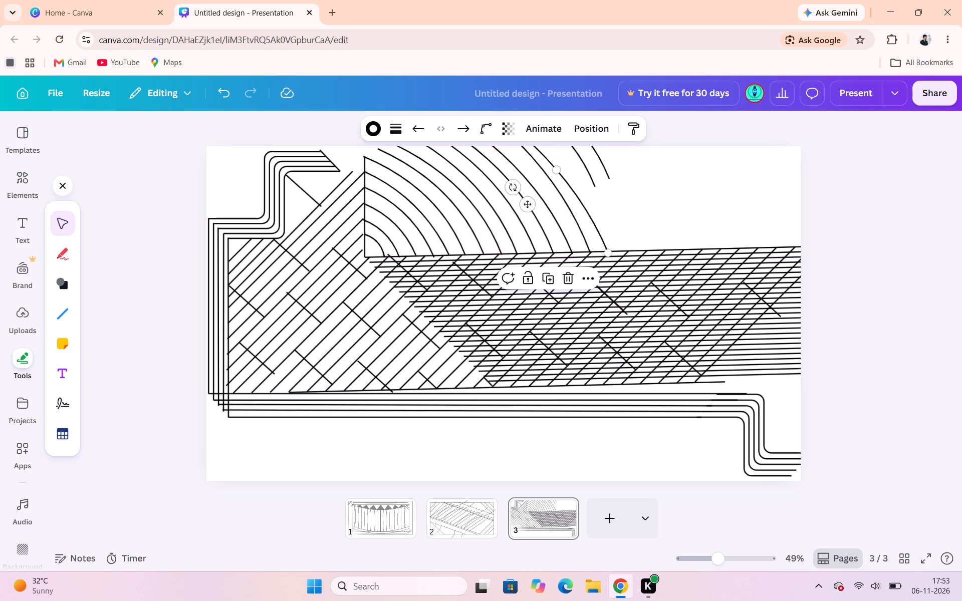
click(626, 199)
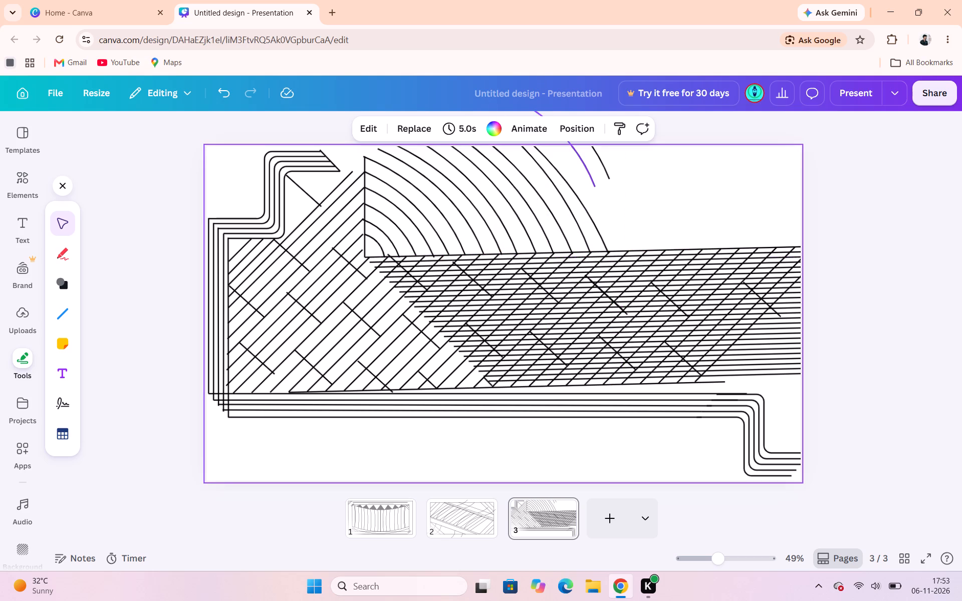
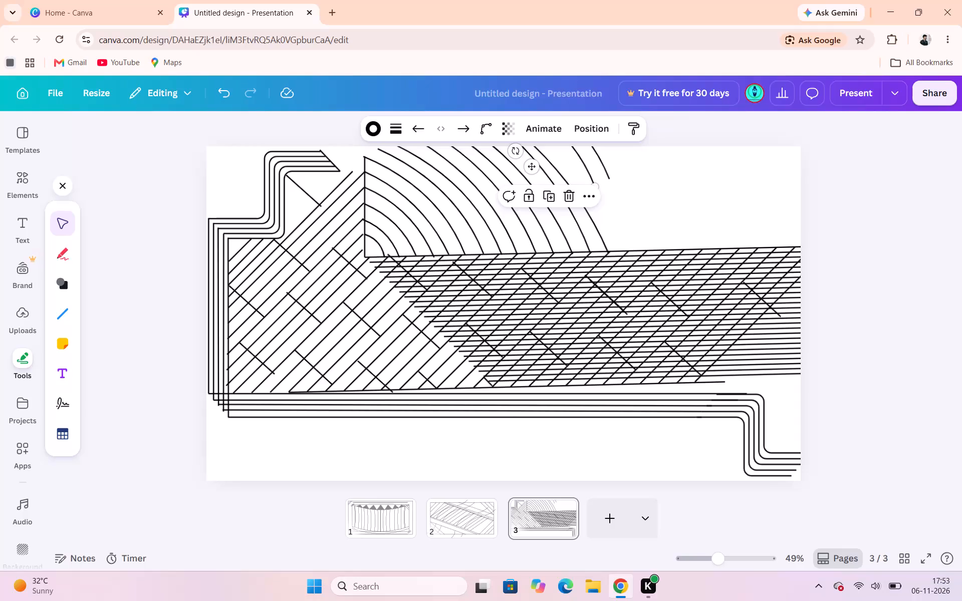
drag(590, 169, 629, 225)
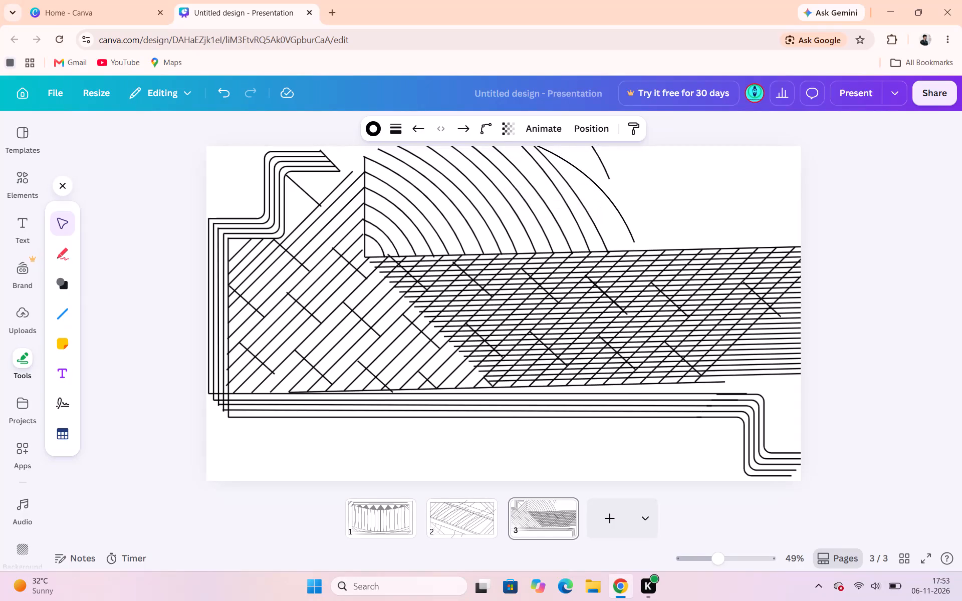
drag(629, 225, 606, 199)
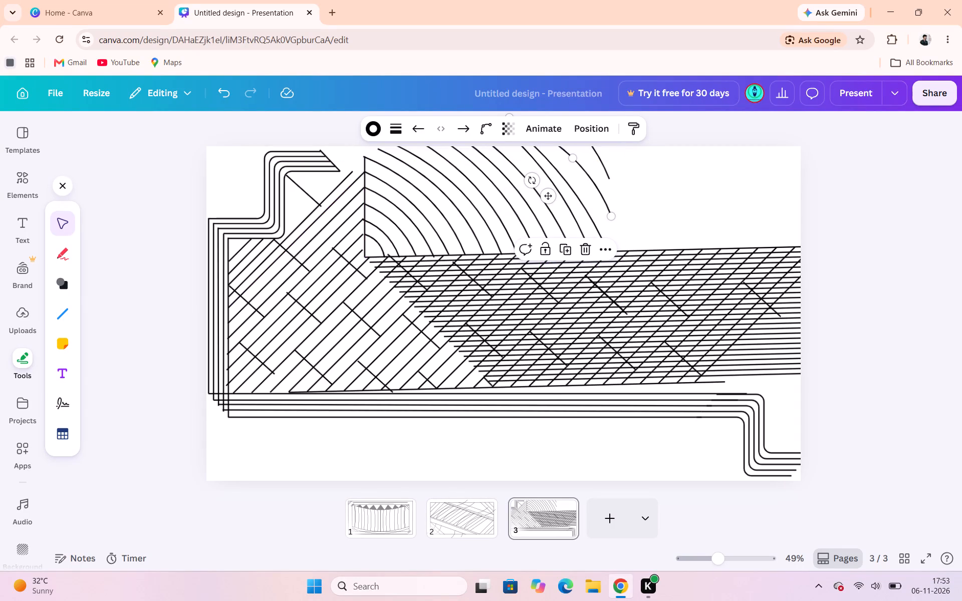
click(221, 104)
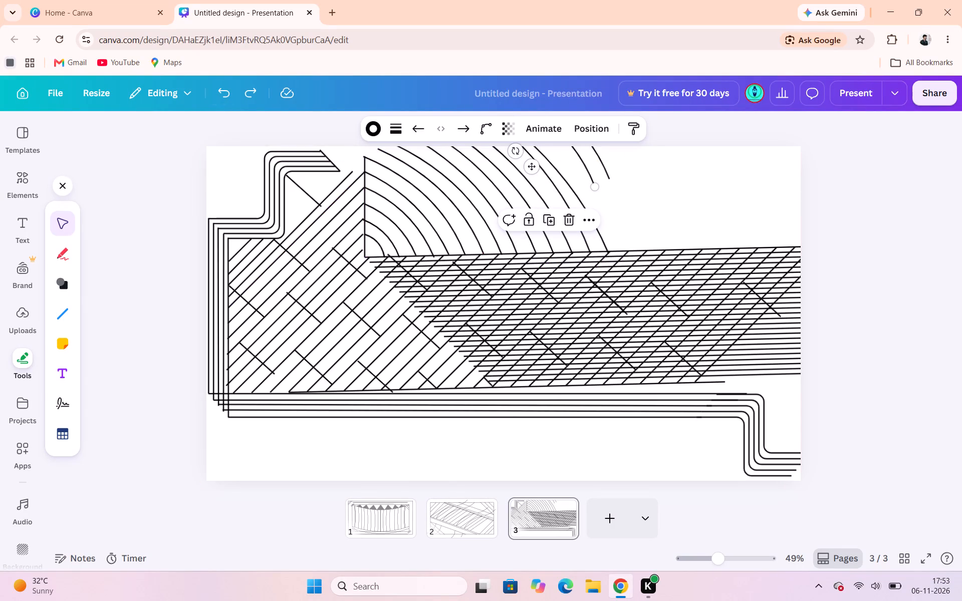
Stretch the inner of the two remaining short arcs down to the top boundary line and align it with the row.
drag(595, 188, 626, 251)
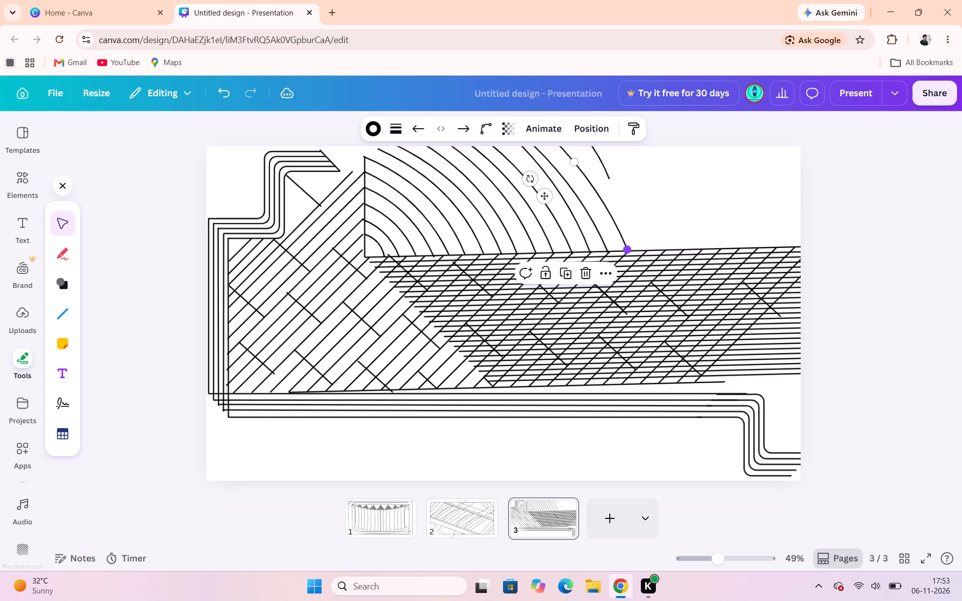
click(656, 223)
click(606, 212)
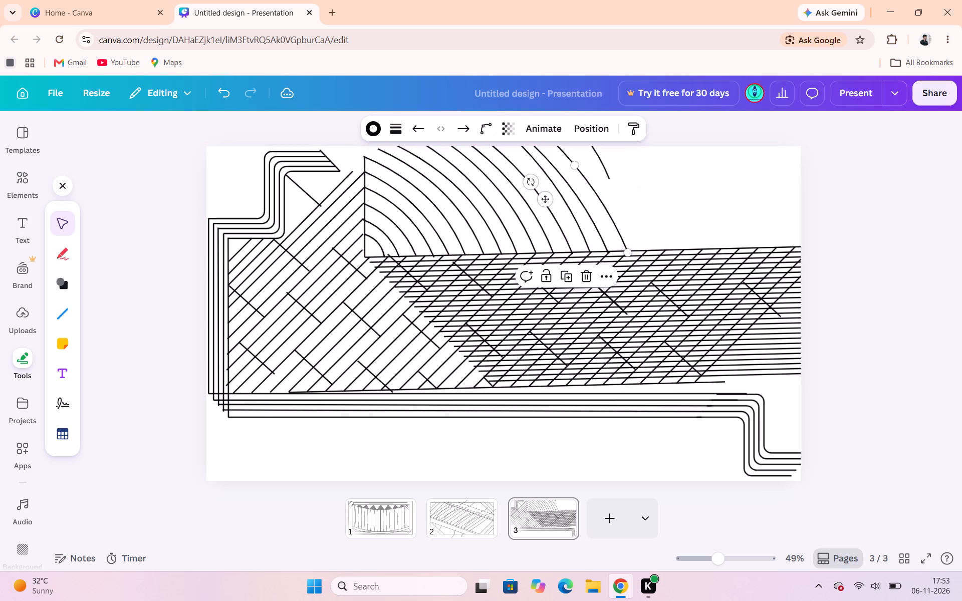
click(652, 205)
Extend the last short arc to a length of about 707 and nudge its end onto the top boundary line.
click(602, 158)
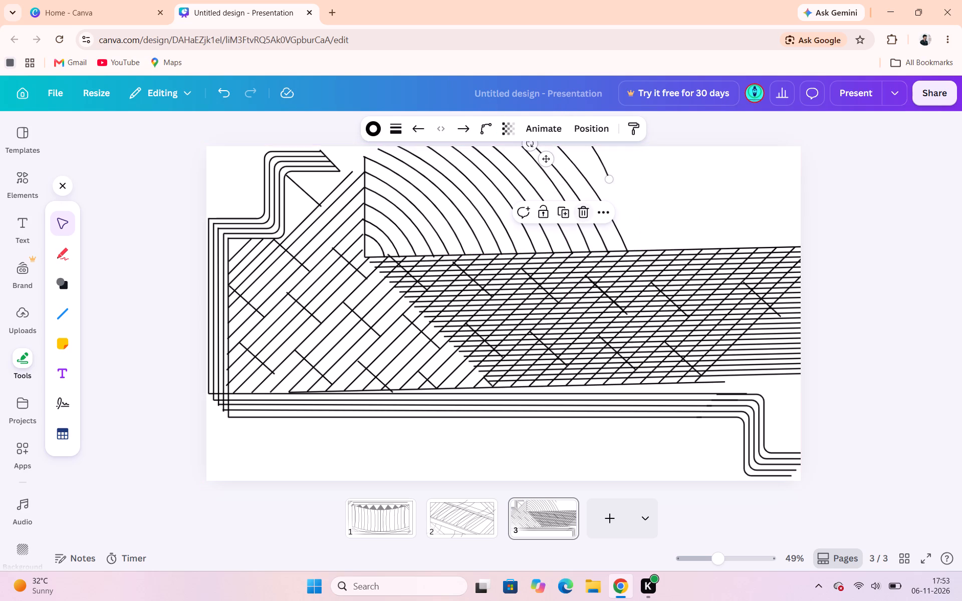
click(608, 178)
drag(608, 178, 646, 247)
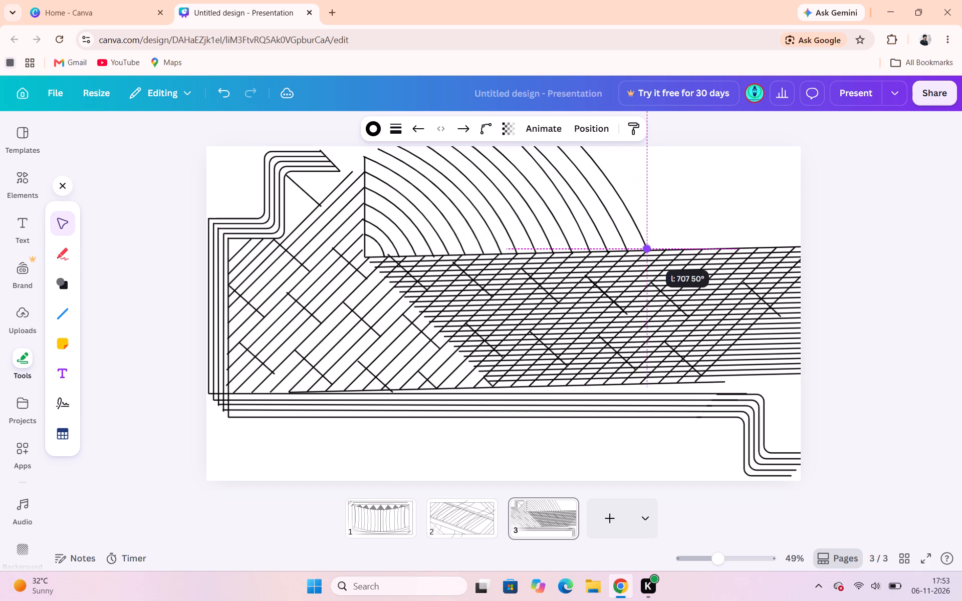
drag(646, 247, 647, 249)
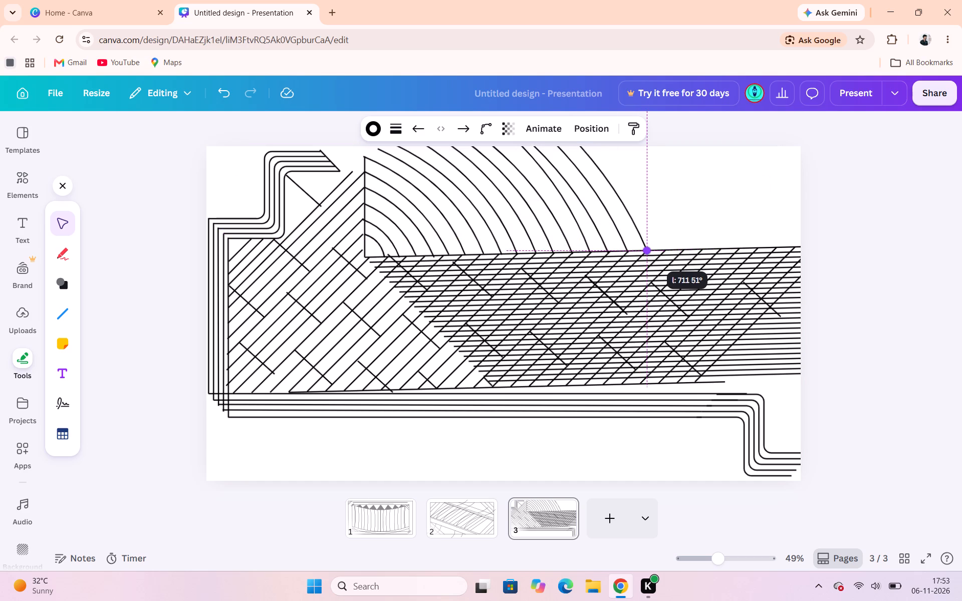
drag(647, 249, 645, 247)
click(691, 216)
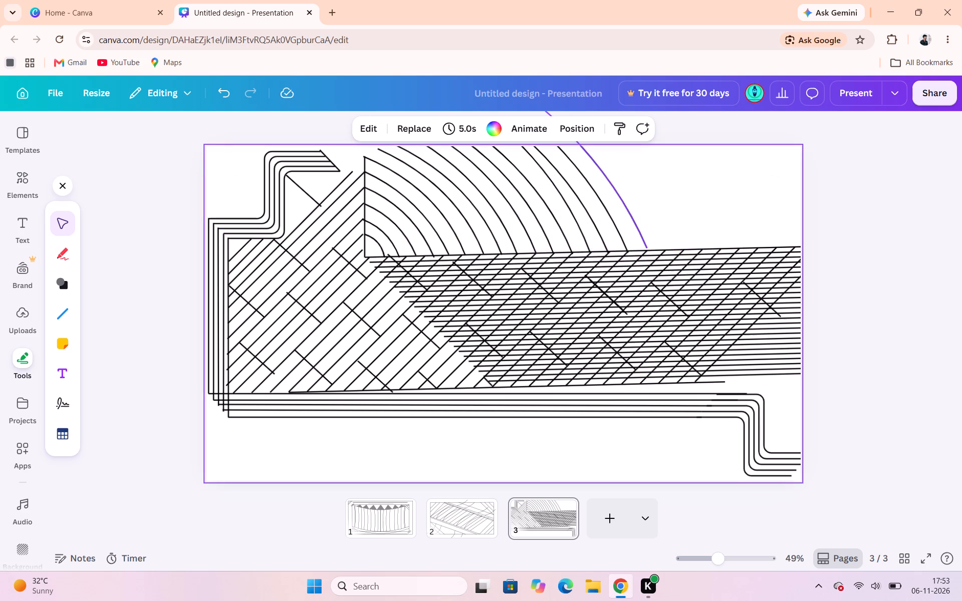
click(624, 206)
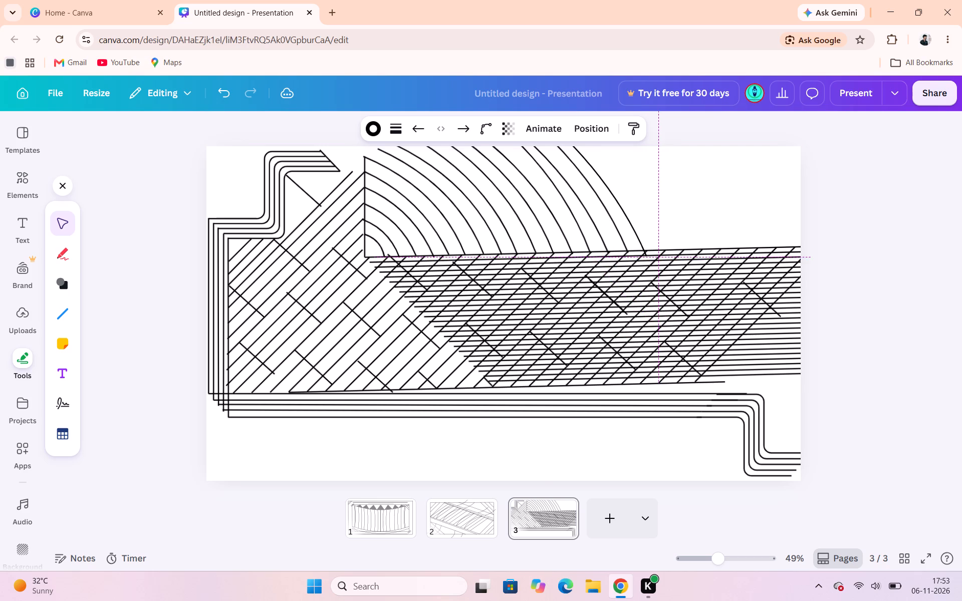
click(673, 201)
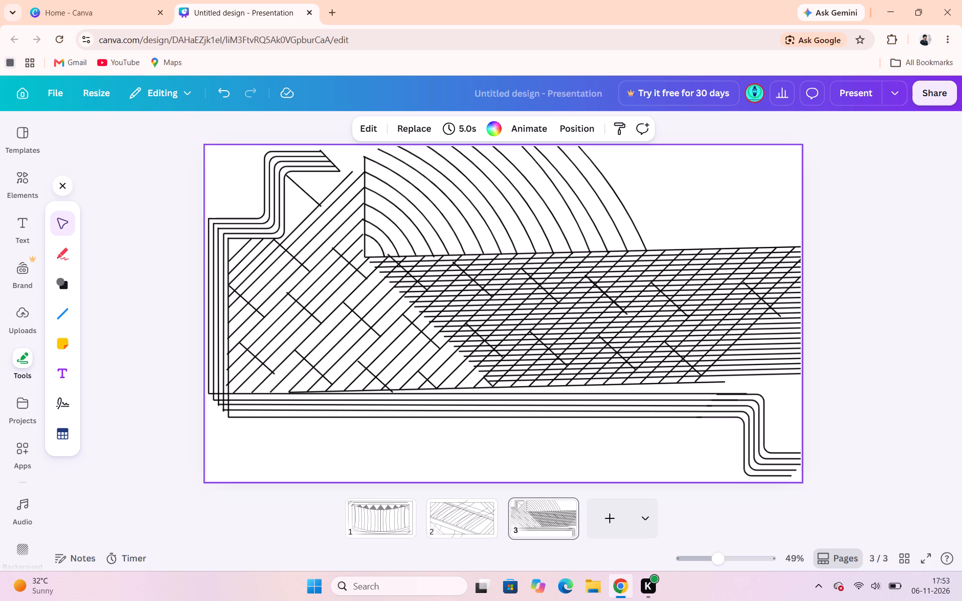
Duplicate the outermost arc and place the copy just outside it, with its end on the top boundary line.
click(613, 189)
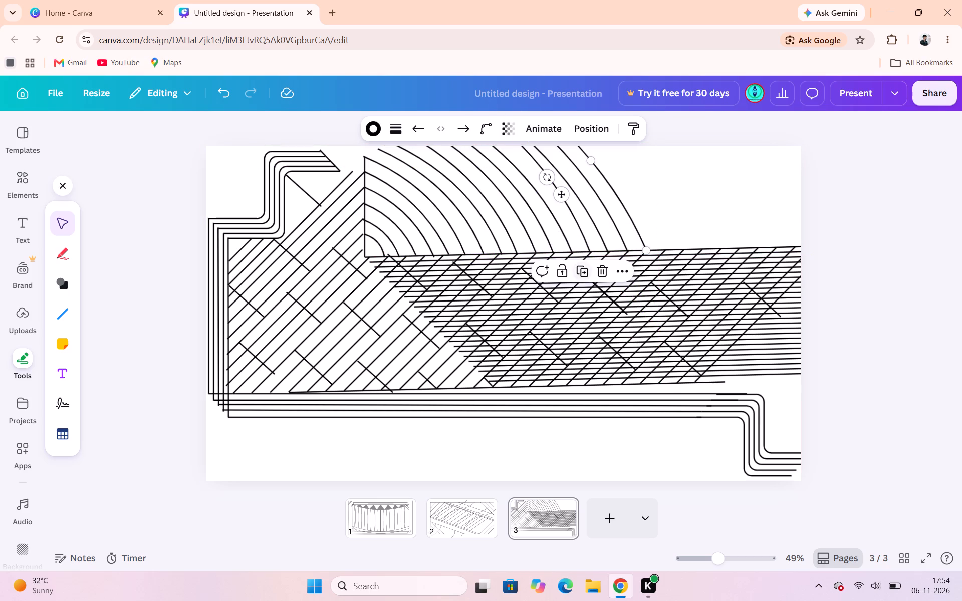
click(581, 266)
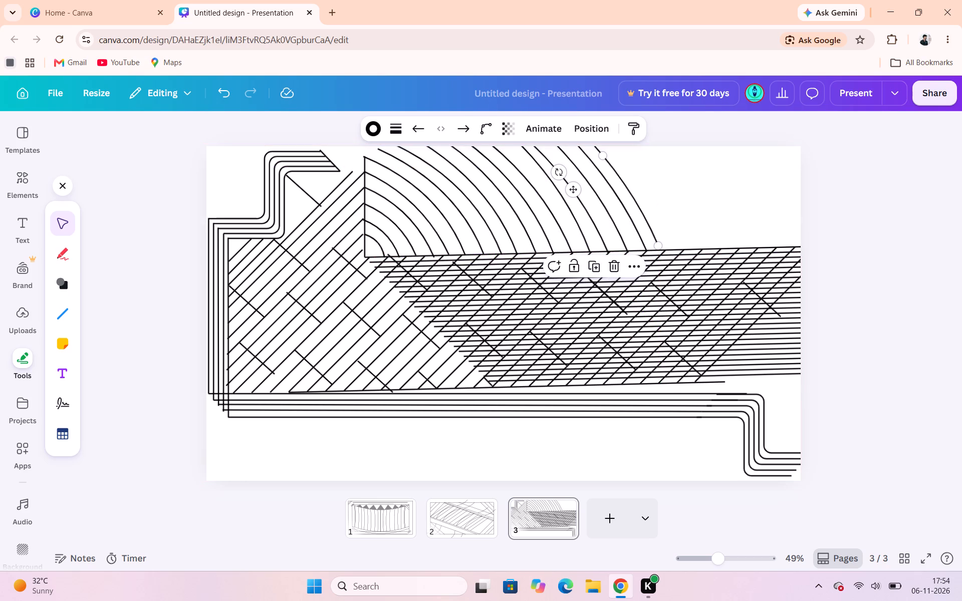
drag(629, 195, 638, 202)
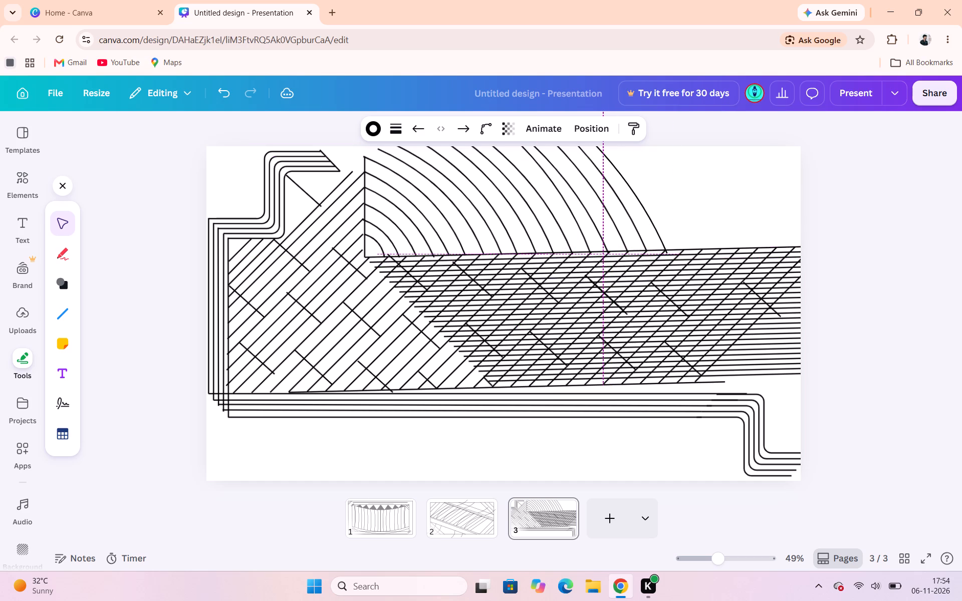
drag(638, 202, 636, 200)
click(677, 174)
Duplicate the new outermost arc outward and nudge the copy slightly inward to keep the spacing even.
click(631, 182)
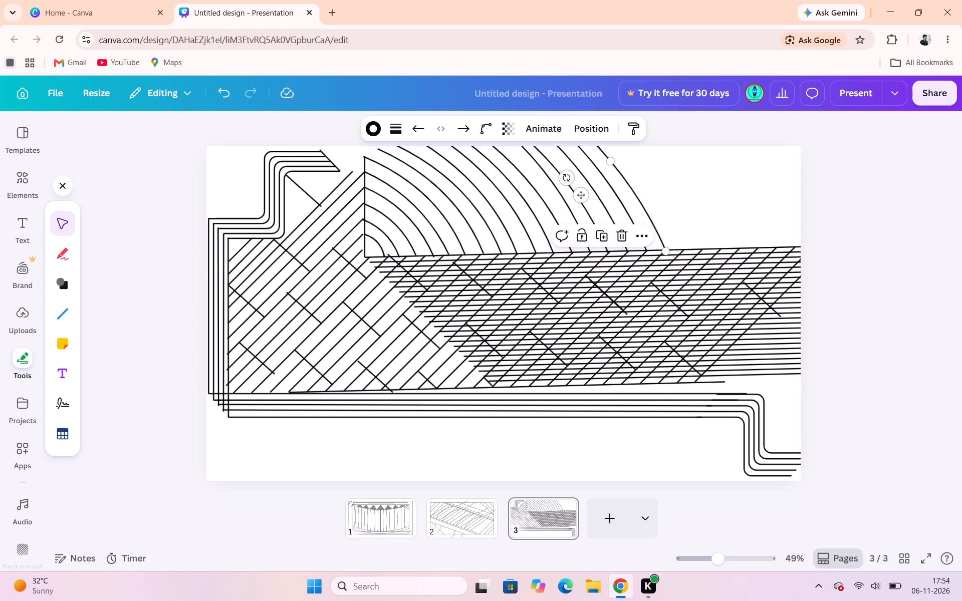
click(603, 272)
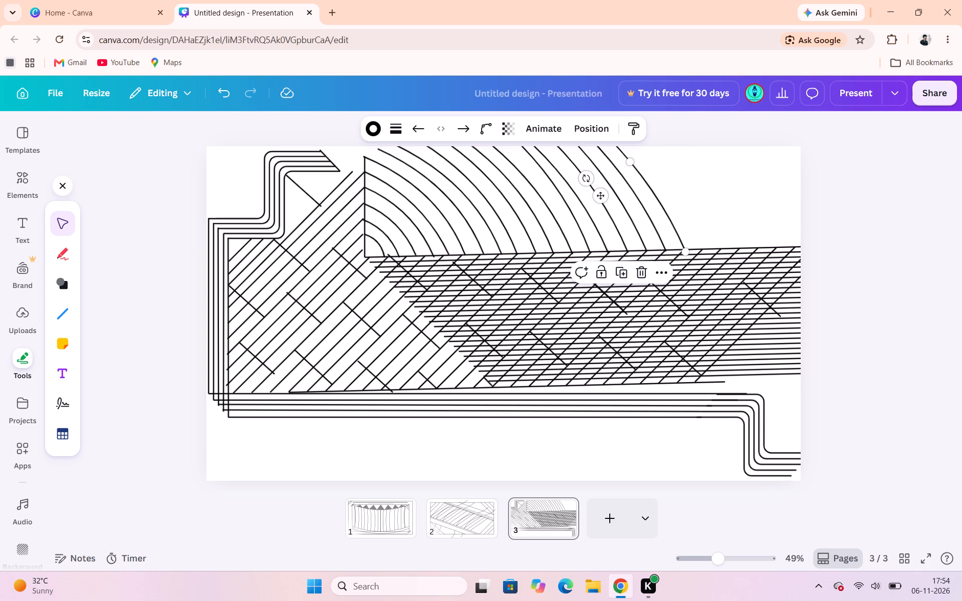
click(689, 183)
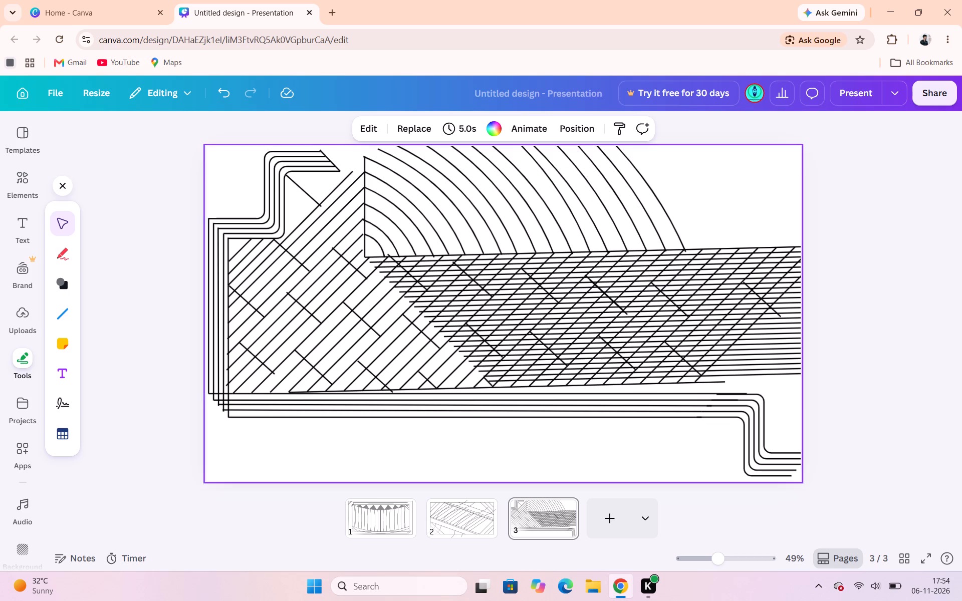
click(661, 201)
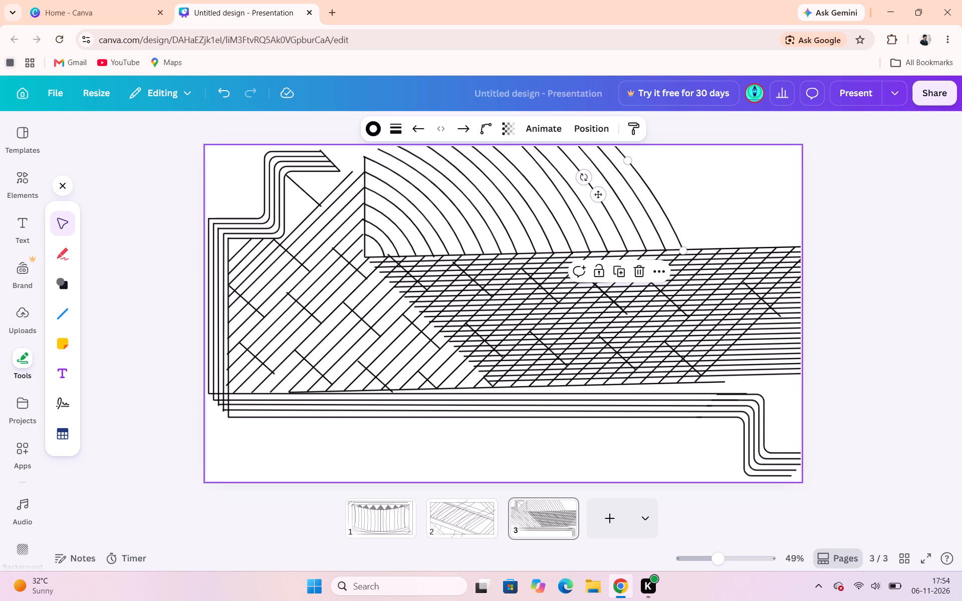
click(688, 188)
Duplicate the current outermost arc to add another evenly spaced arc outside it along the top boundary line.
click(656, 203)
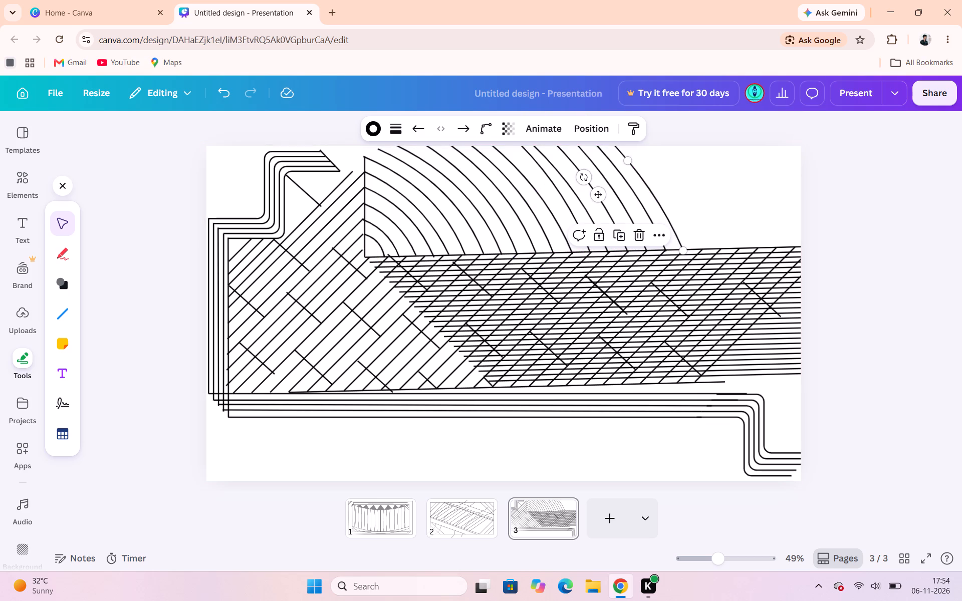
click(617, 267)
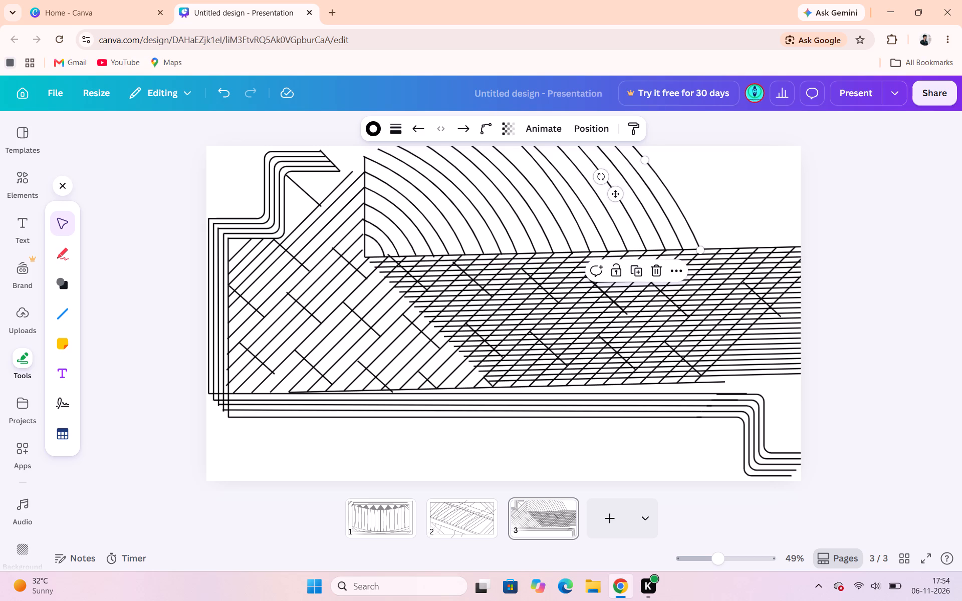
click(706, 184)
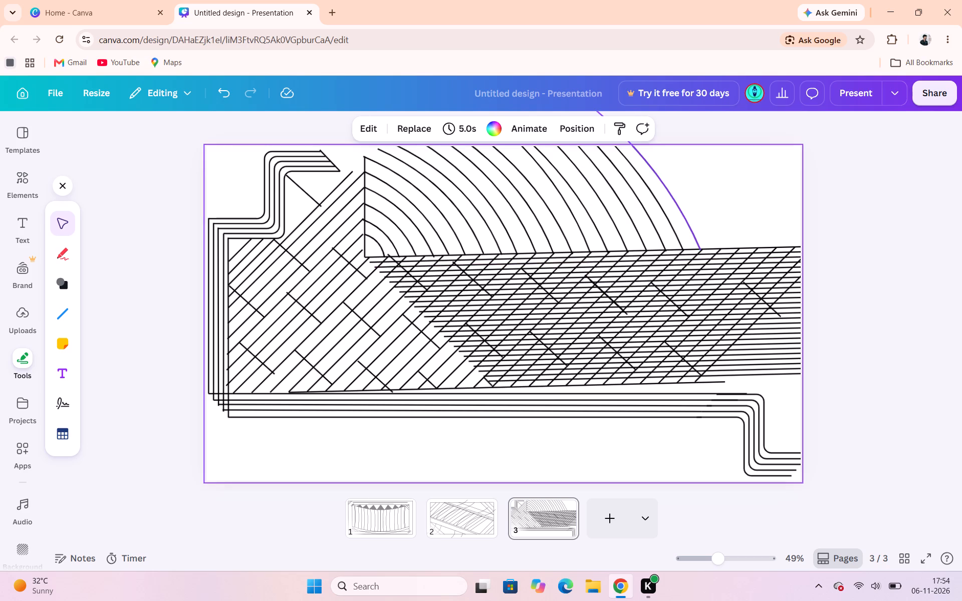
Duplicate the outermost arc once more, and nudge the copy and the arc it came from into even spacing.
click(681, 208)
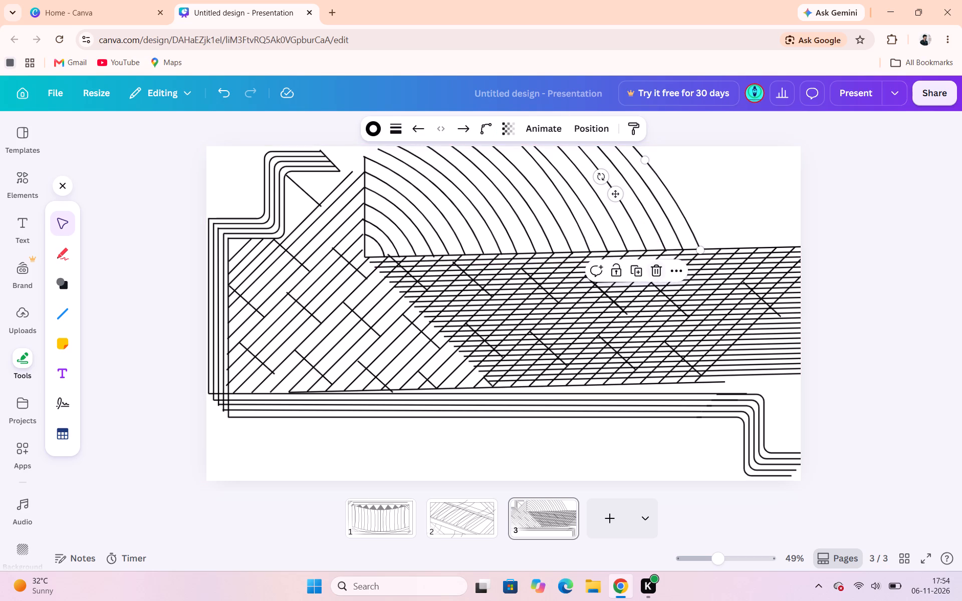
click(642, 269)
click(728, 203)
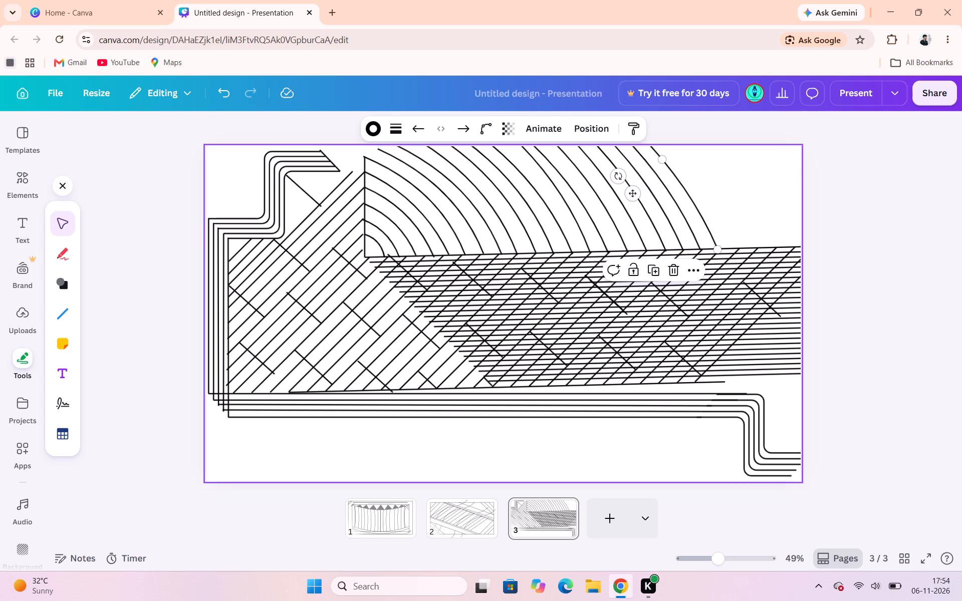
click(703, 219)
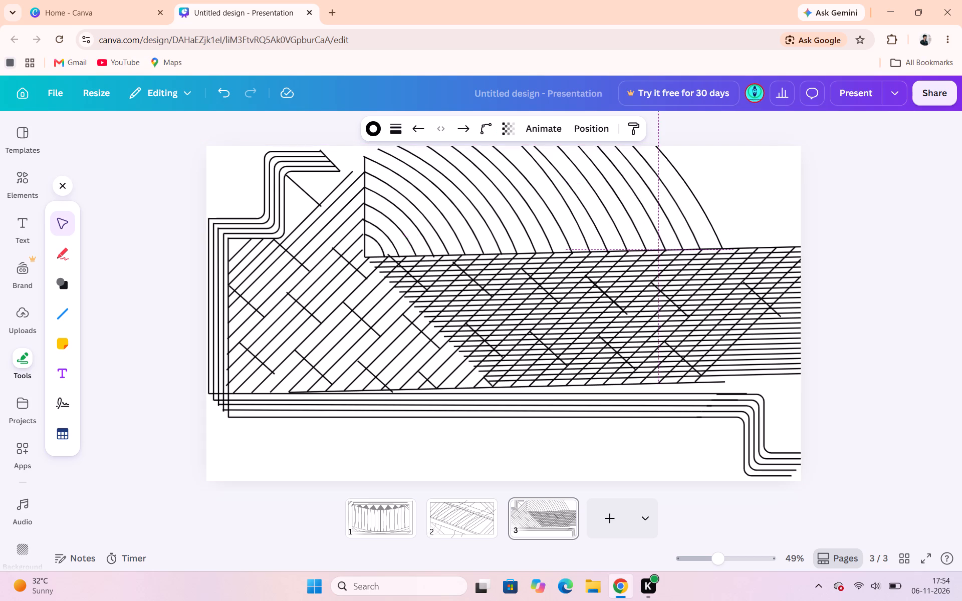
click(724, 210)
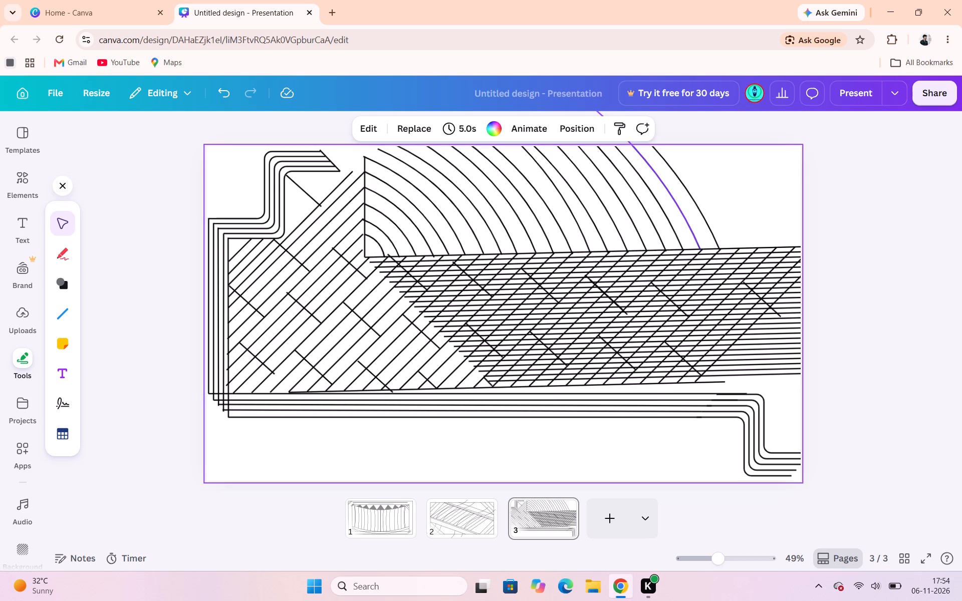
click(687, 225)
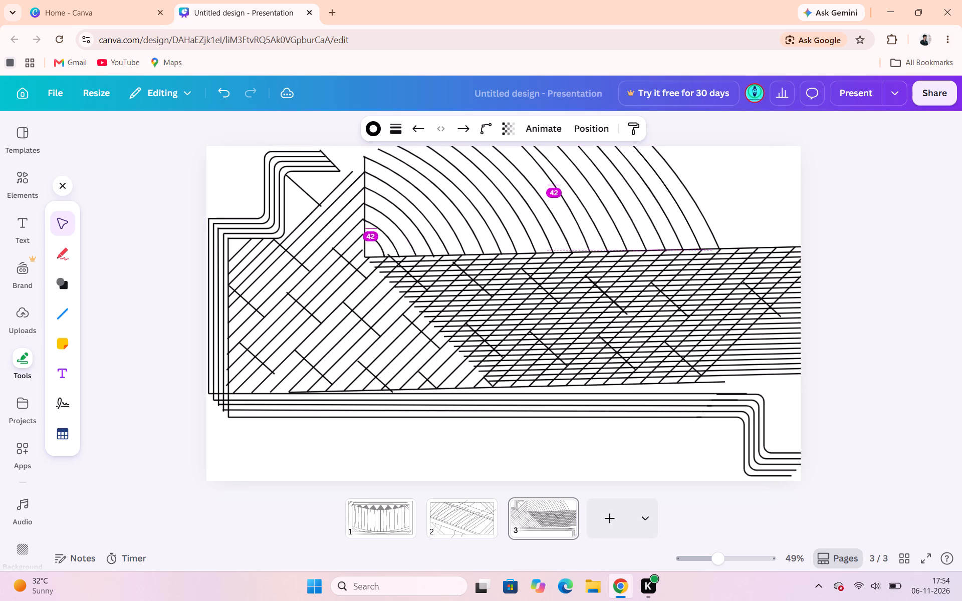
click(727, 208)
click(727, 208)
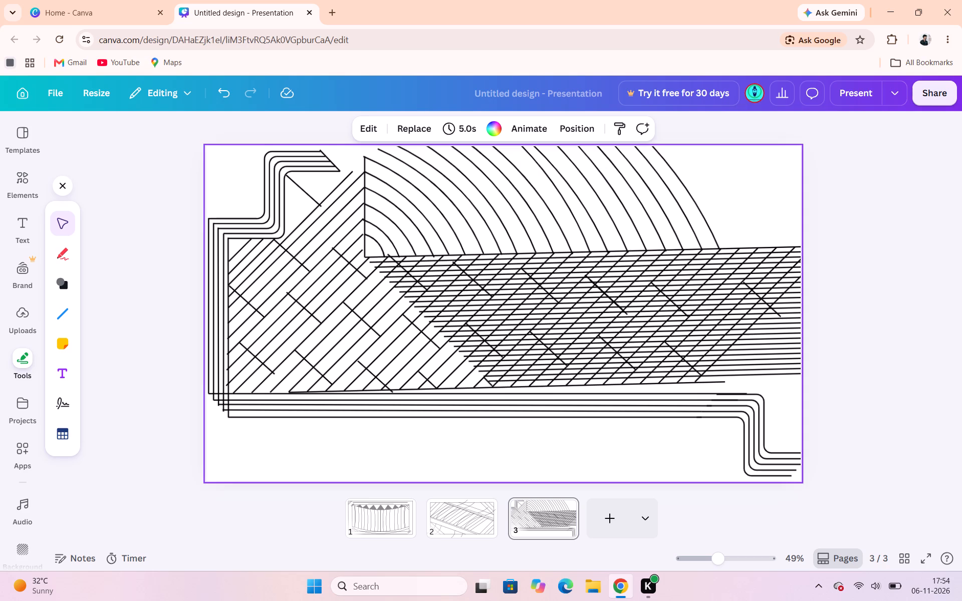
Add another copy of the outermost arc outside the row and shift it slightly outward along the top boundary line.
click(704, 220)
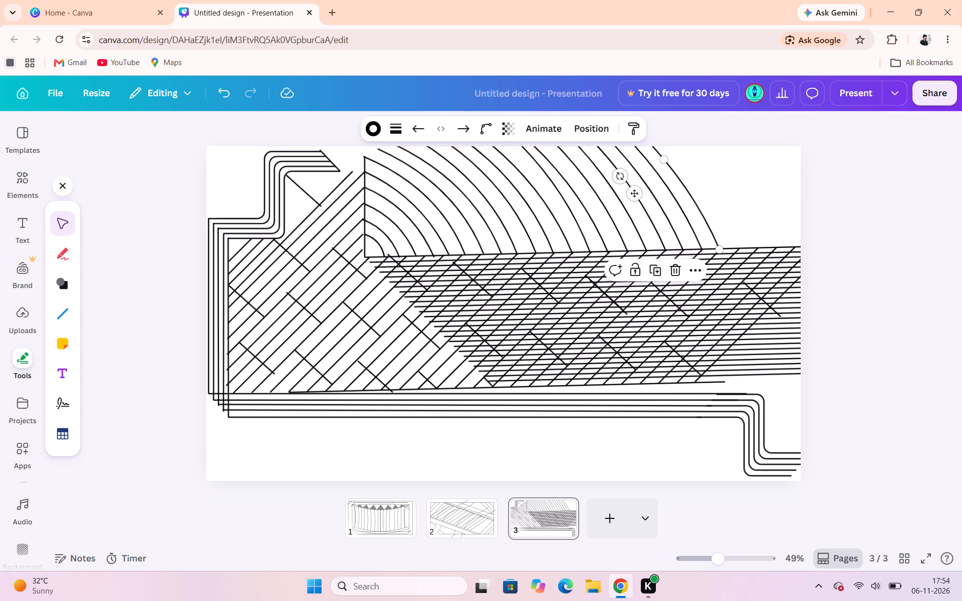
click(657, 267)
click(727, 198)
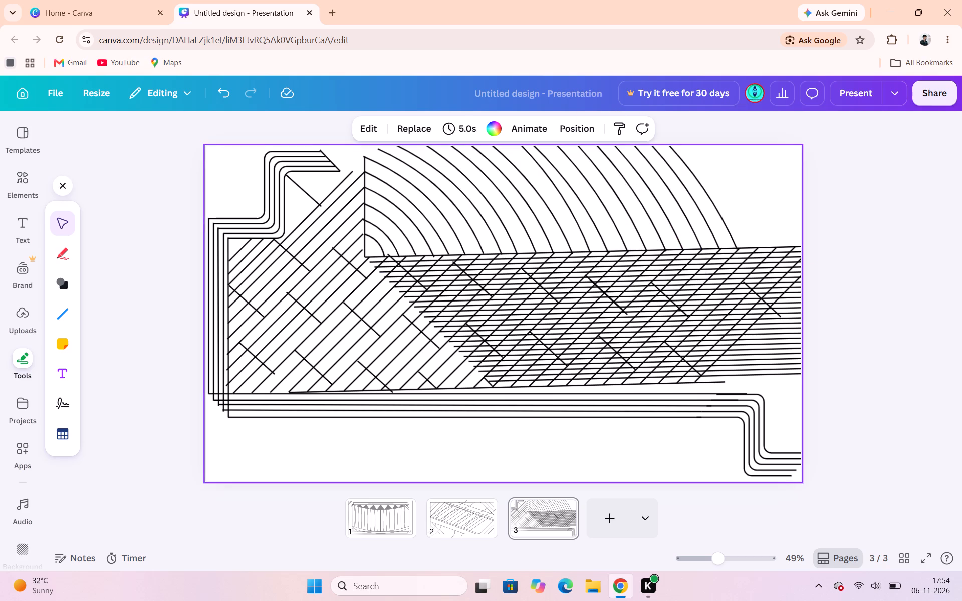
click(739, 209)
drag(739, 209, 729, 208)
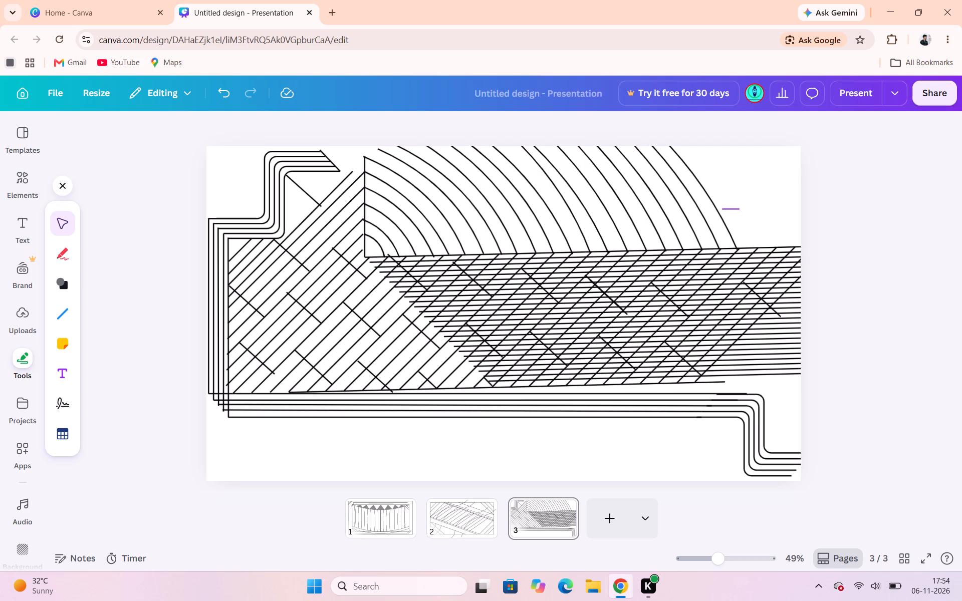
drag(729, 208, 693, 229)
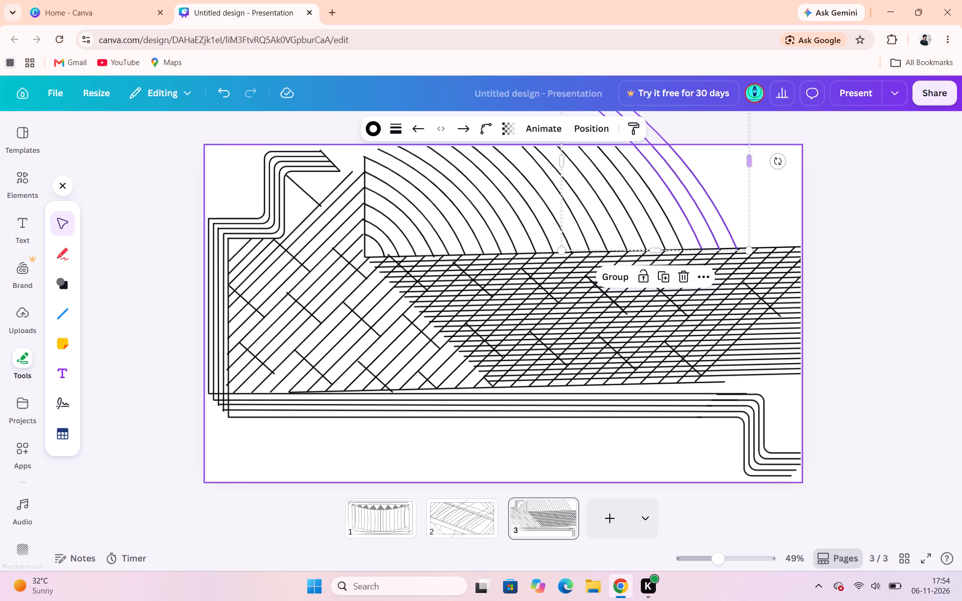
double_click(761, 211)
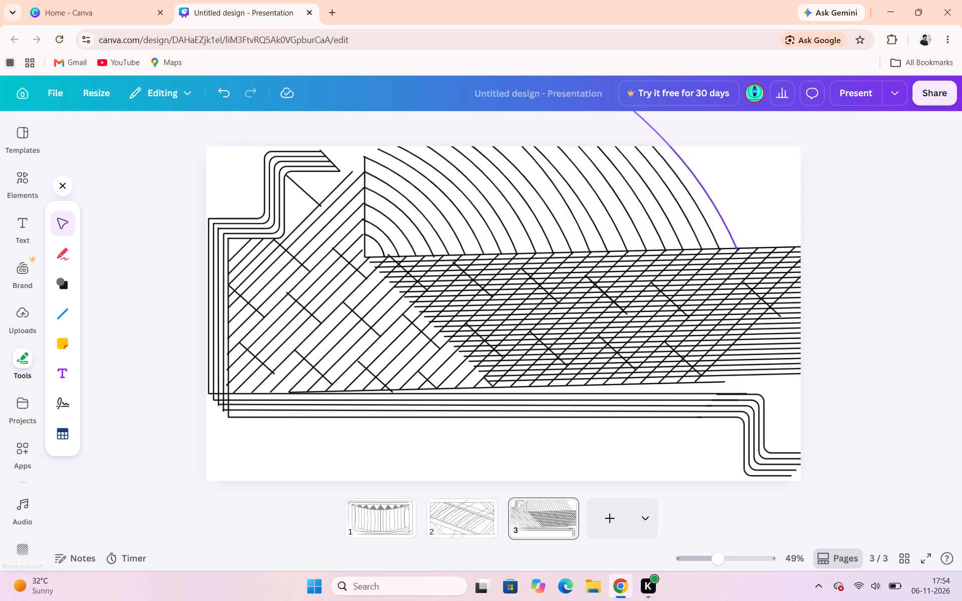
click(721, 218)
click(779, 200)
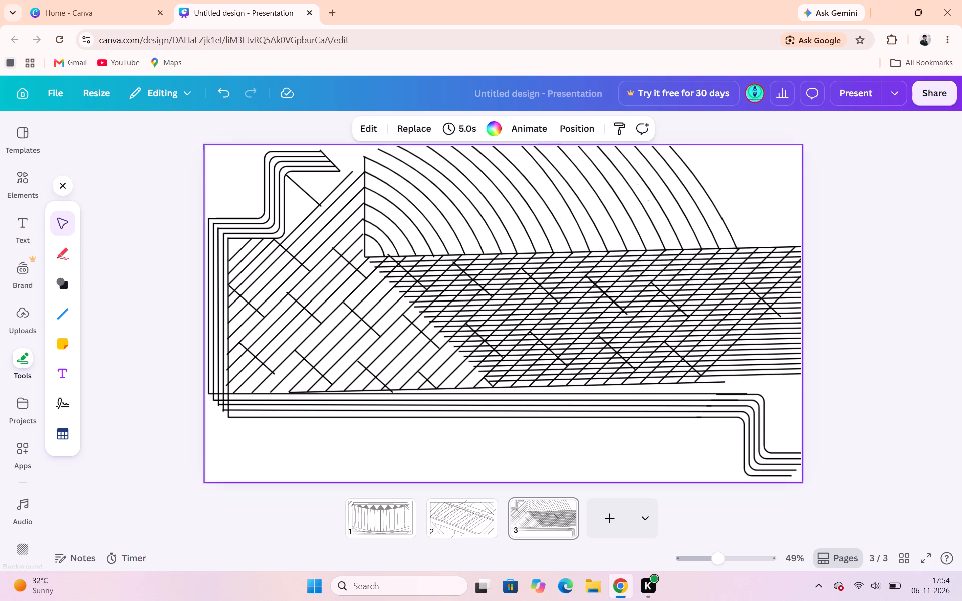
click(717, 217)
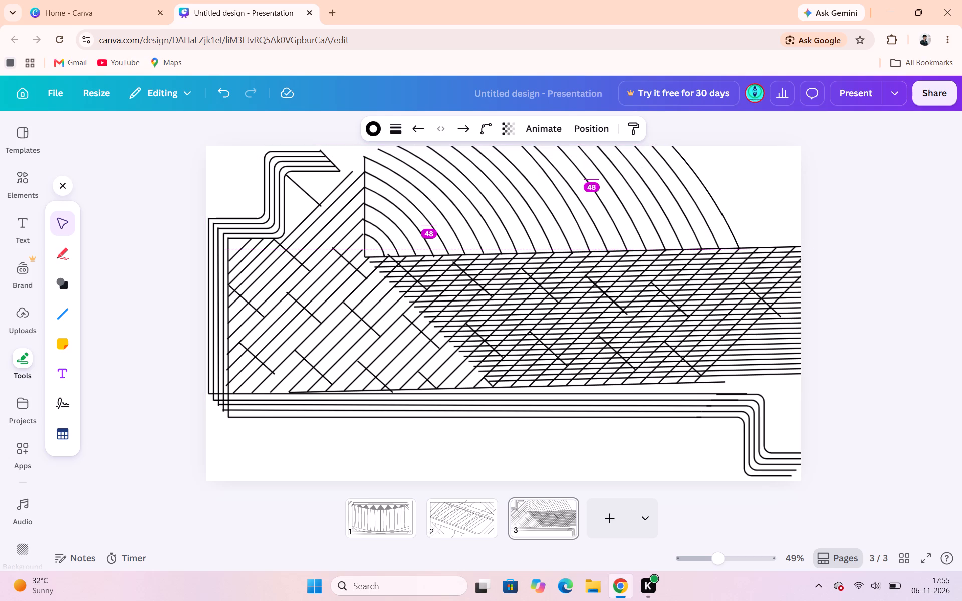
click(742, 208)
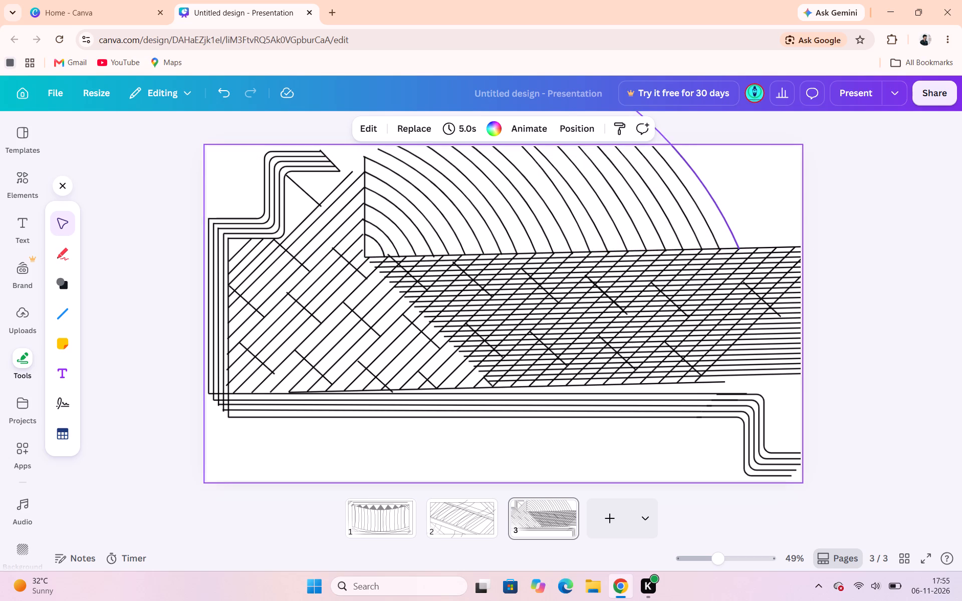
Duplicate the outermost arc outward along the top boundary line and nudge the copy slightly inward to even the spacing.
click(717, 211)
click(675, 269)
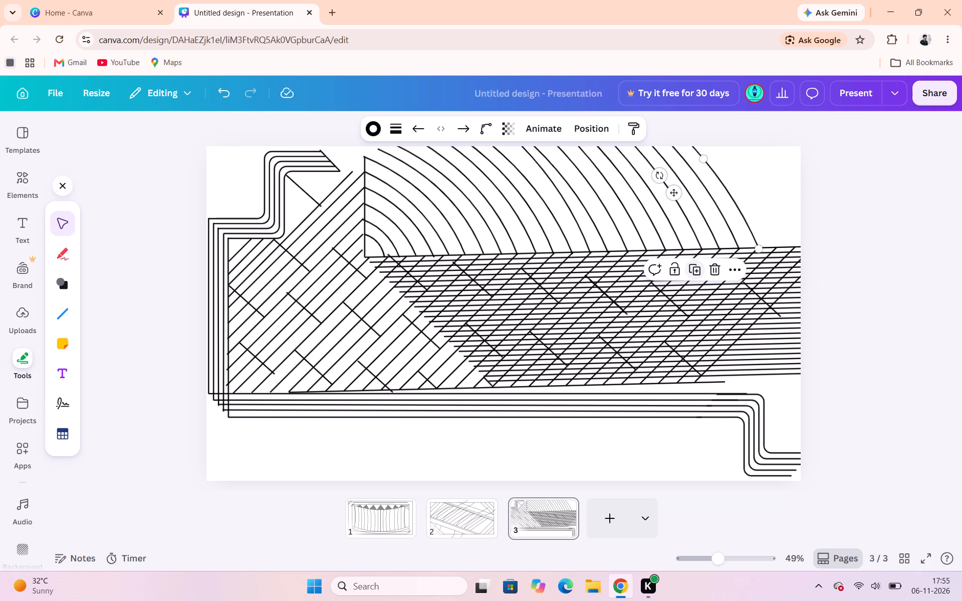
click(790, 185)
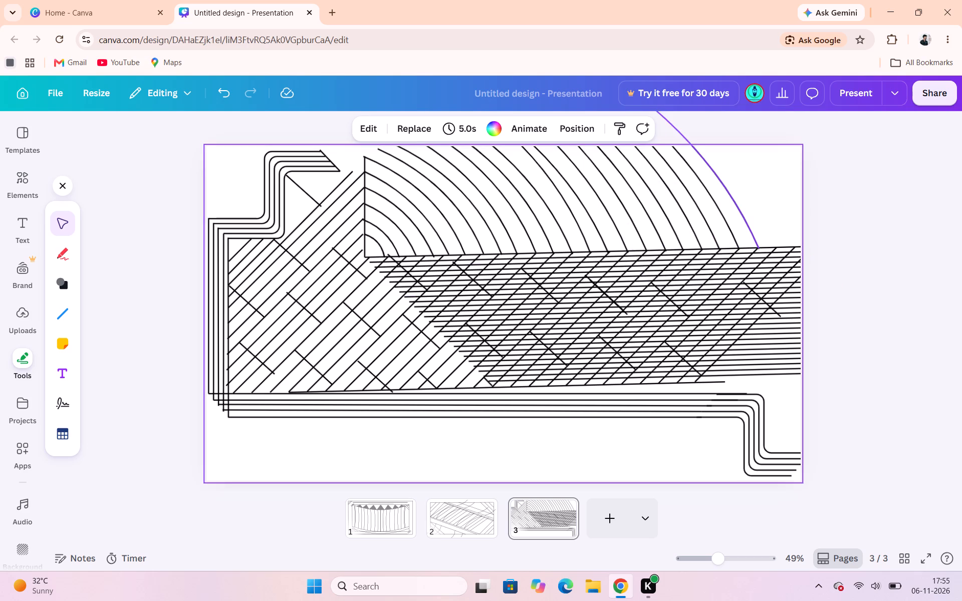
click(743, 220)
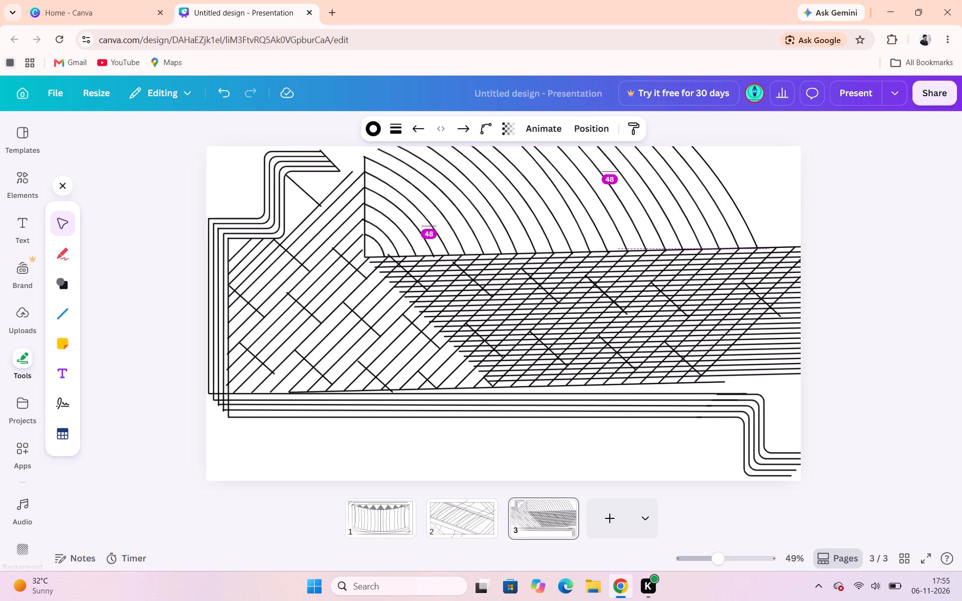
click(791, 195)
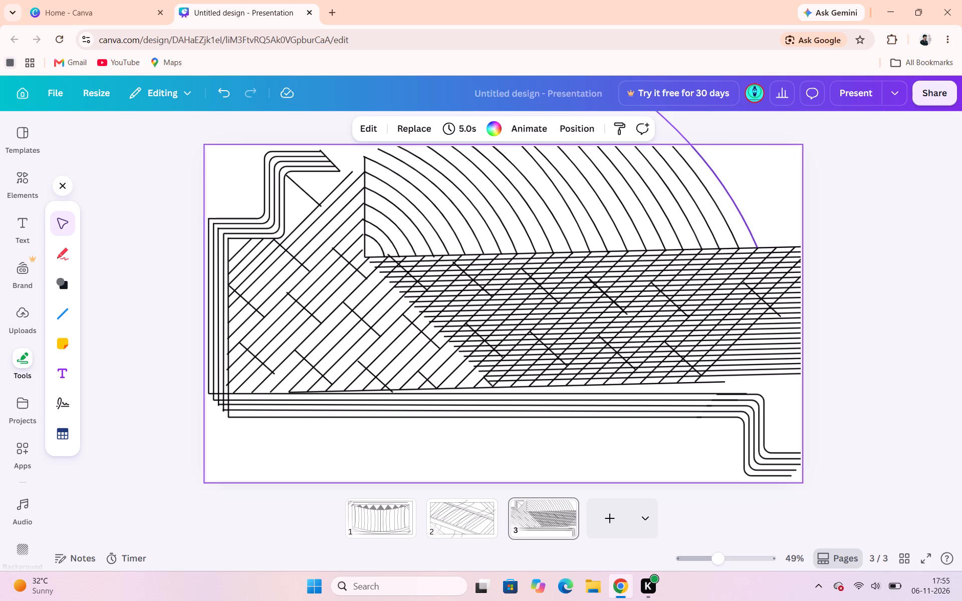
Duplicate the new outermost arc outward and lower the copy slightly so its foot meets the top boundary line.
click(740, 219)
click(690, 265)
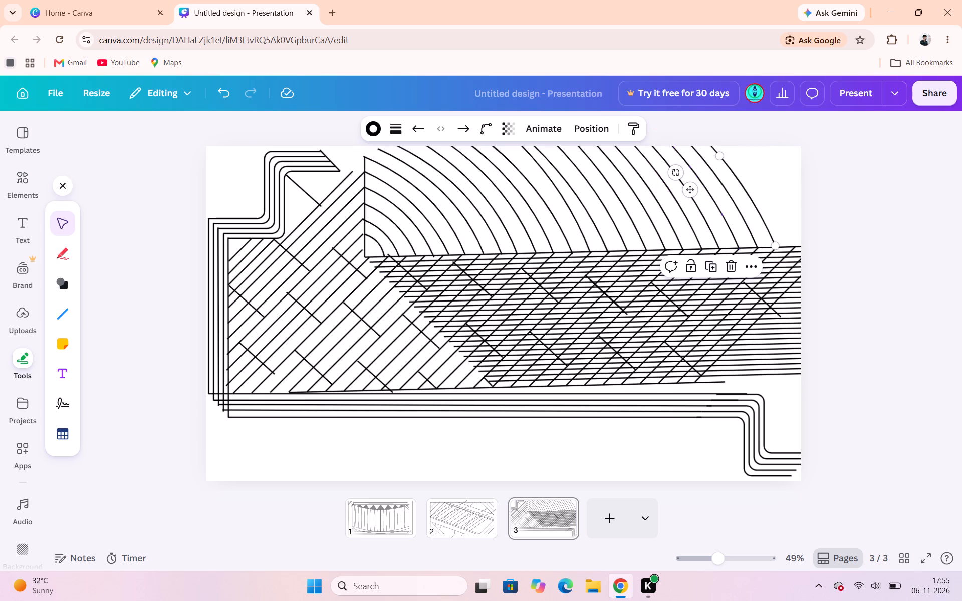
click(773, 181)
click(753, 207)
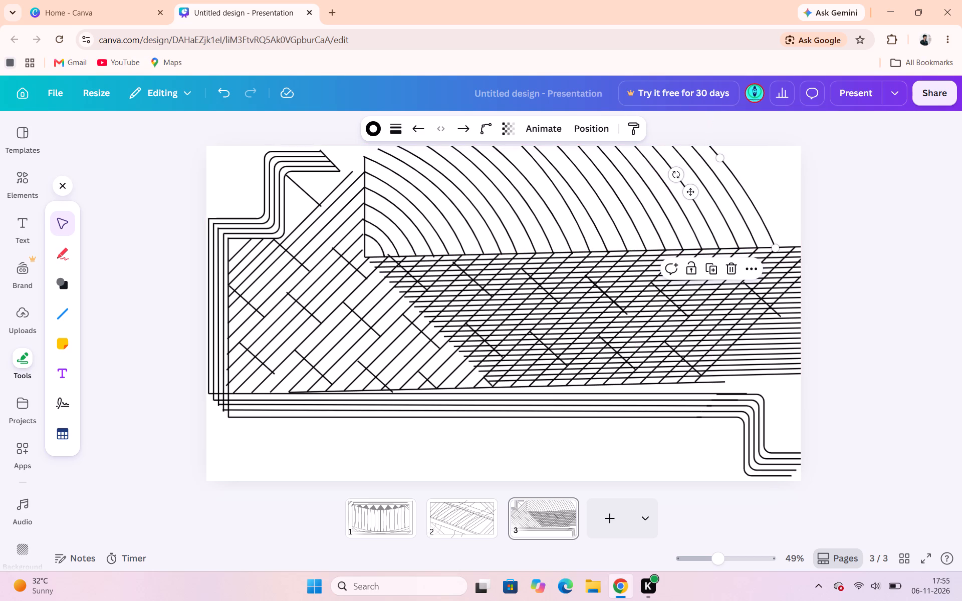
click(762, 202)
click(755, 201)
Add one more evenly spaced copy of the outermost arc so the row reaches the page's right edge.
click(710, 272)
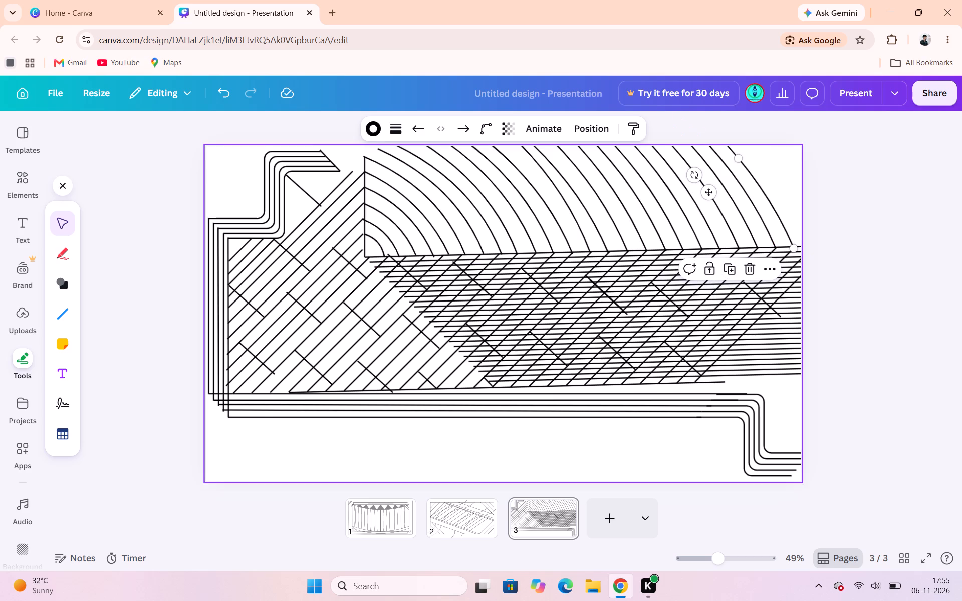
click(791, 190)
click(817, 180)
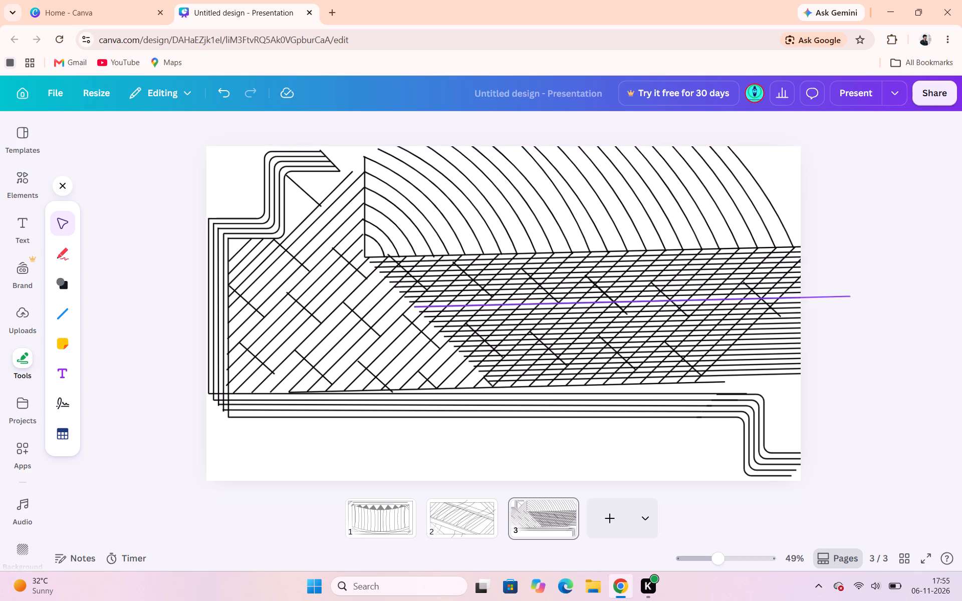
Extend the arc starting atop the vertical line to the outer elbow line's tip, about 579 long at 35°, and bulge its curve outward.
click(367, 154)
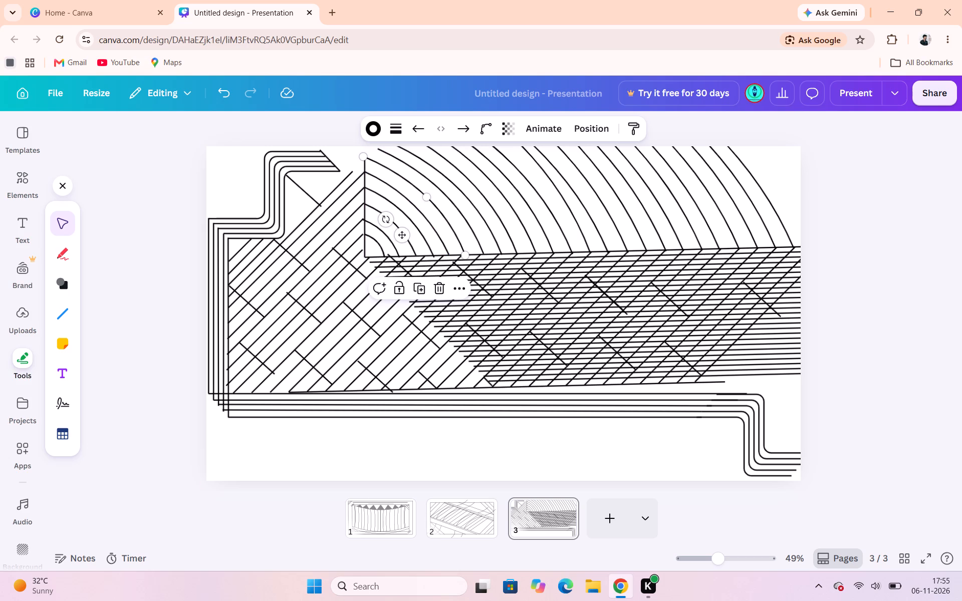
drag(365, 157, 342, 159)
drag(342, 159, 364, 141)
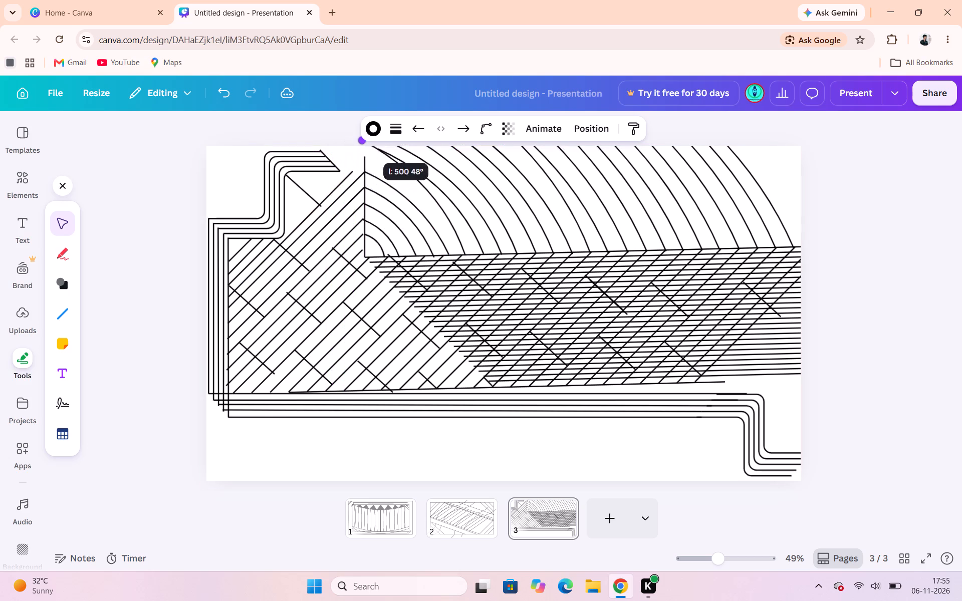
drag(364, 141, 325, 156)
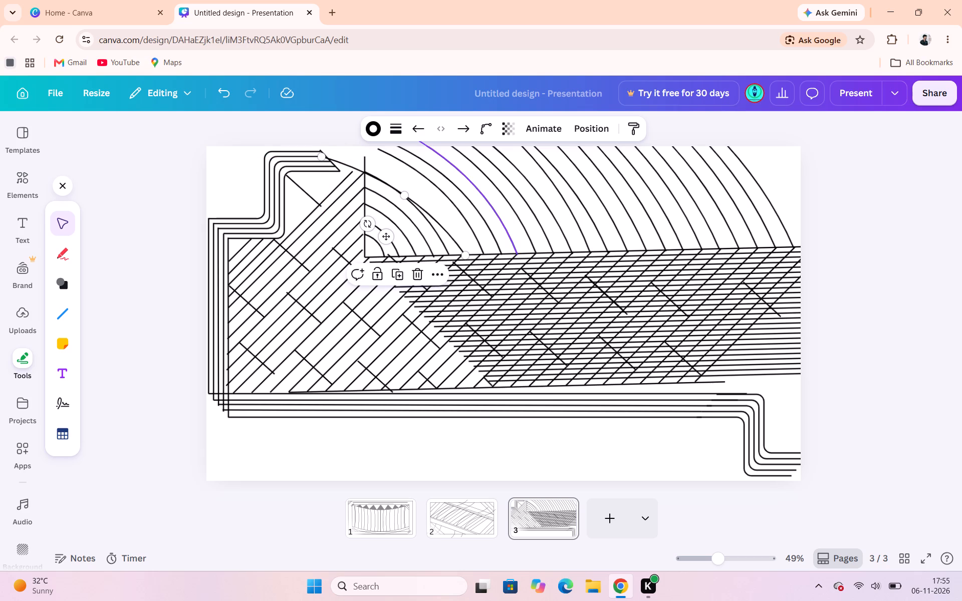
drag(409, 195, 412, 185)
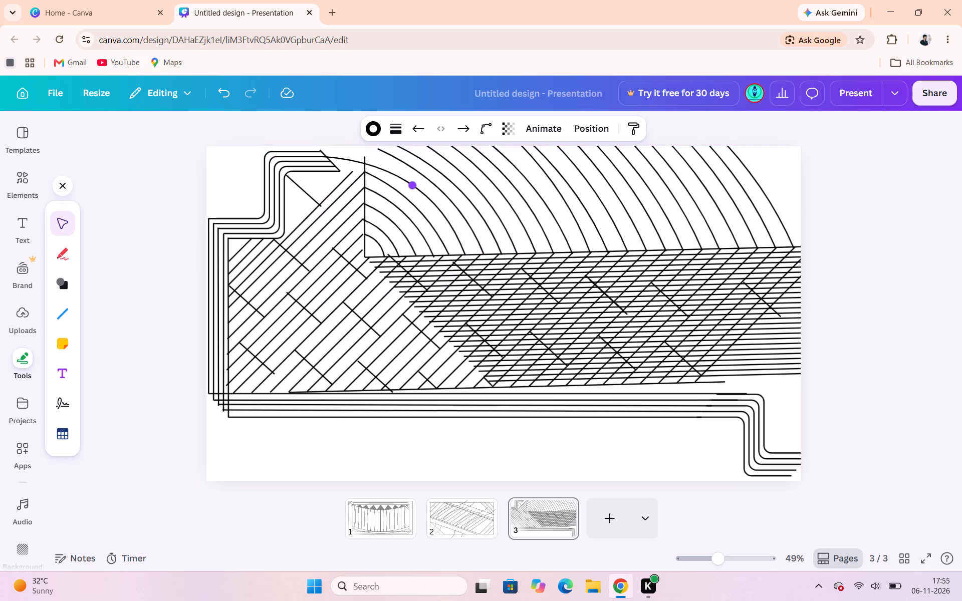
drag(412, 185, 412, 186)
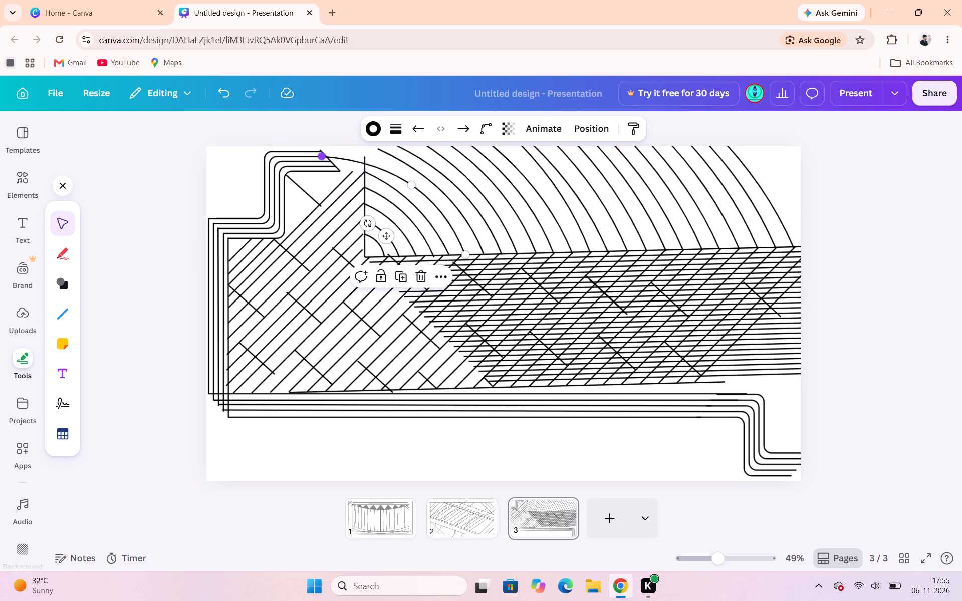
click(322, 159)
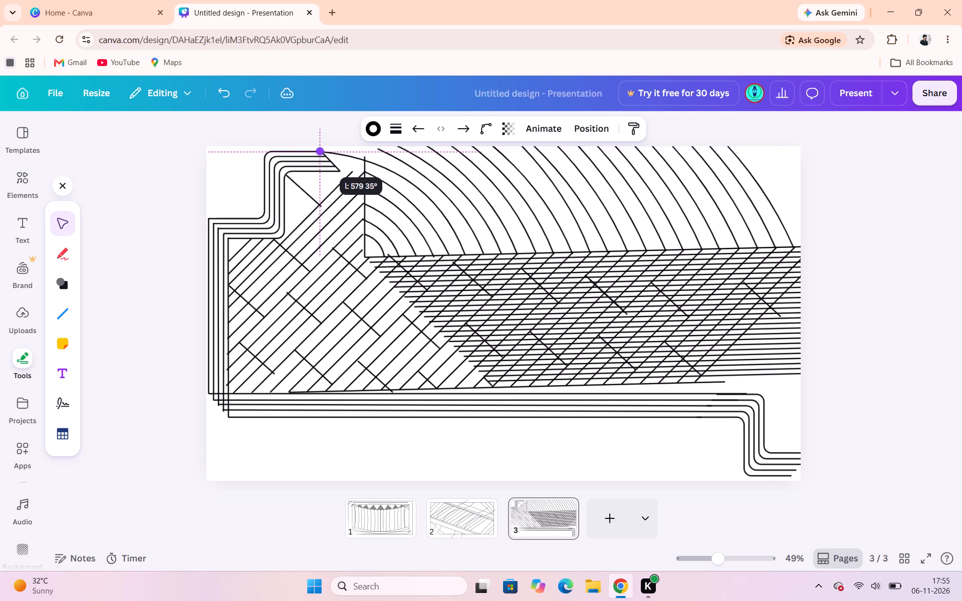
click(853, 177)
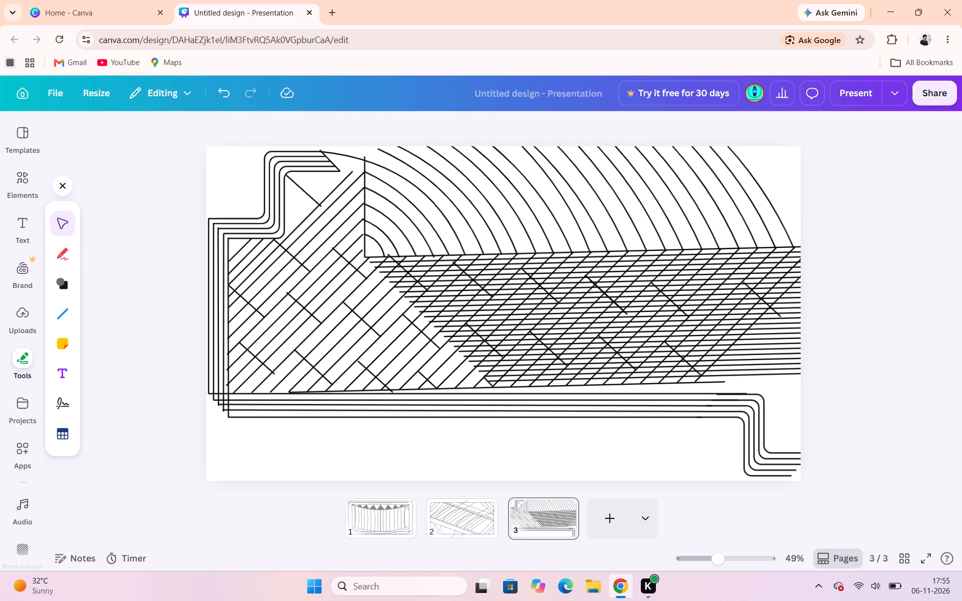
Extend the upper end of the following arc to the page's top edge and bulge its curve to match the neighbouring arcs.
click(389, 157)
drag(374, 148, 348, 143)
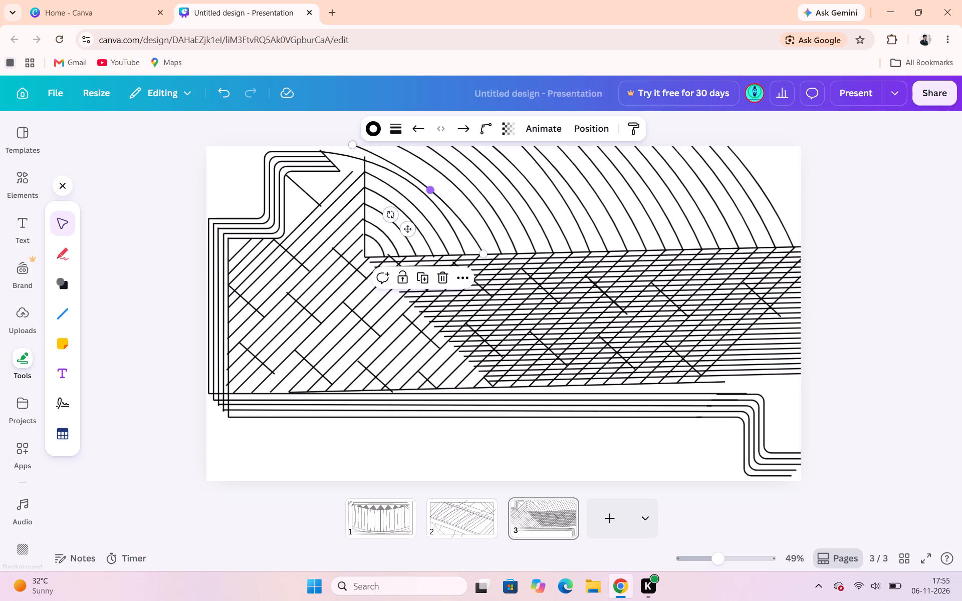
drag(430, 191, 436, 186)
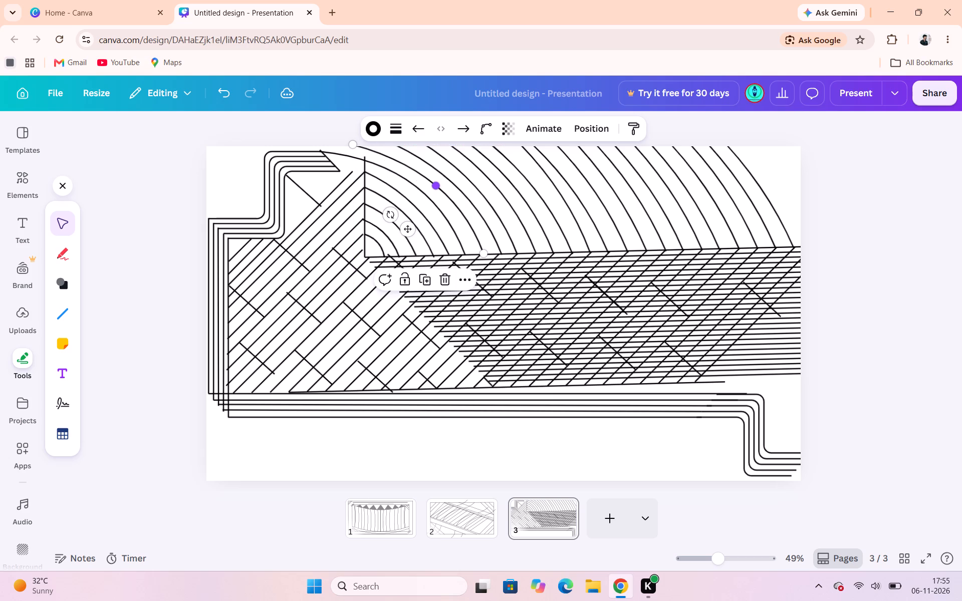
click(884, 279)
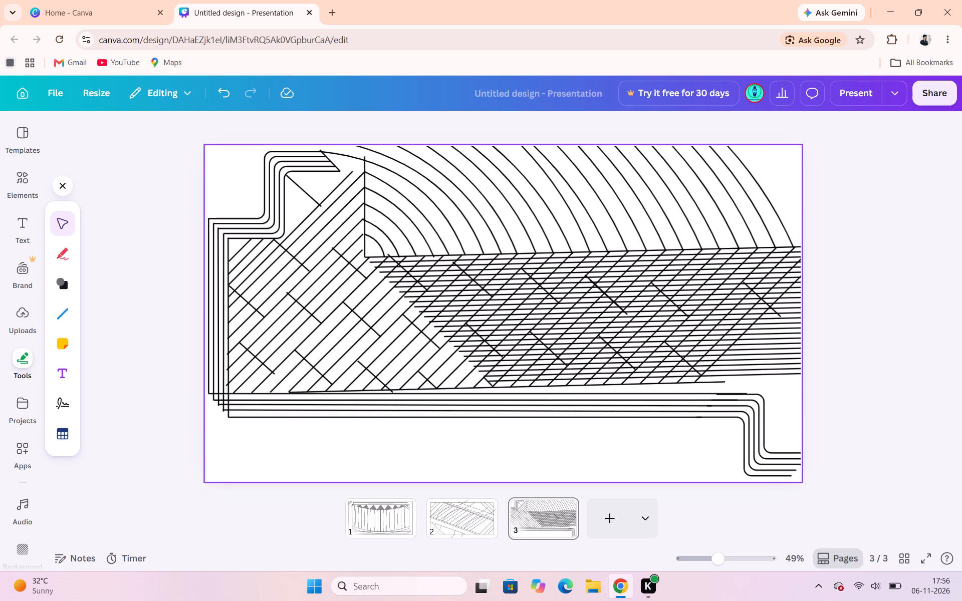
Extend the lowest slanted boundary line past the page's right edge, to a length of about 1,700 at -1°.
click(722, 382)
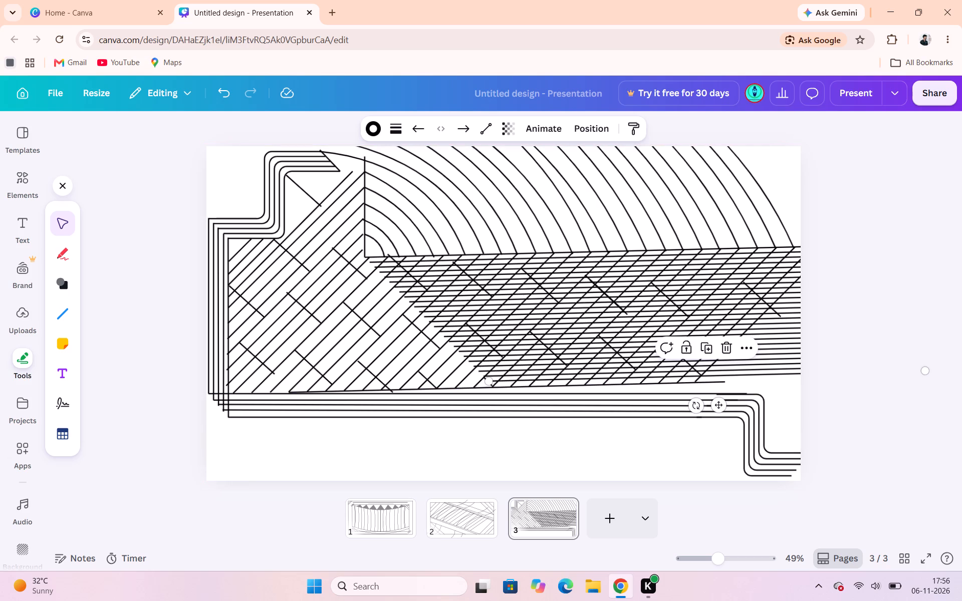
click(712, 391)
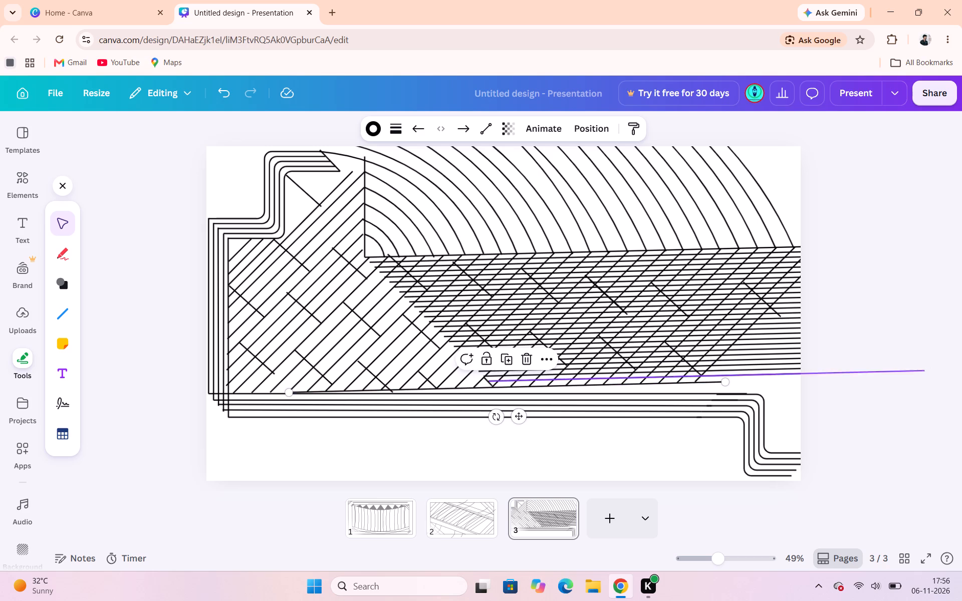
drag(725, 382, 835, 378)
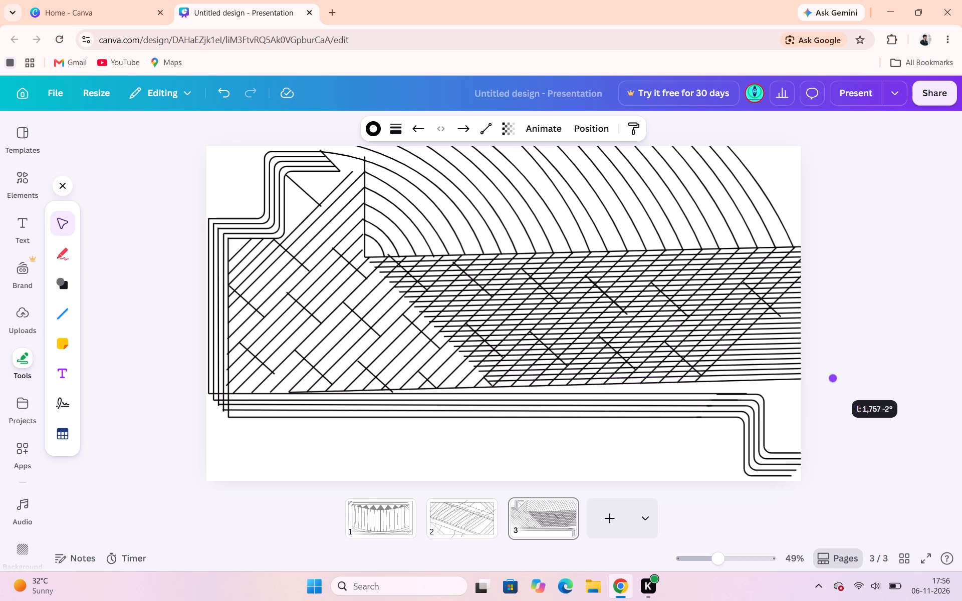
drag(835, 378, 818, 379)
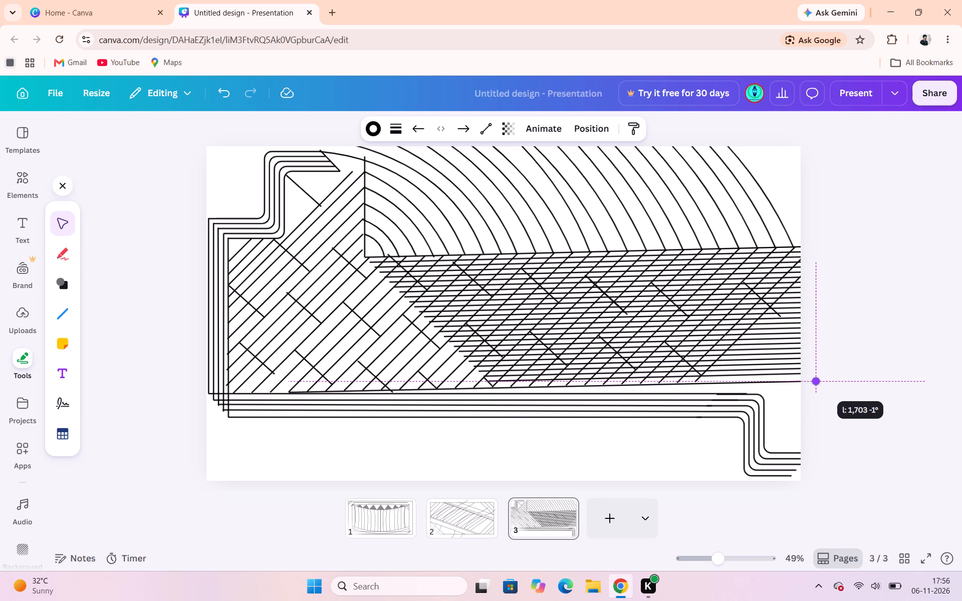
drag(818, 379, 812, 380)
click(850, 383)
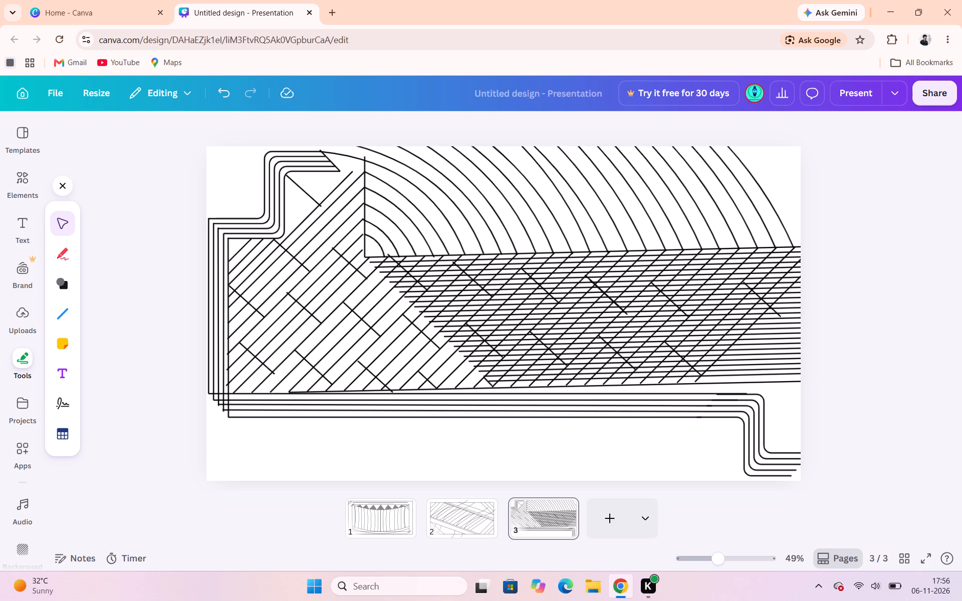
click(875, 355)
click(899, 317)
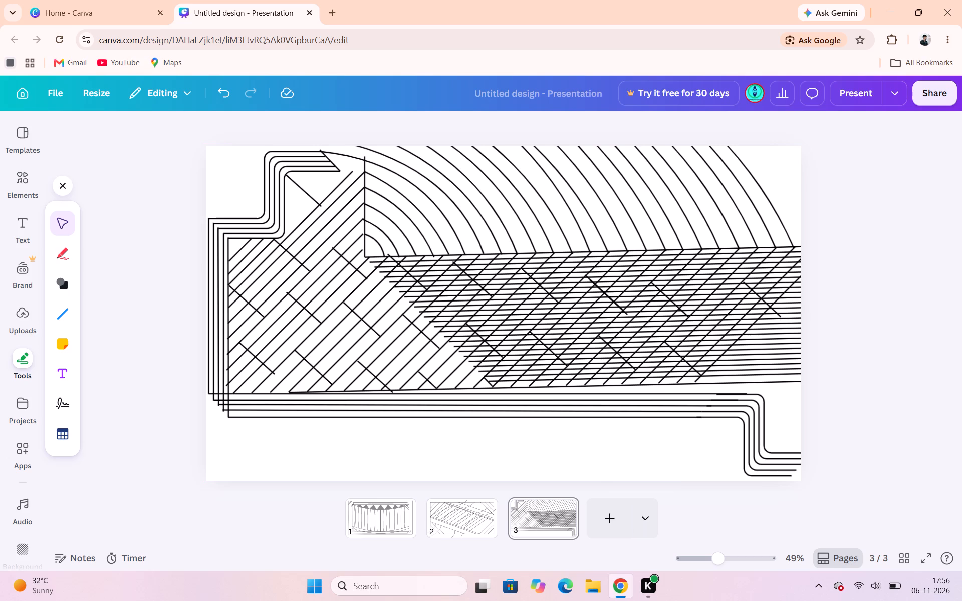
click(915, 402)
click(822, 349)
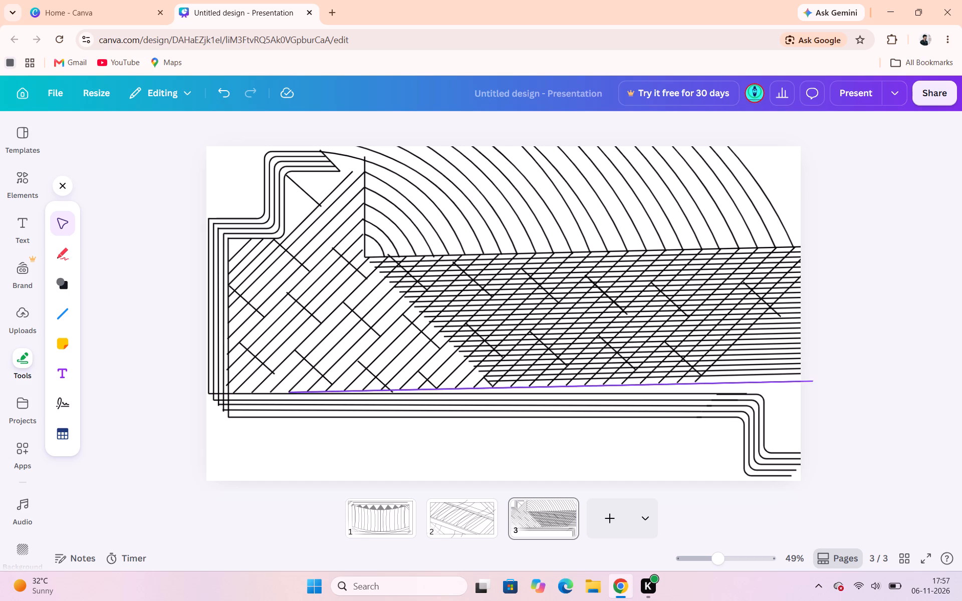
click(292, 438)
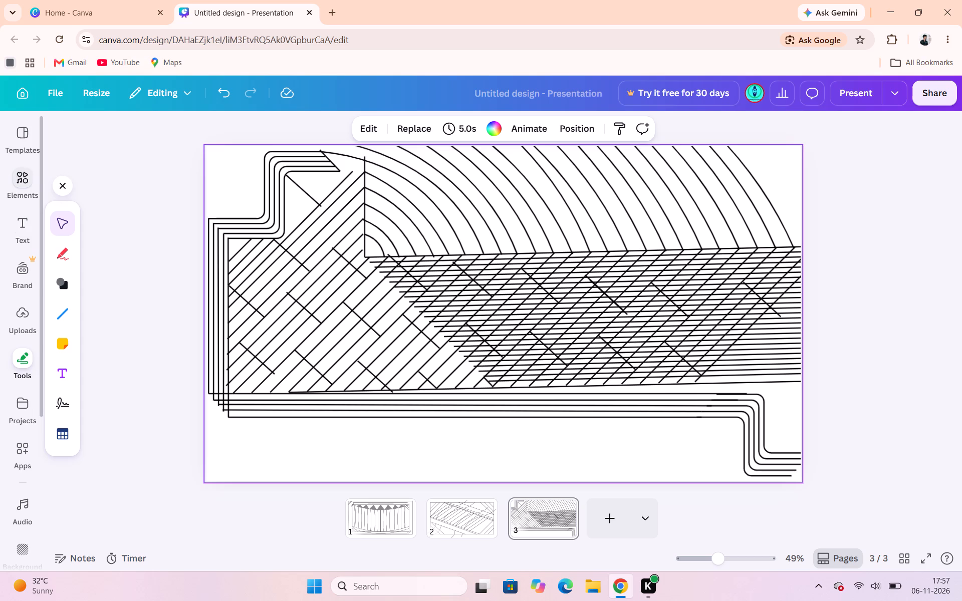
Insert the recently used dotted line and place it horizontally below the lower elbow lines, starting near the page's left edge.
click(27, 170)
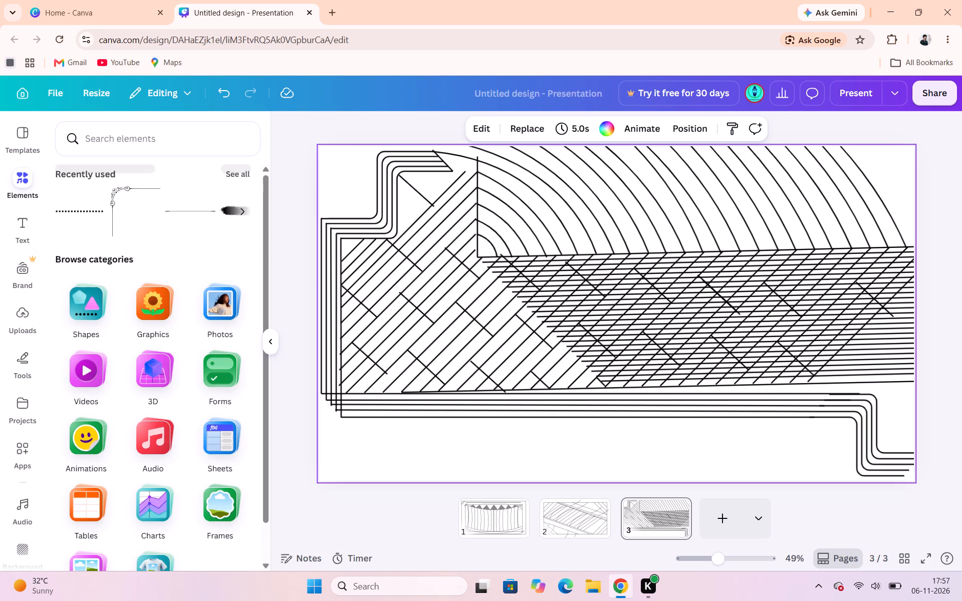
click(90, 223)
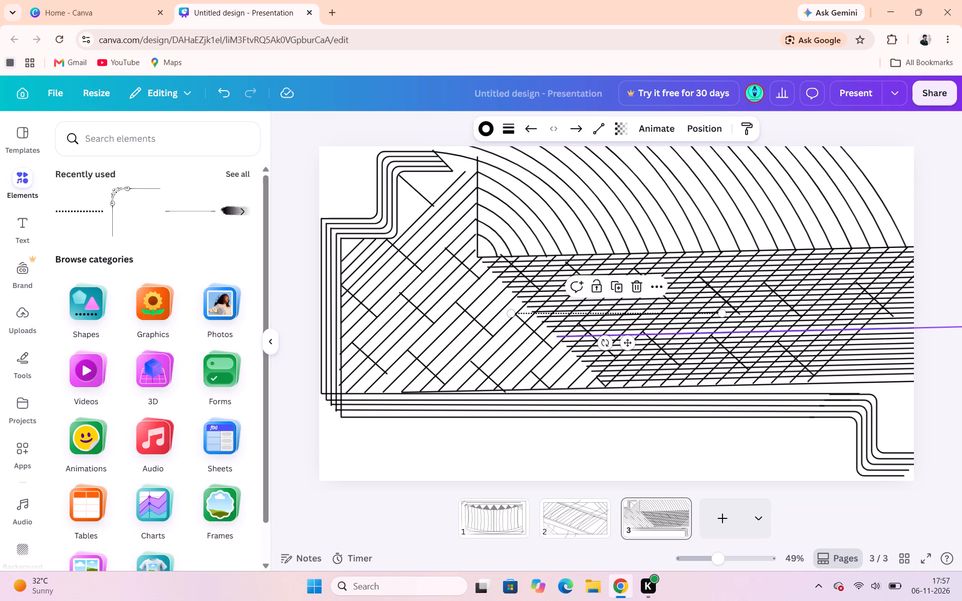
drag(628, 342, 450, 458)
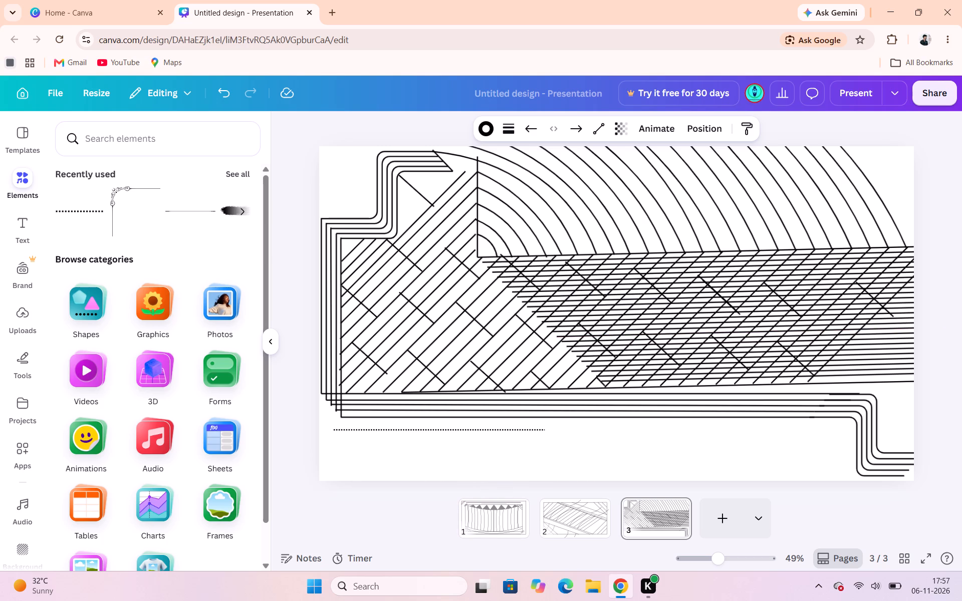
drag(450, 458, 444, 458)
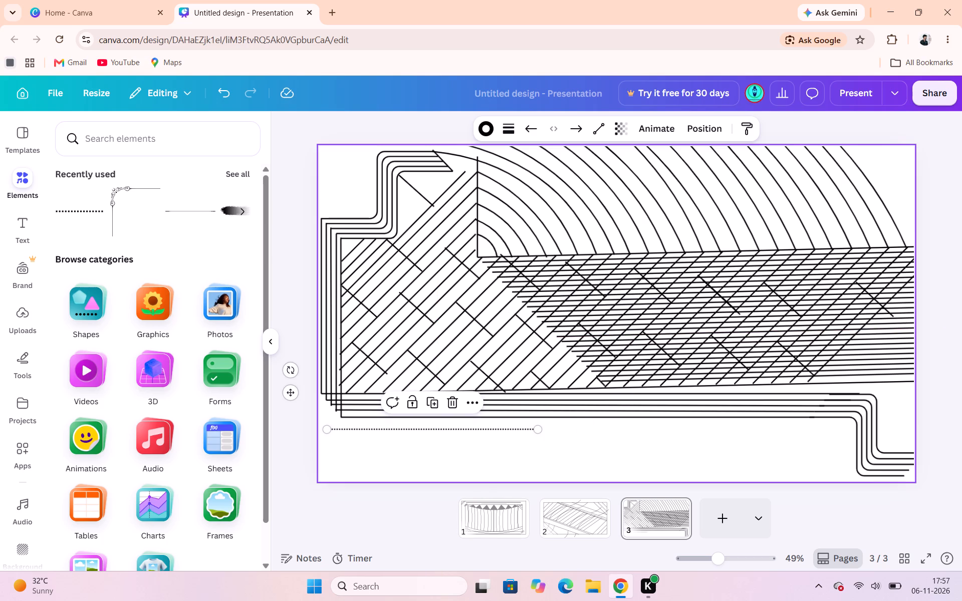
Insert the recently used ornamental corner line and fit it into the page's upper-left corner.
click(124, 200)
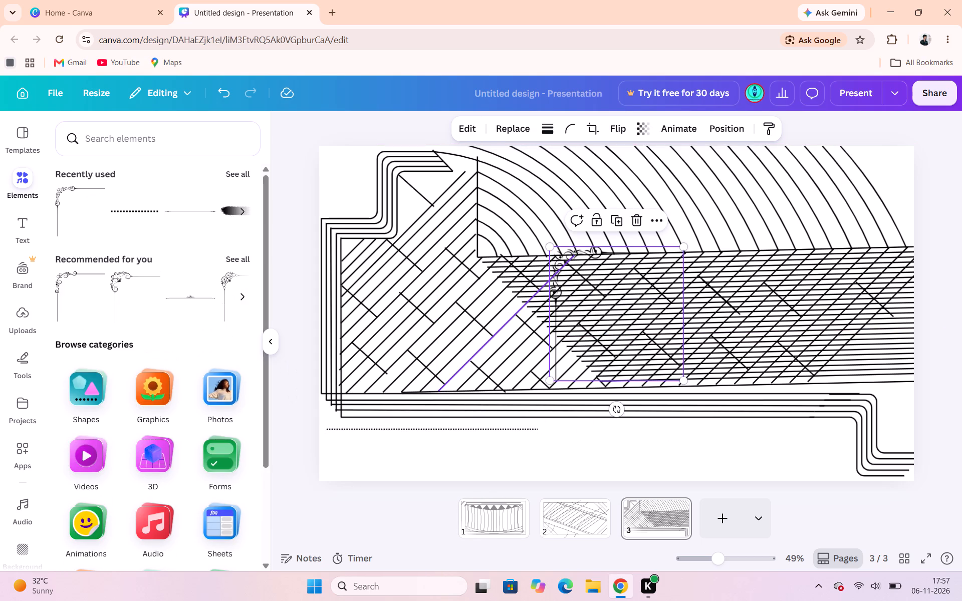
drag(634, 323, 408, 226)
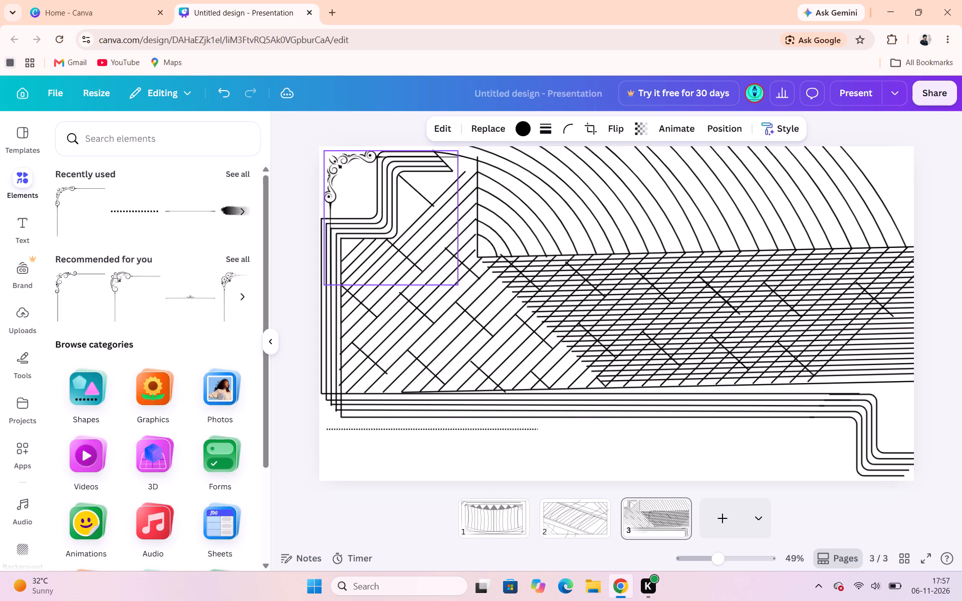
drag(408, 226, 403, 222)
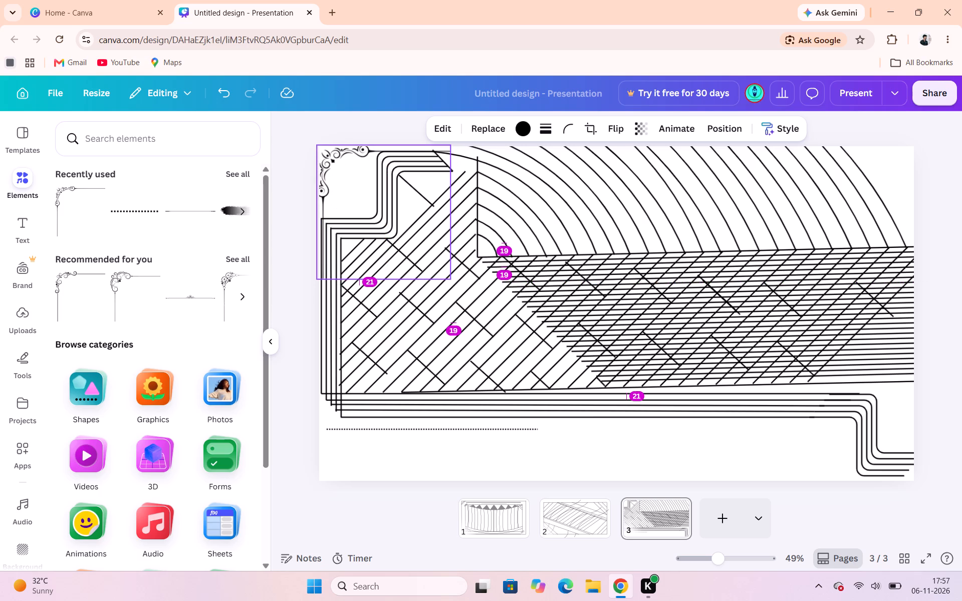
drag(403, 222, 400, 221)
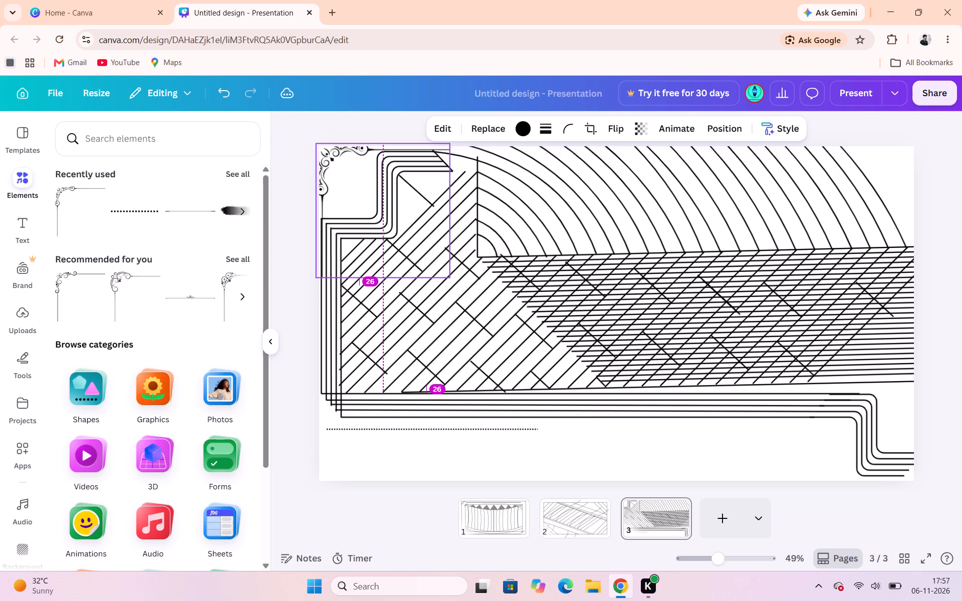
drag(400, 221, 398, 222)
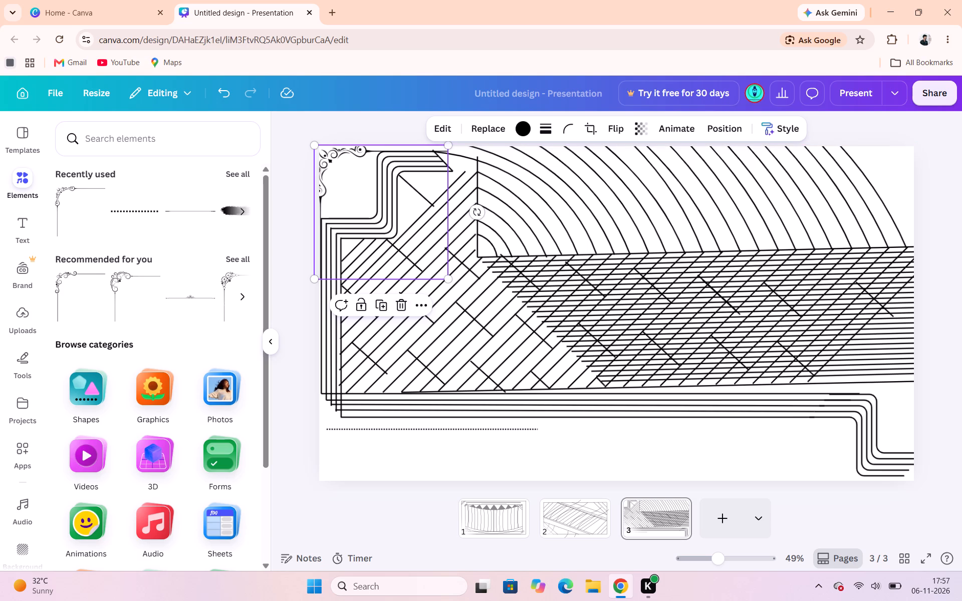
Duplicate the corner ornament, move the copy to the lower part of the page and rotate it to about -178°.
click(379, 307)
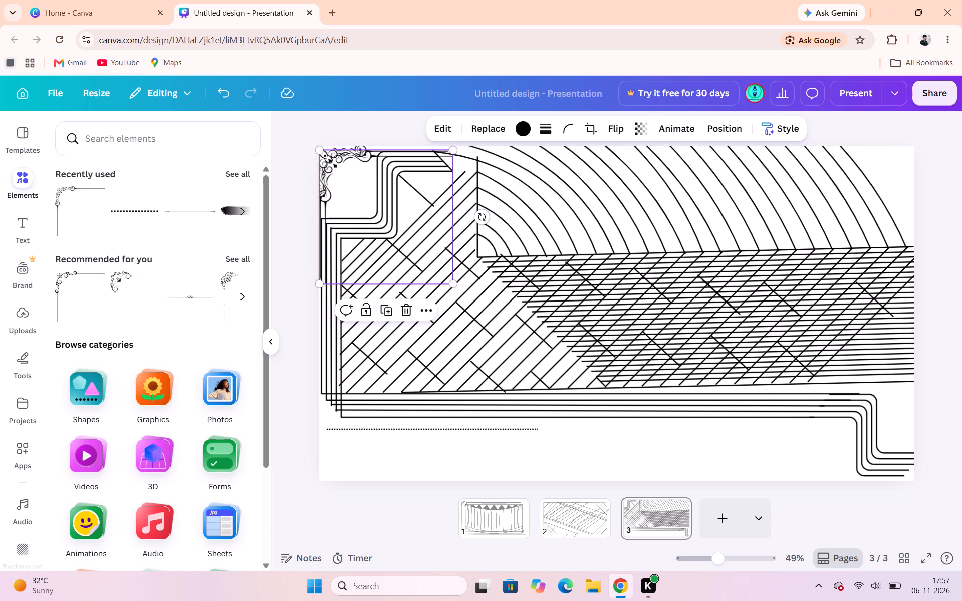
drag(420, 268, 460, 453)
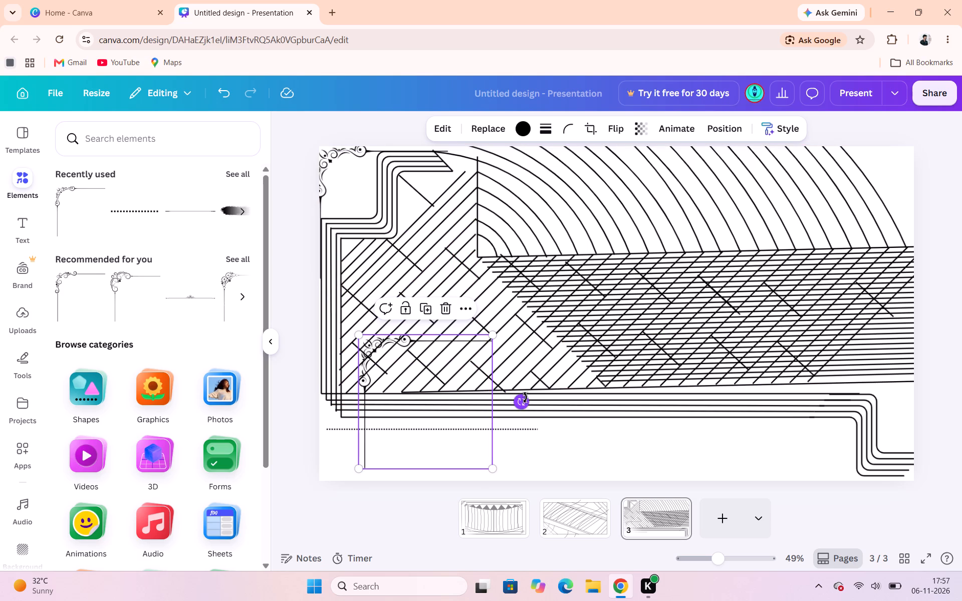
drag(522, 400, 279, 400)
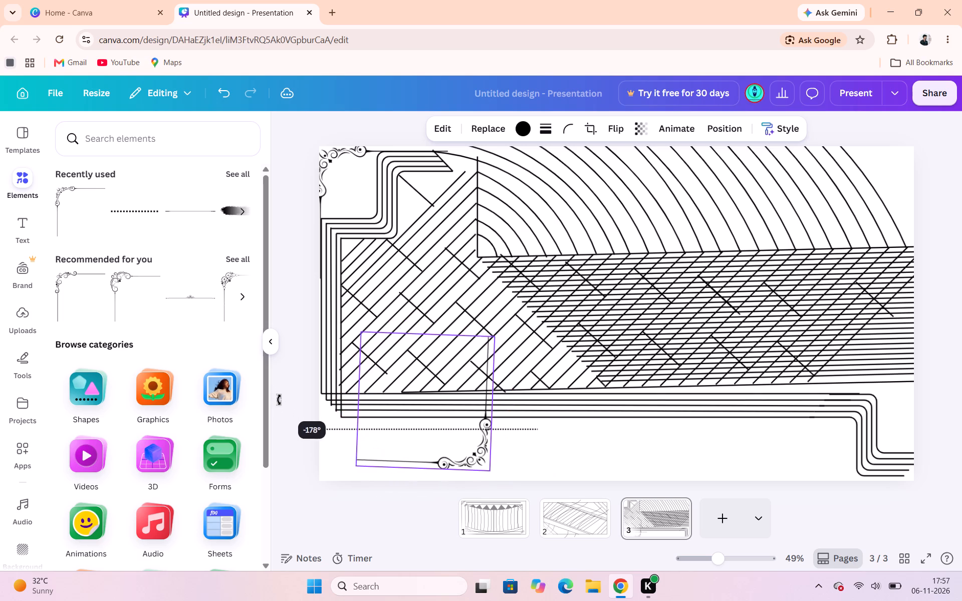
drag(279, 400, 286, 400)
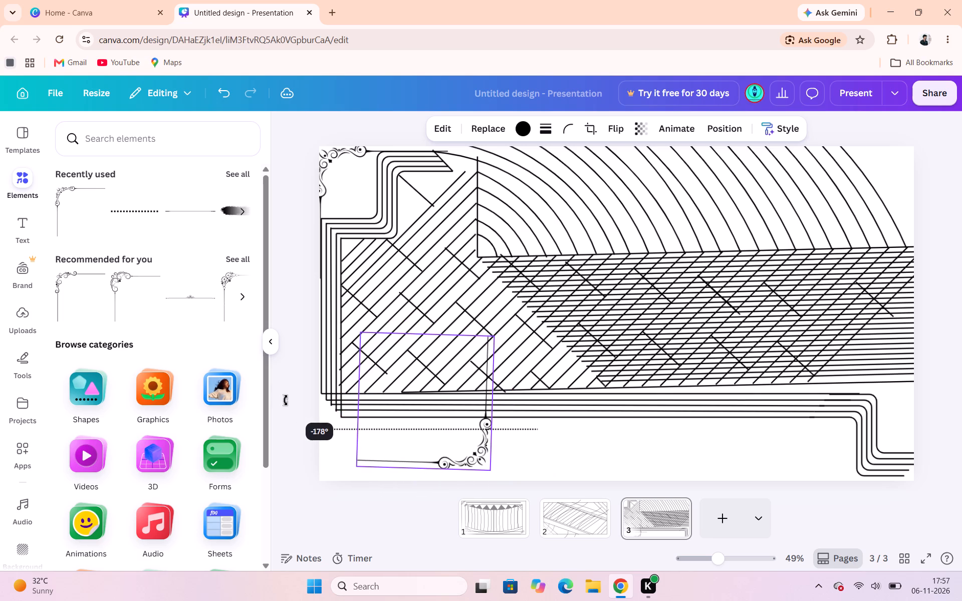
drag(286, 400, 287, 401)
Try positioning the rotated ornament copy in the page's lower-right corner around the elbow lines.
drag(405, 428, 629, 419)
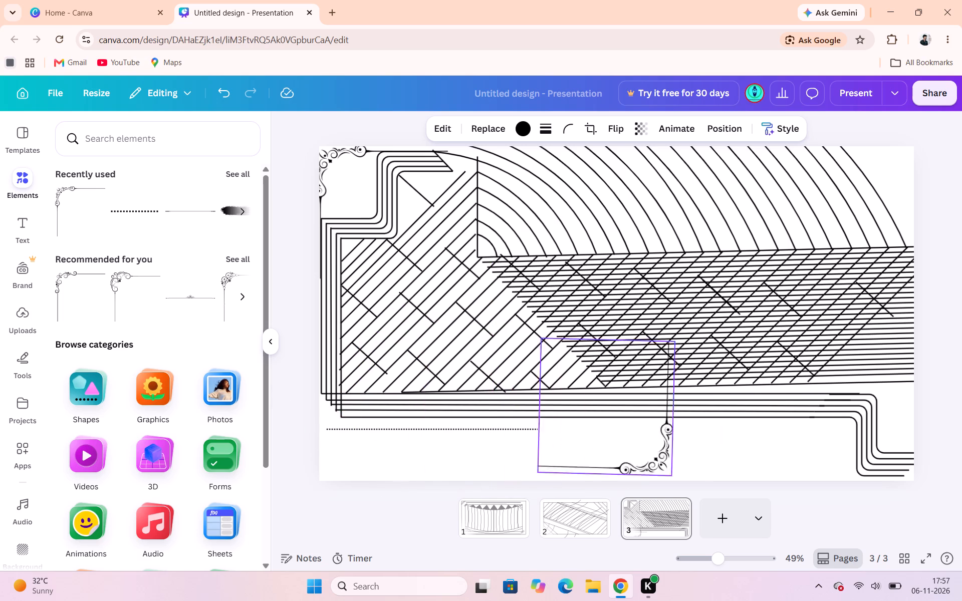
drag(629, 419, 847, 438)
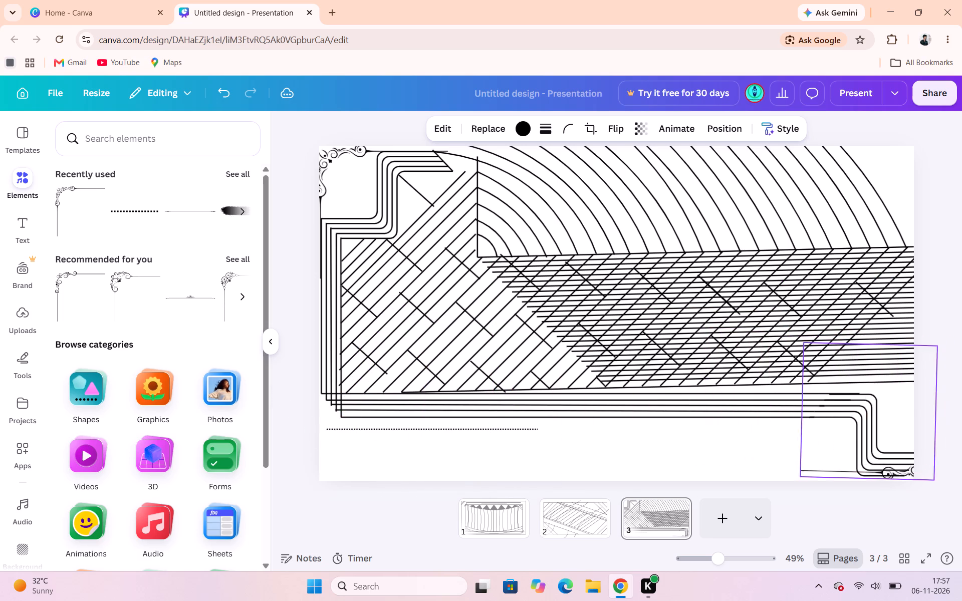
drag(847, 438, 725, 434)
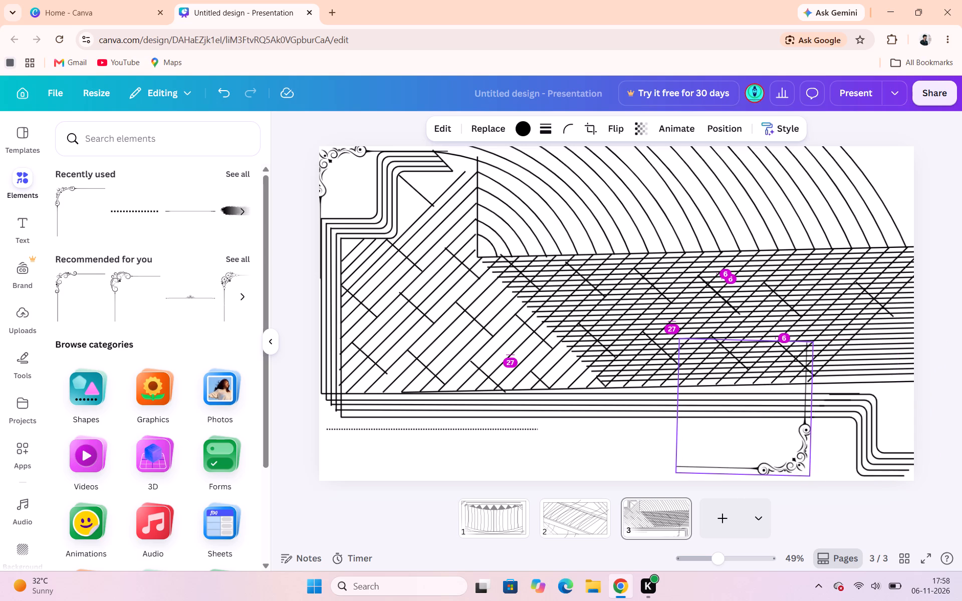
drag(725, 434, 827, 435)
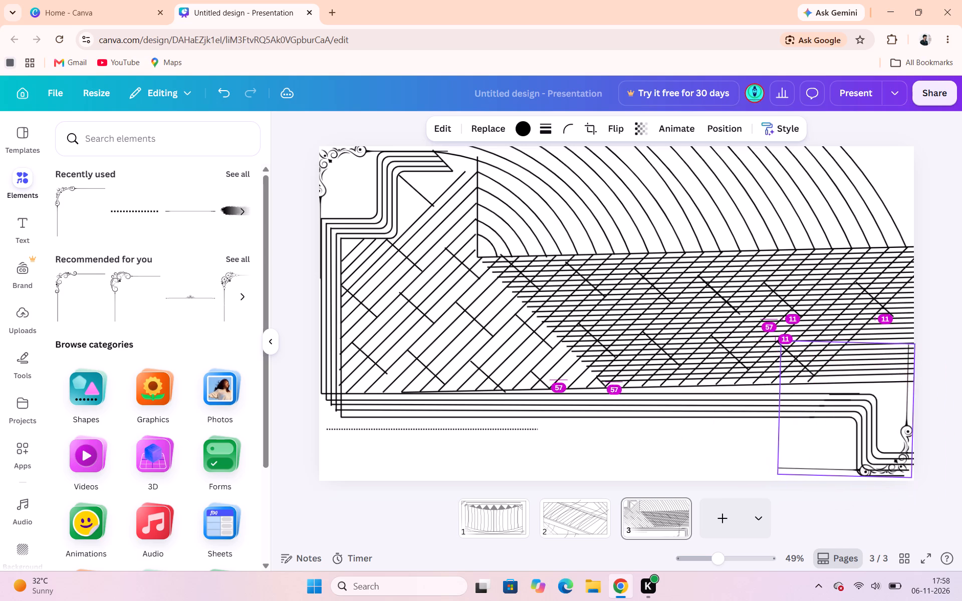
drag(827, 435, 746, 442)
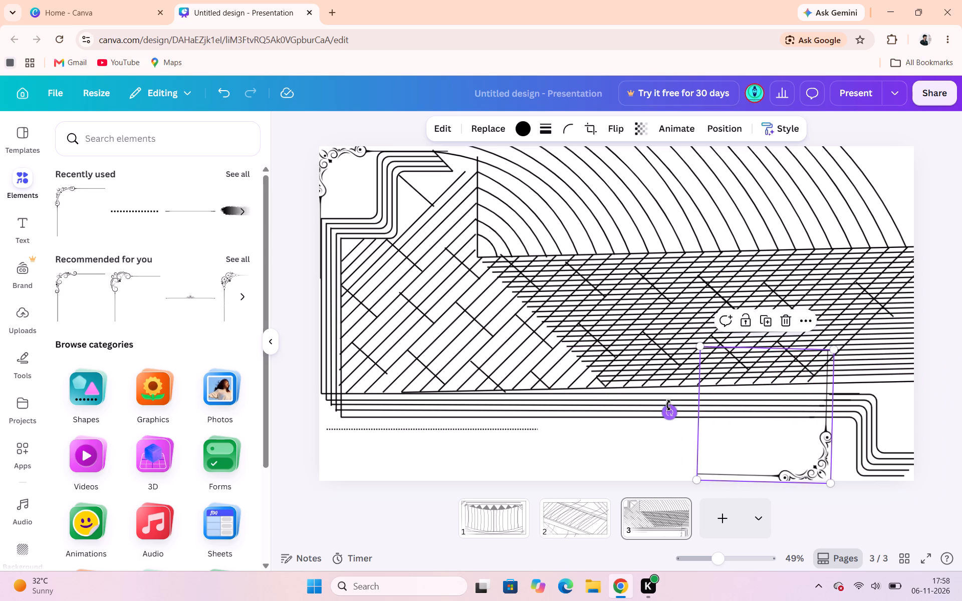
Rotate the ornament copy to a quarter turn from the original and place it in the page's upper-right corner.
drag(665, 413, 787, 489)
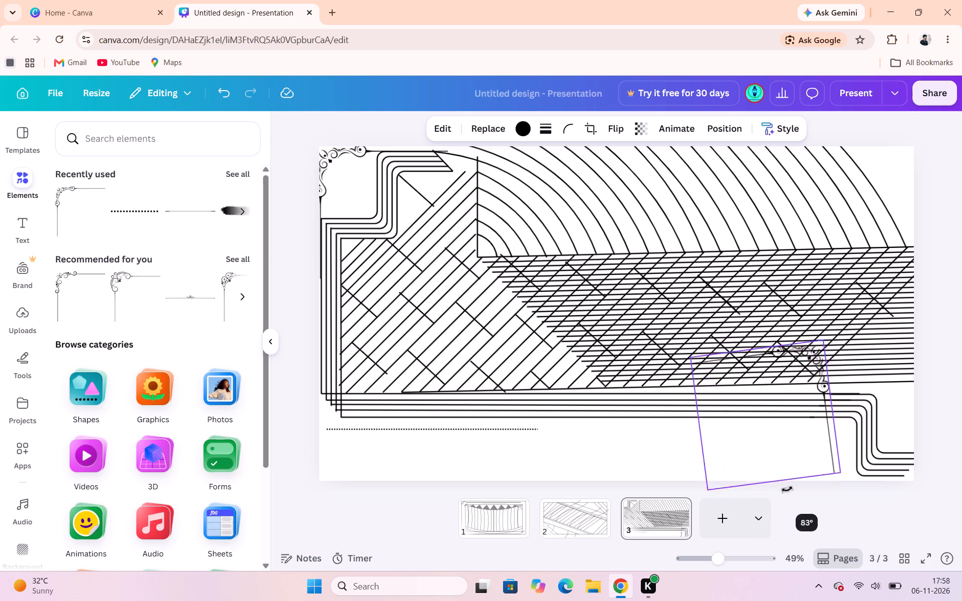
drag(787, 489, 775, 465)
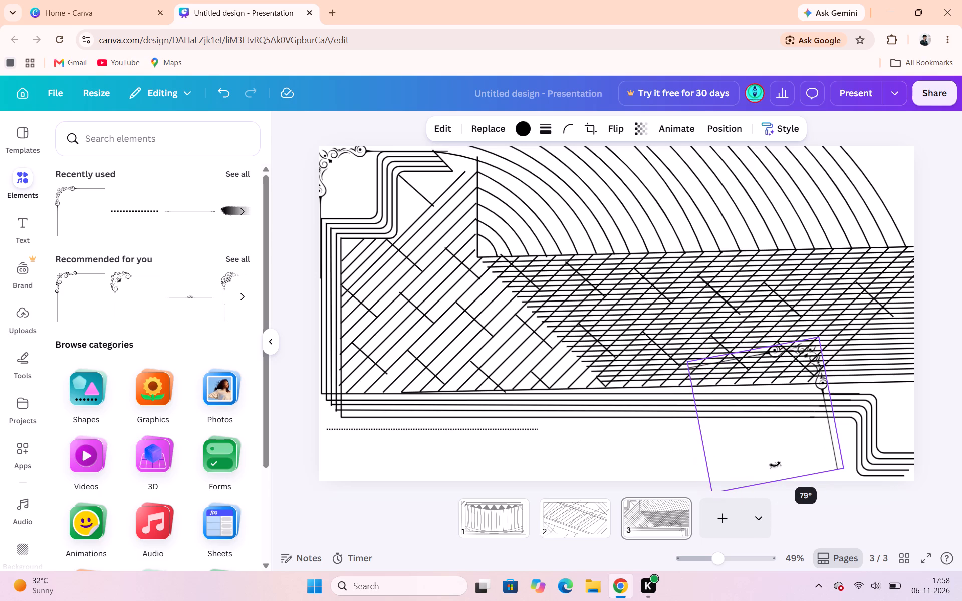
drag(775, 465, 765, 459)
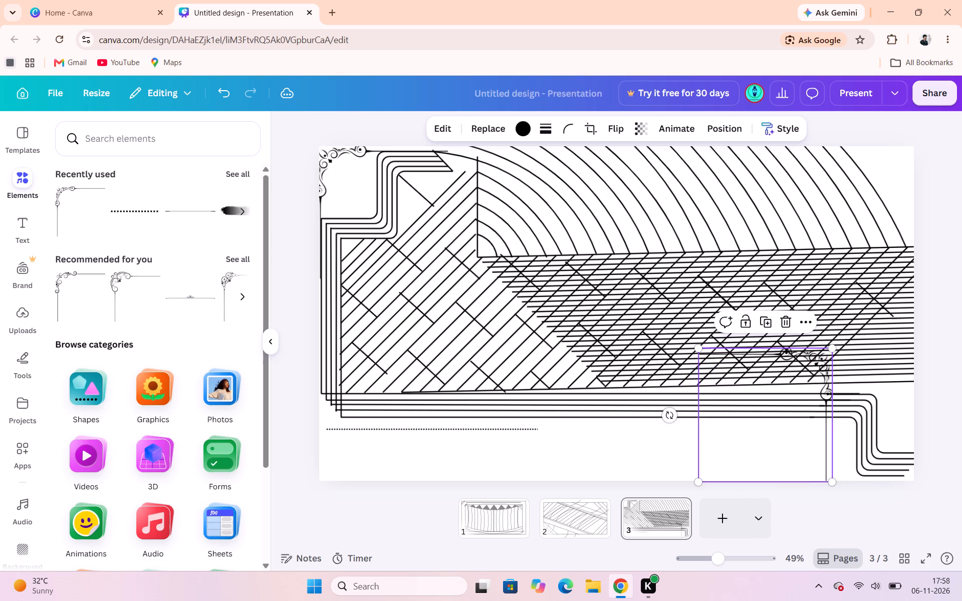
drag(765, 457, 842, 256)
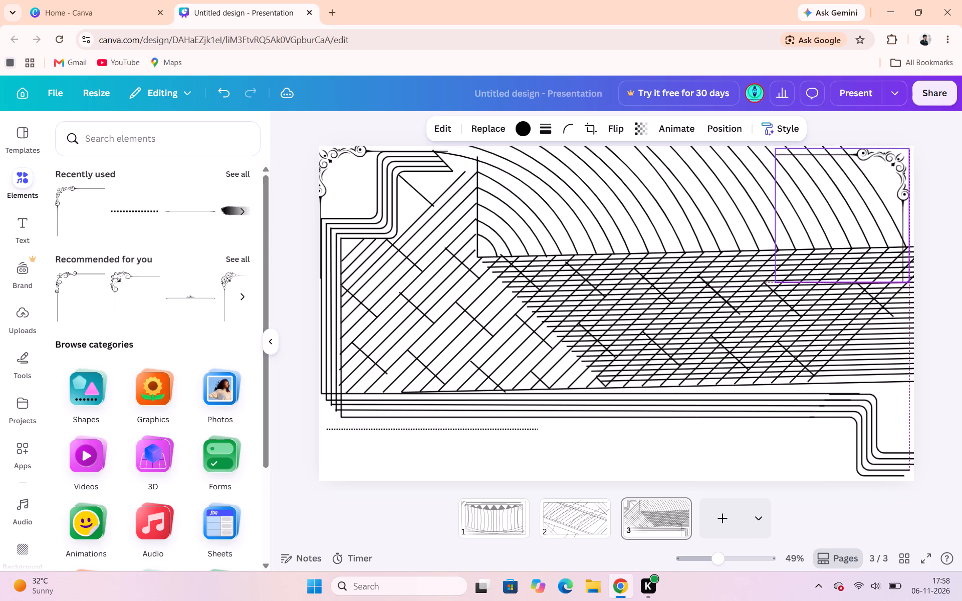
drag(842, 256, 839, 253)
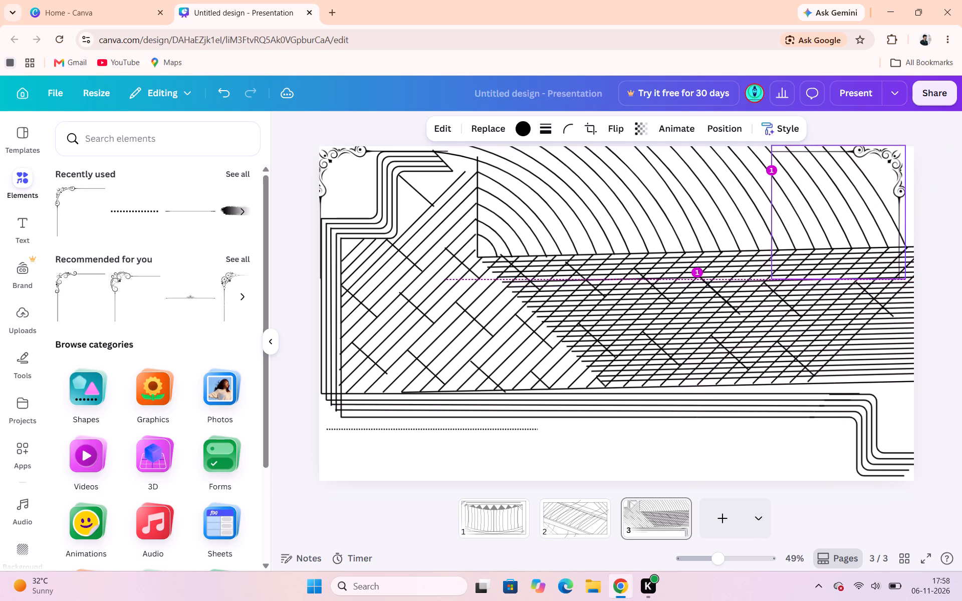
drag(839, 253, 845, 254)
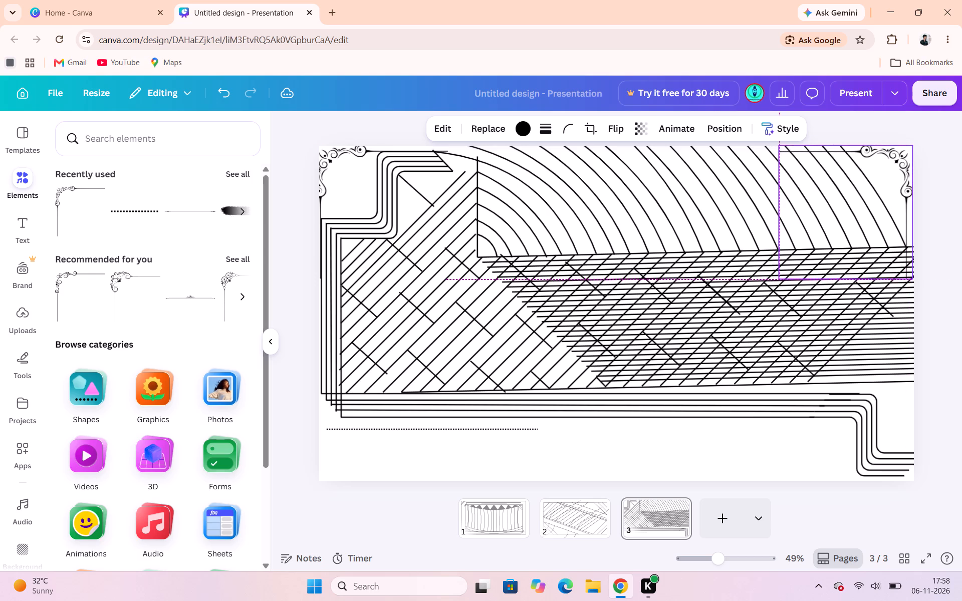
drag(845, 254, 842, 252)
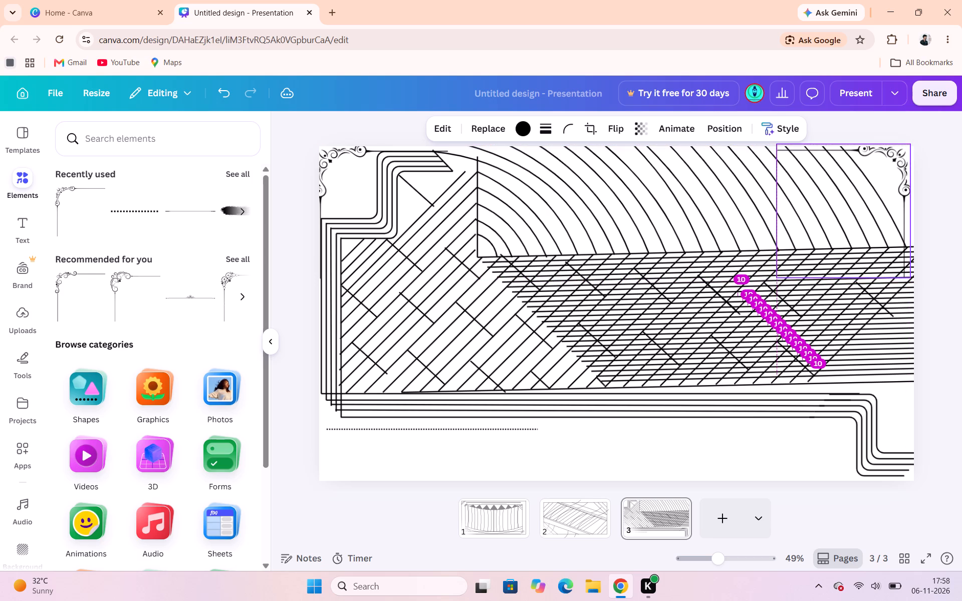
drag(842, 252, 844, 252)
click(916, 251)
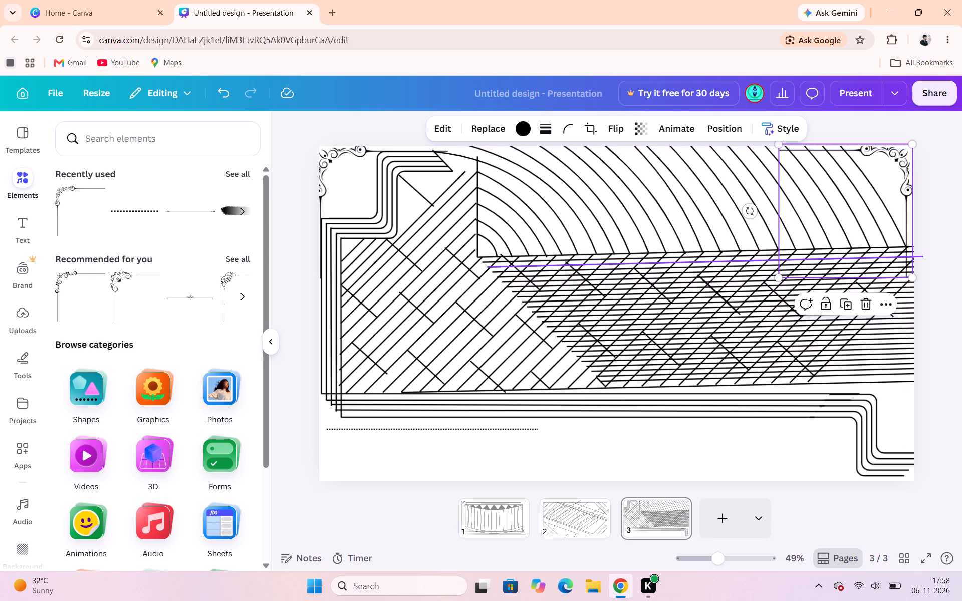
Nudge the upper-right corner ornament outward so its lines sit close against the page's top and right edges.
click(366, 187)
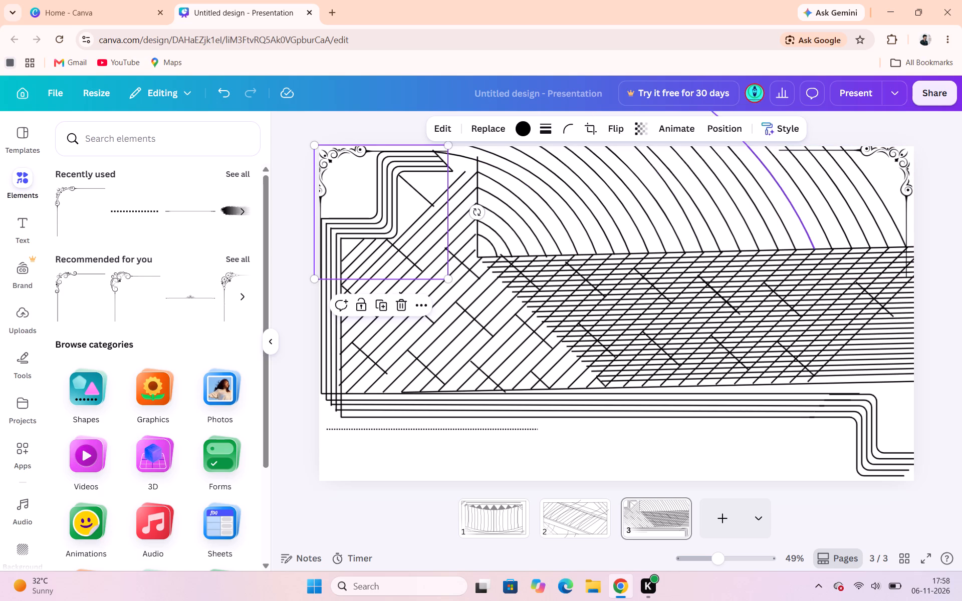
drag(865, 168, 870, 171)
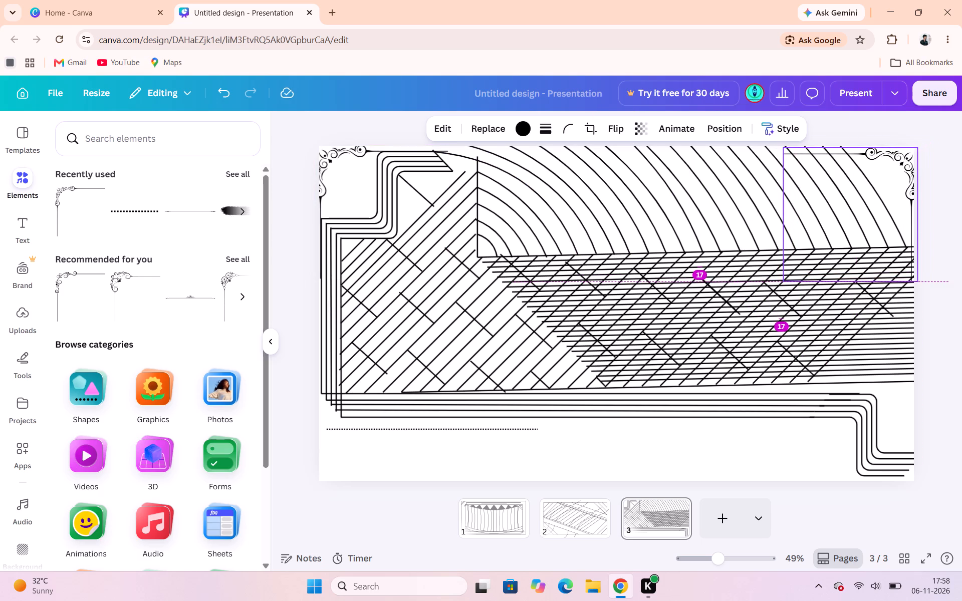
drag(870, 171, 873, 168)
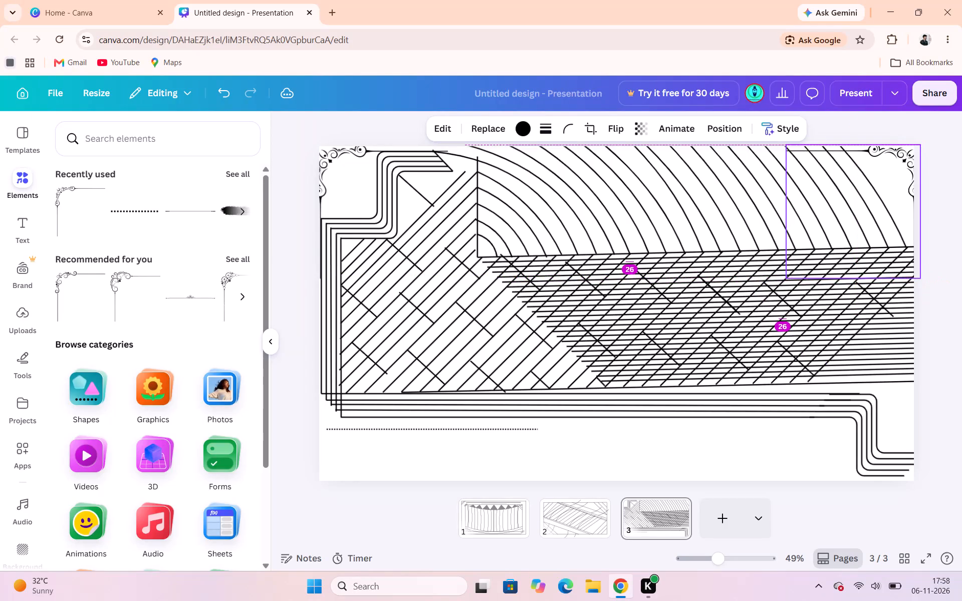
drag(873, 168, 871, 165)
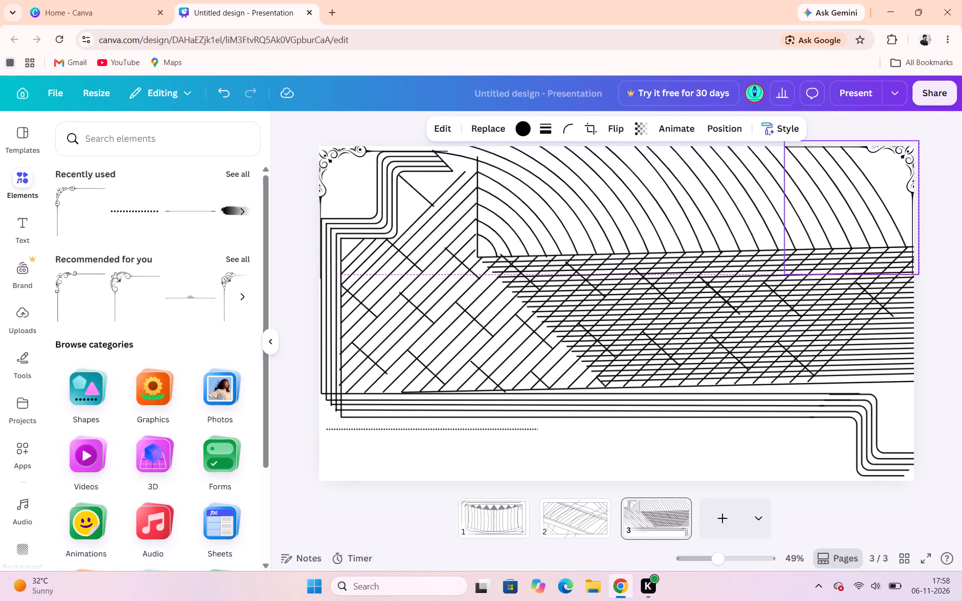
drag(871, 165, 871, 168)
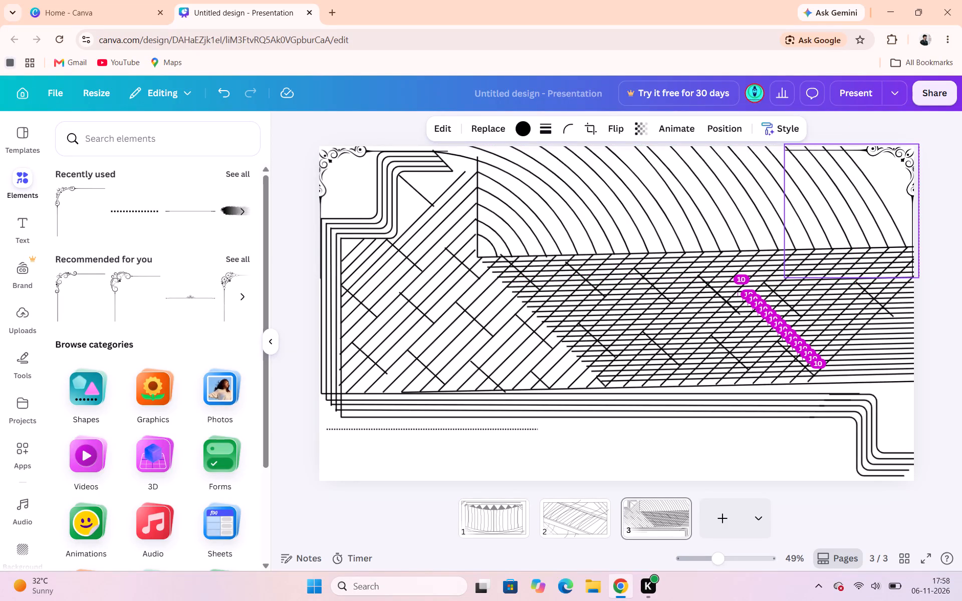
drag(871, 168, 871, 166)
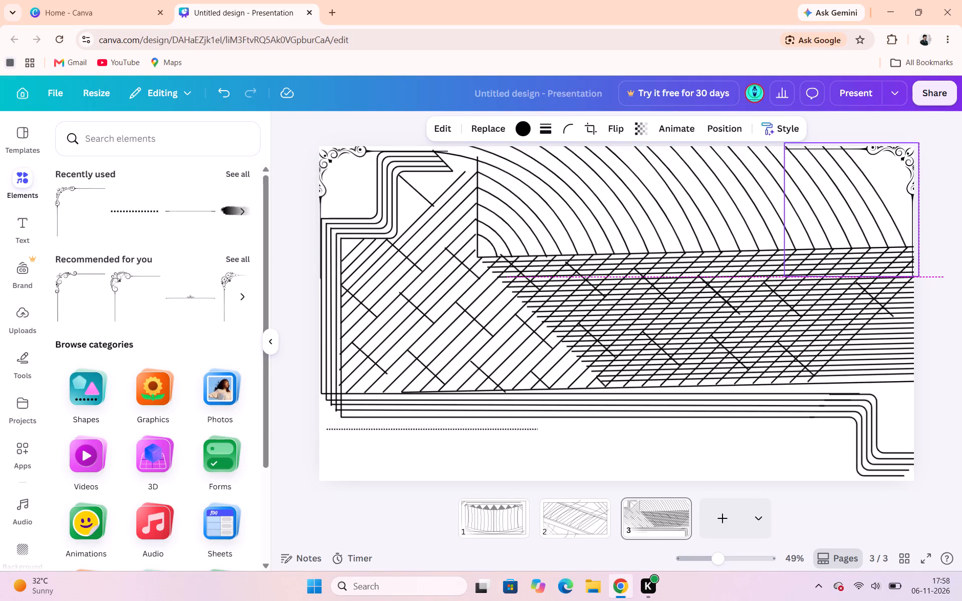
drag(871, 166, 870, 166)
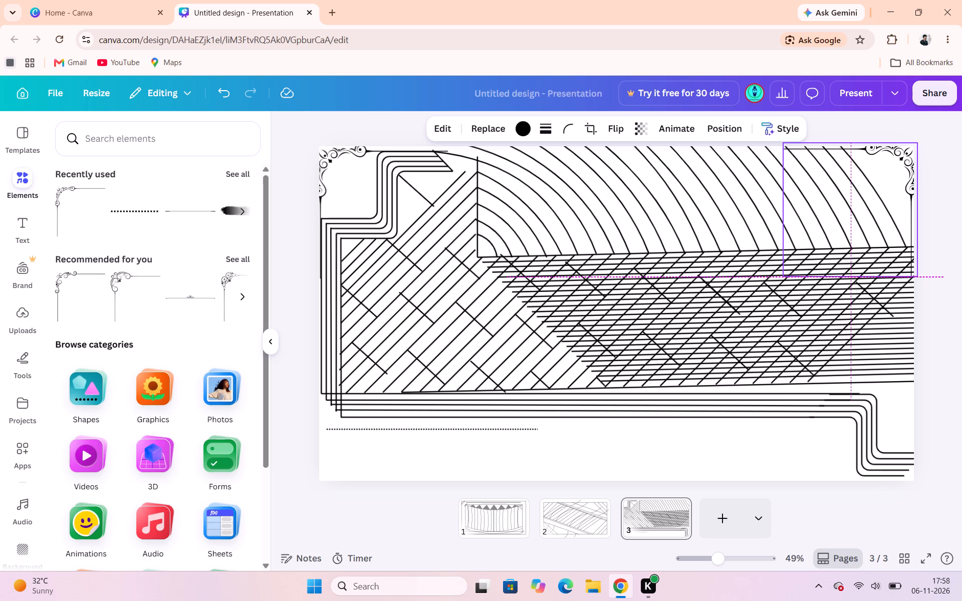
drag(870, 166, 870, 166)
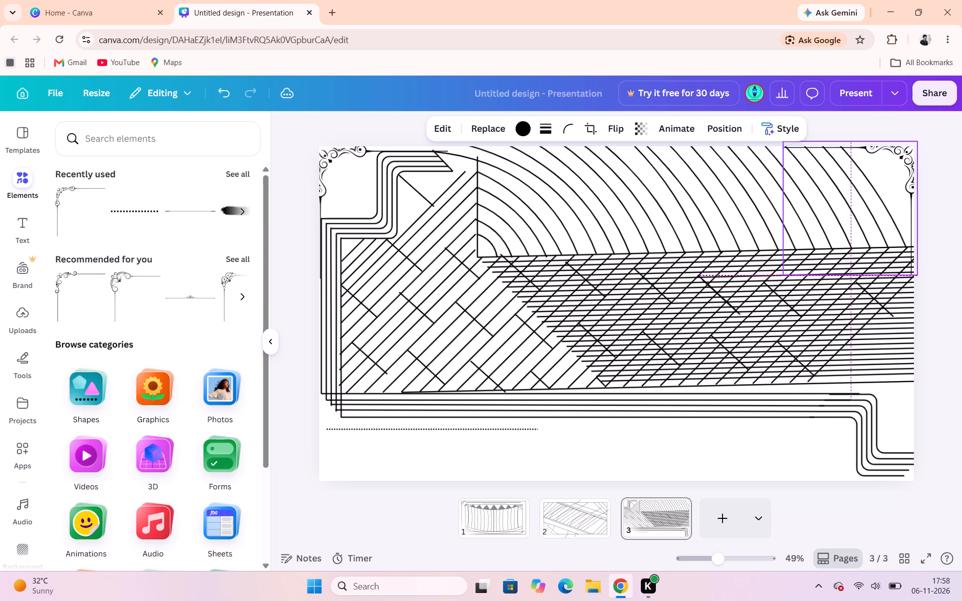
drag(870, 166, 870, 166)
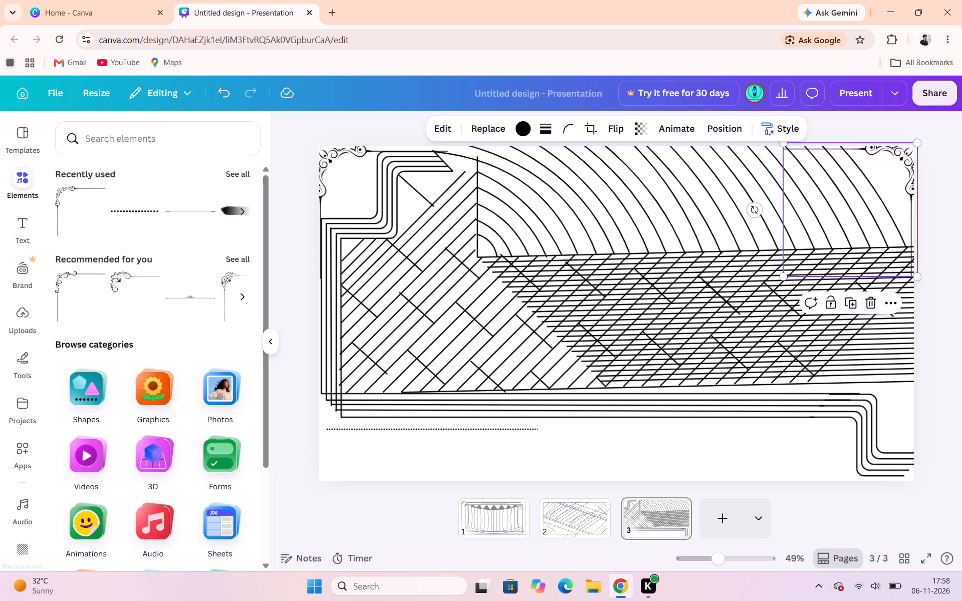
click(944, 178)
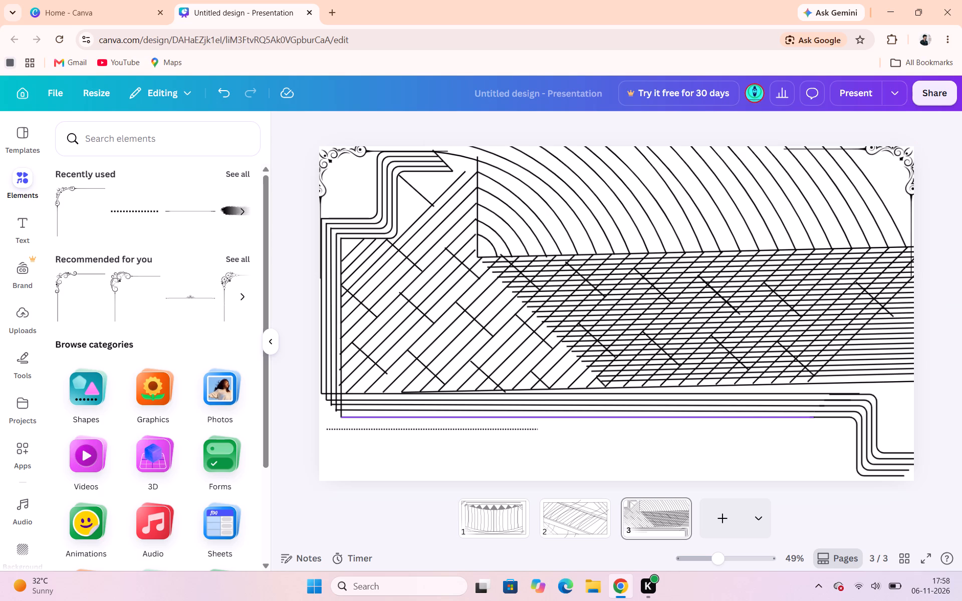
Add the ornamental scroll divider to page 3 and centre it horizontally along the page's bottom edge.
click(182, 302)
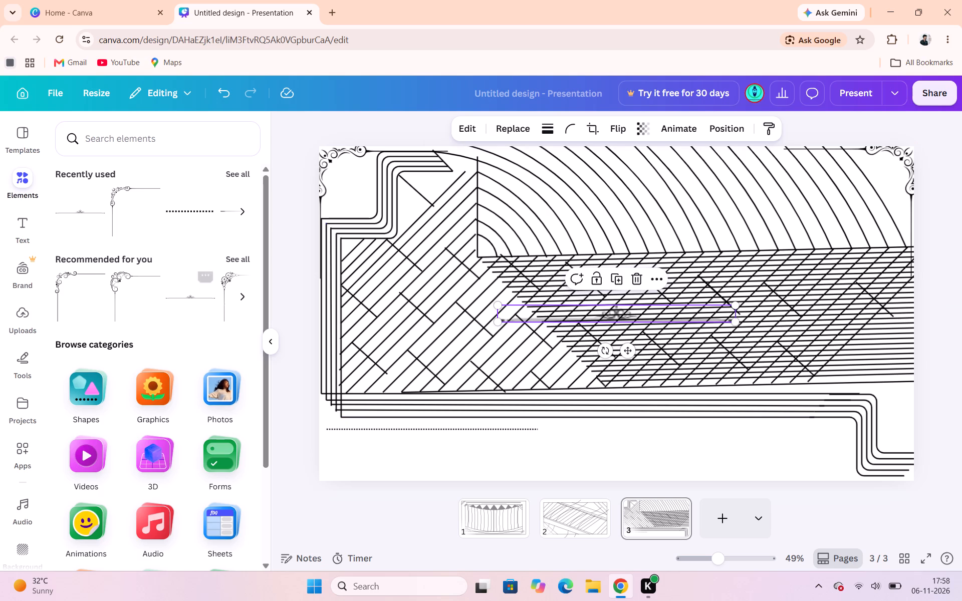
drag(620, 349, 628, 438)
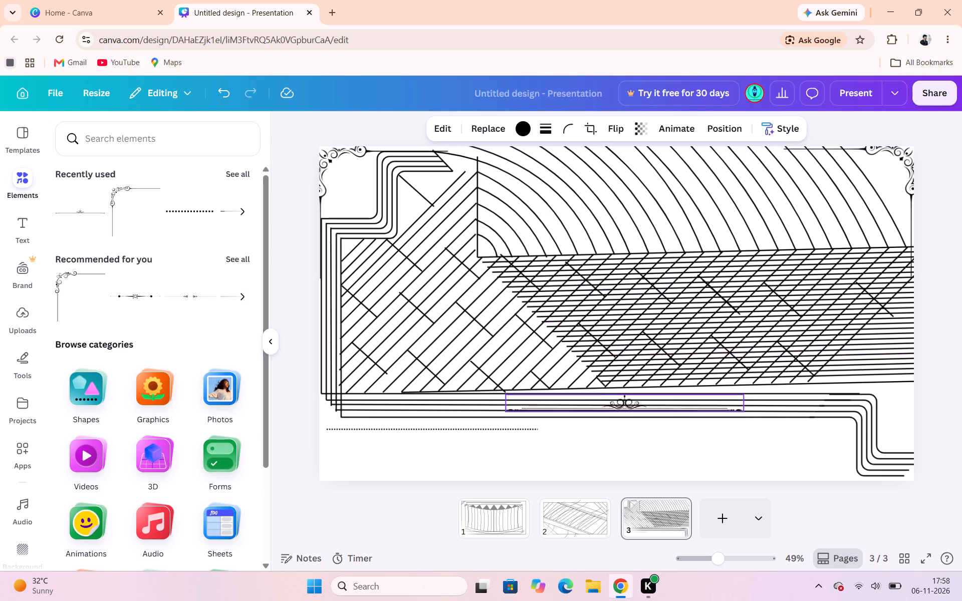
drag(628, 438, 616, 501)
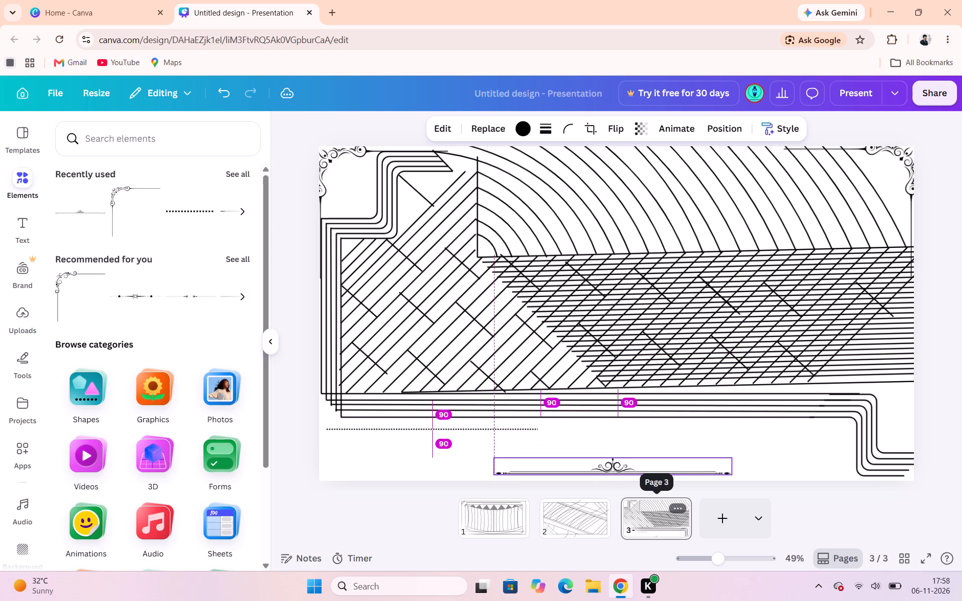
drag(616, 501, 603, 505)
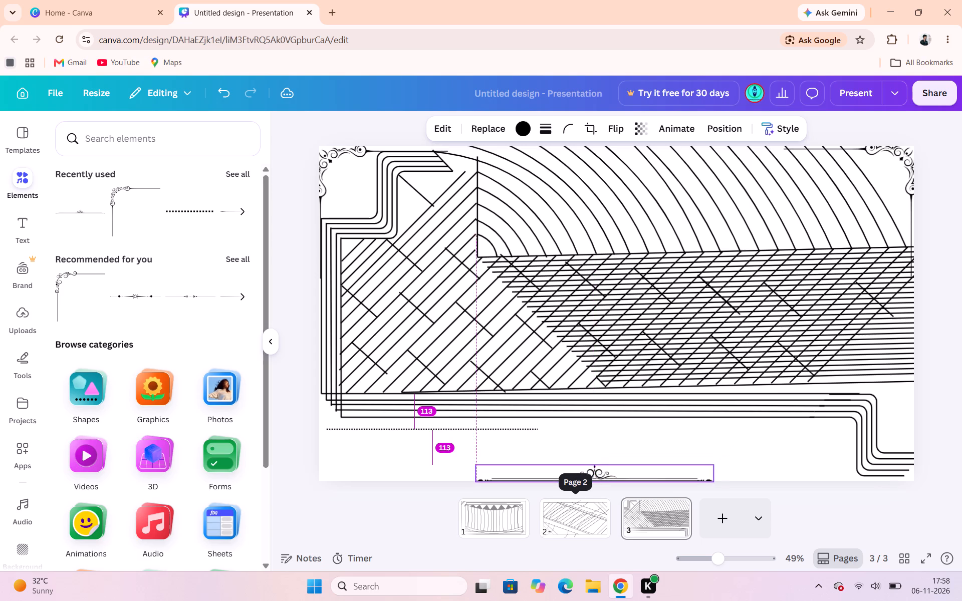
drag(603, 505, 609, 500)
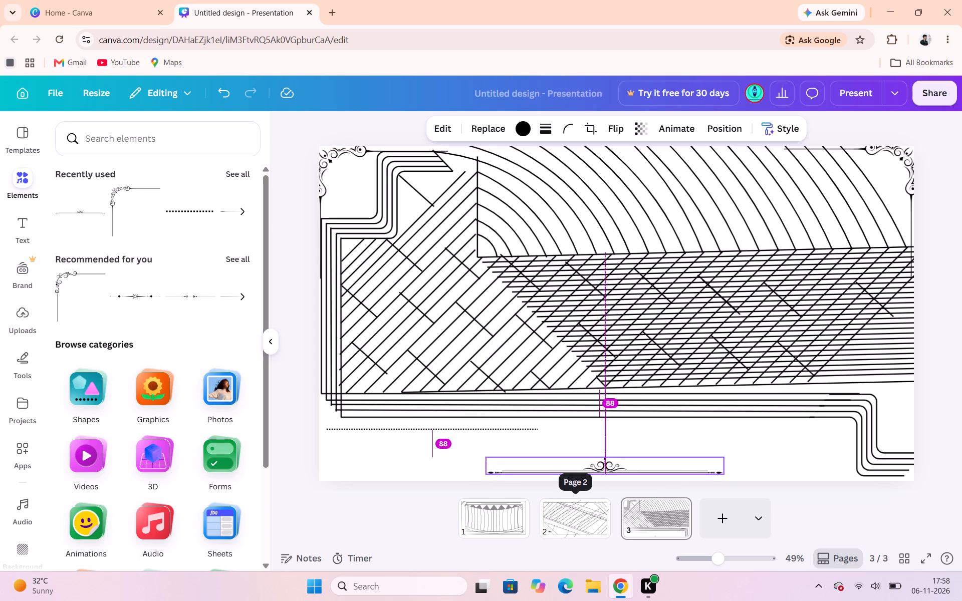
drag(609, 500, 621, 501)
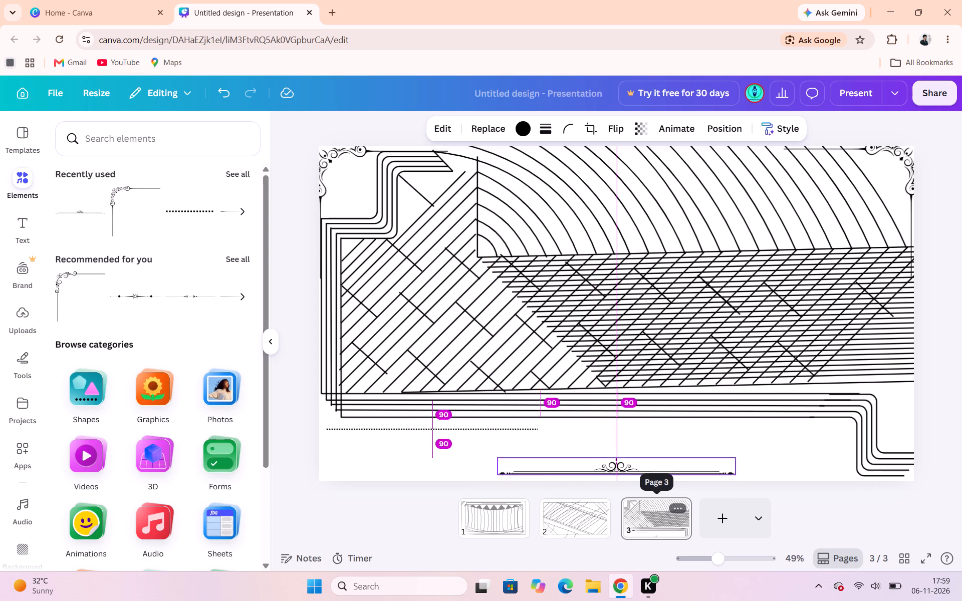
drag(621, 501, 621, 505)
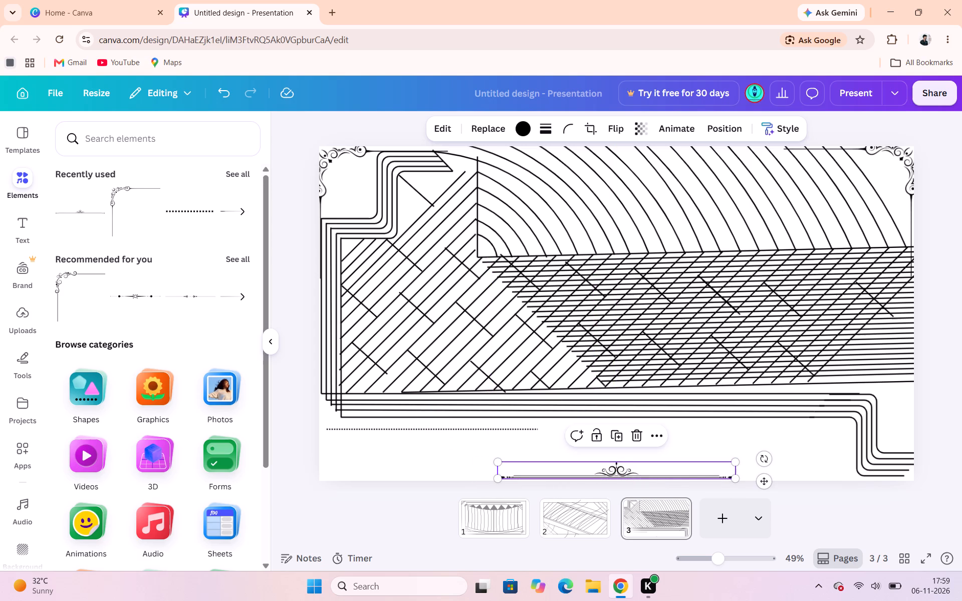
click(433, 496)
Move the dotted line down to the page's lower-left edge so it ends just before the scroll divider.
drag(445, 428, 446, 475)
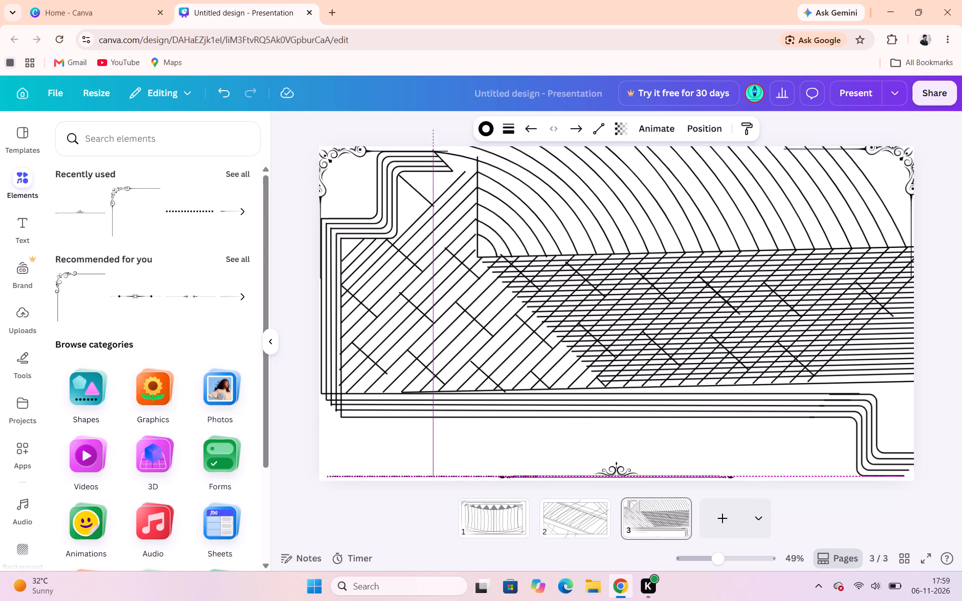
drag(446, 475, 401, 471)
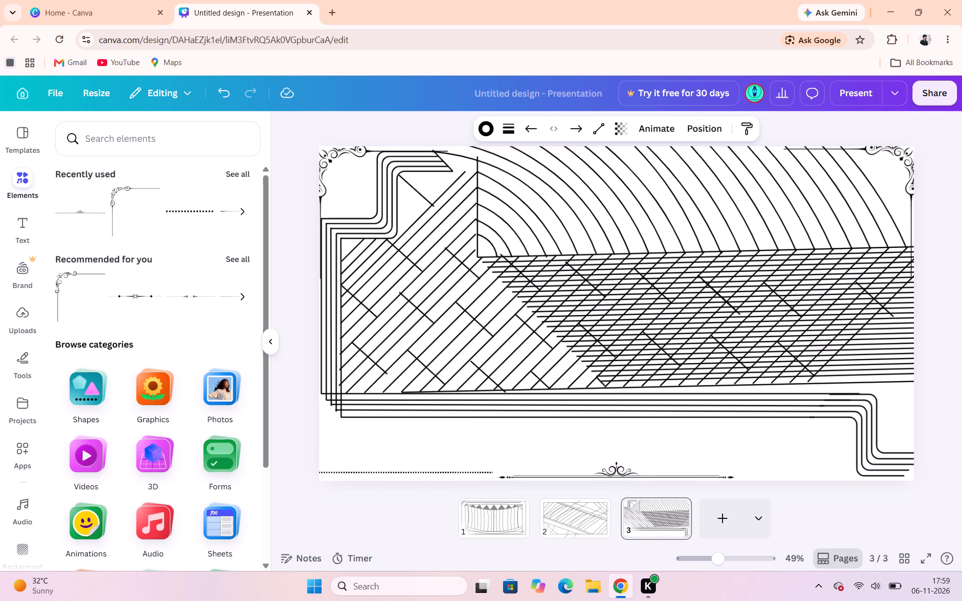
drag(401, 471, 411, 509)
drag(411, 509, 401, 479)
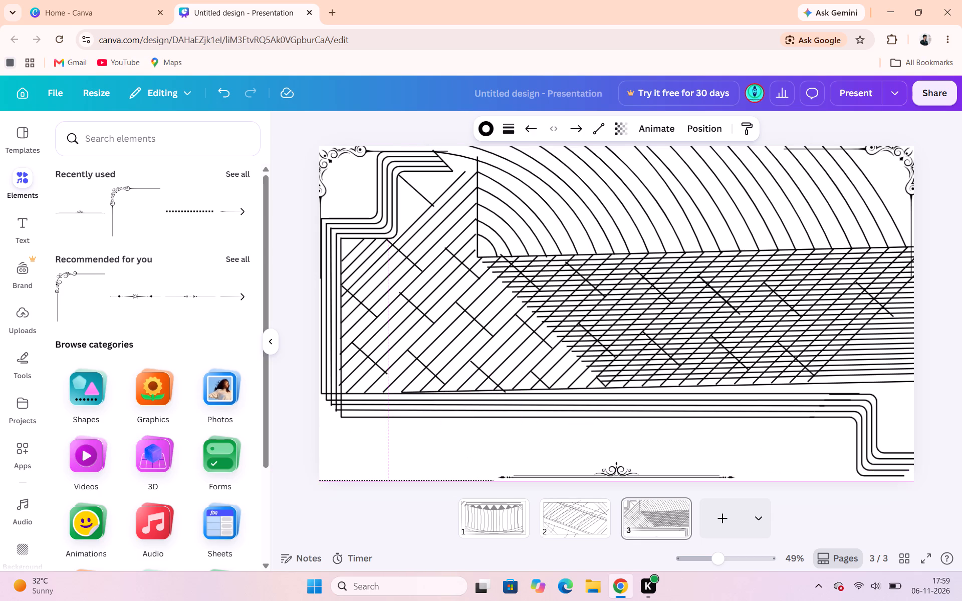
drag(401, 479, 400, 474)
click(456, 449)
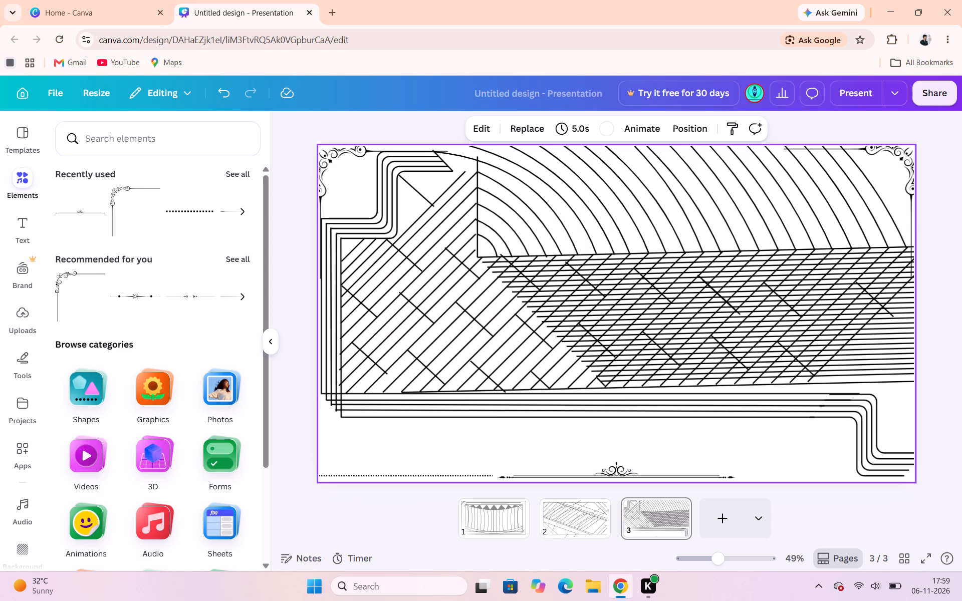
Duplicate the dotted line and place the copy on the right side of the scroll divider, level with the original.
click(473, 469)
click(377, 442)
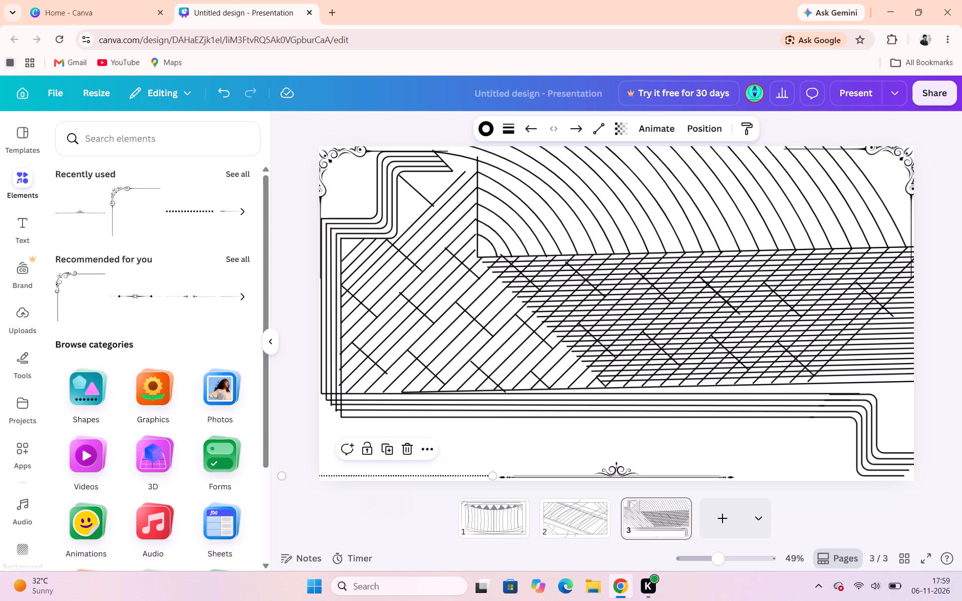
click(383, 448)
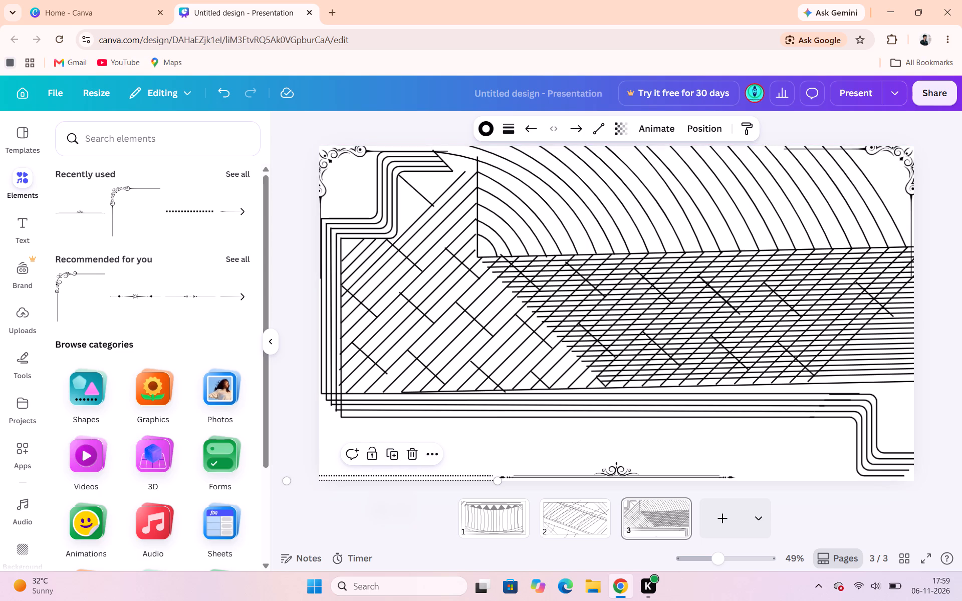
drag(414, 481, 768, 467)
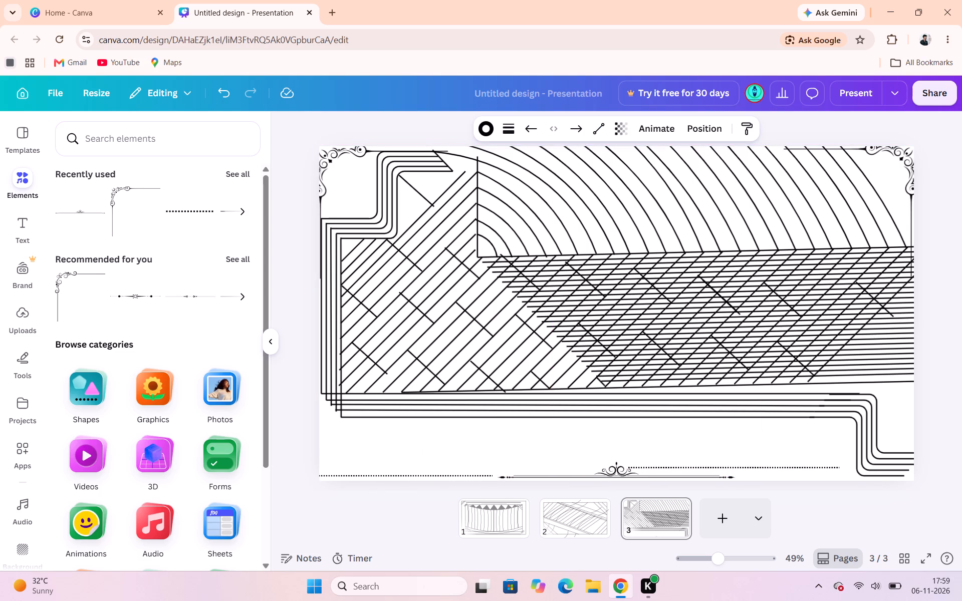
drag(768, 467, 877, 473)
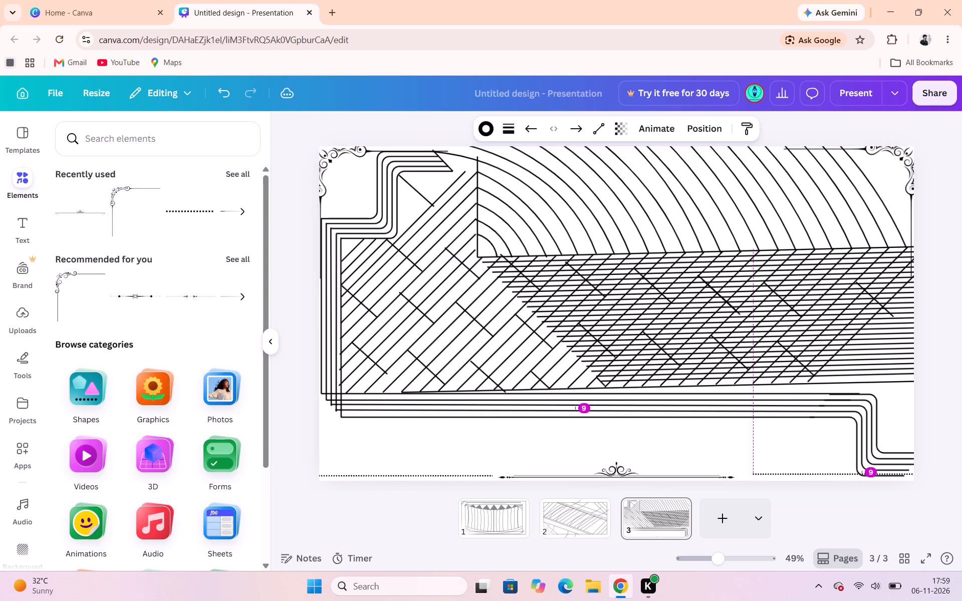
drag(877, 473, 868, 477)
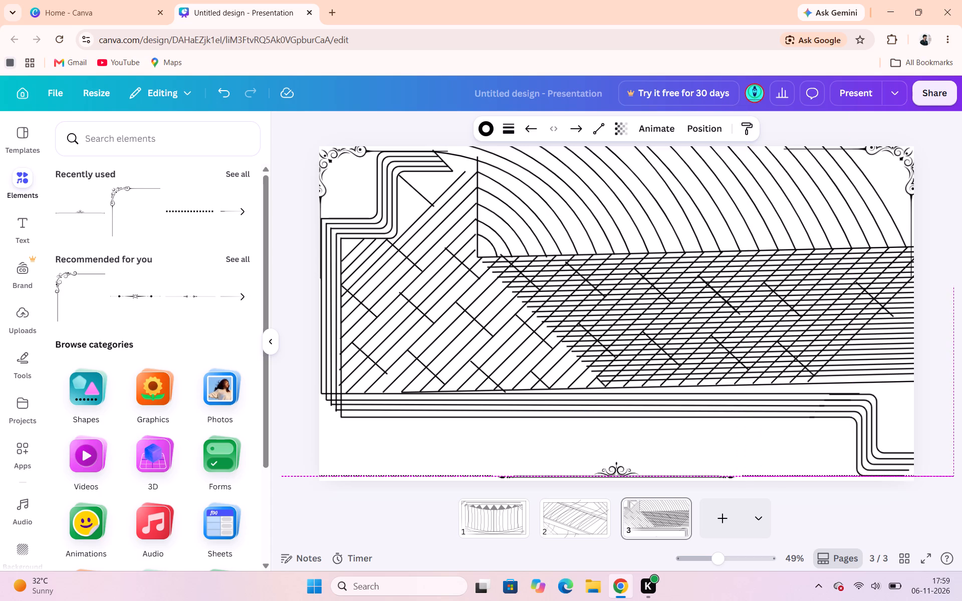
drag(868, 477, 868, 478)
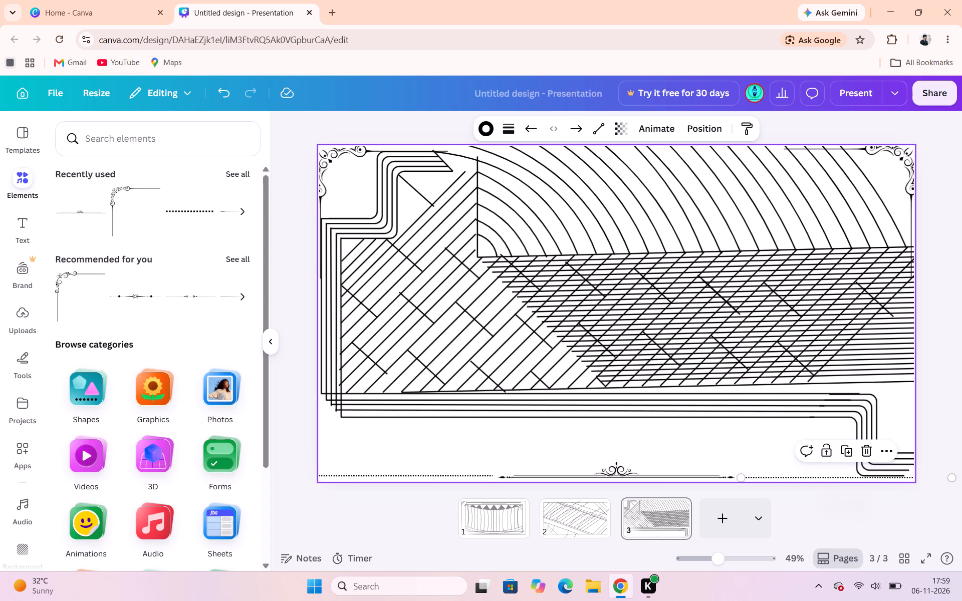
click(789, 475)
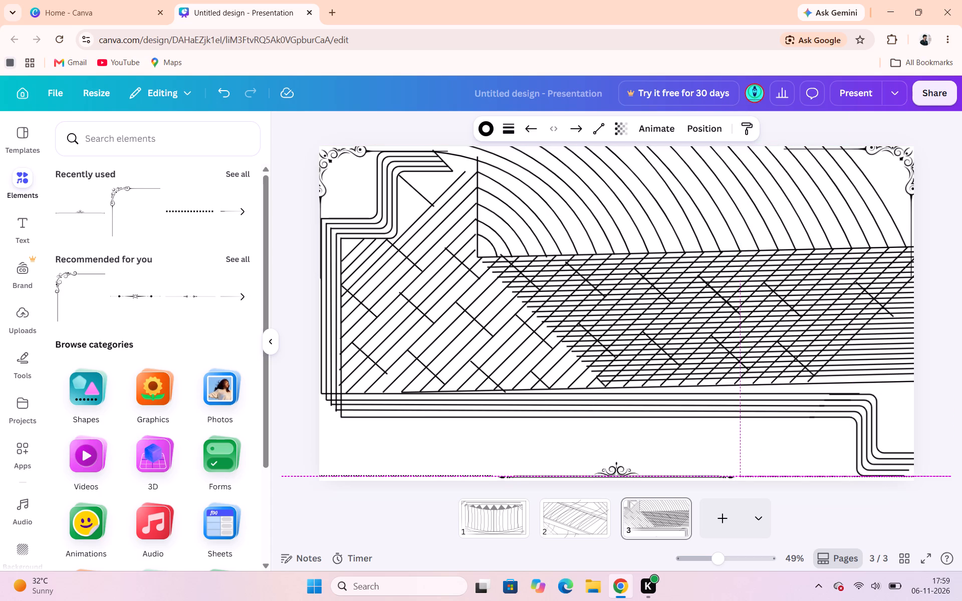
click(722, 441)
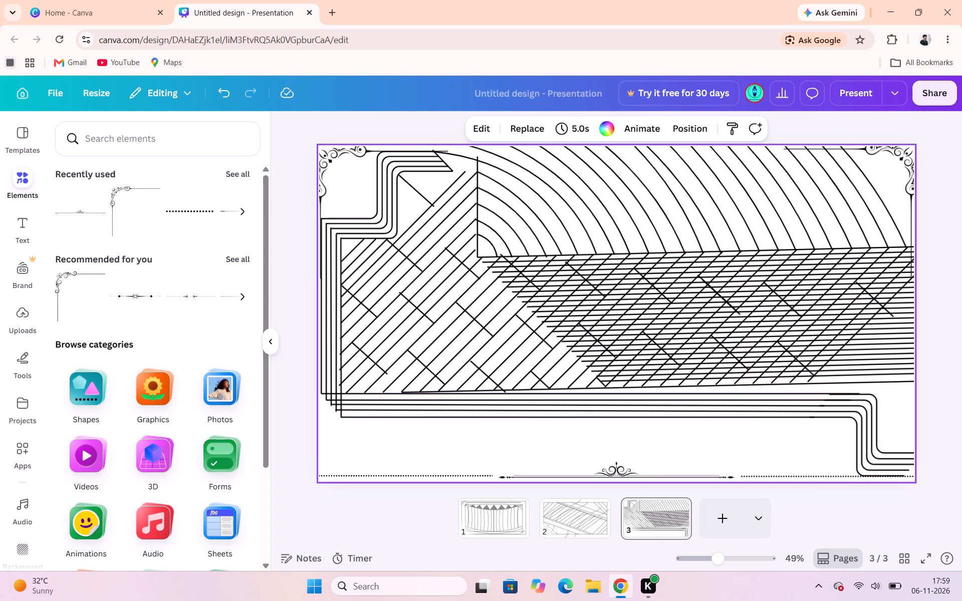
click(722, 441)
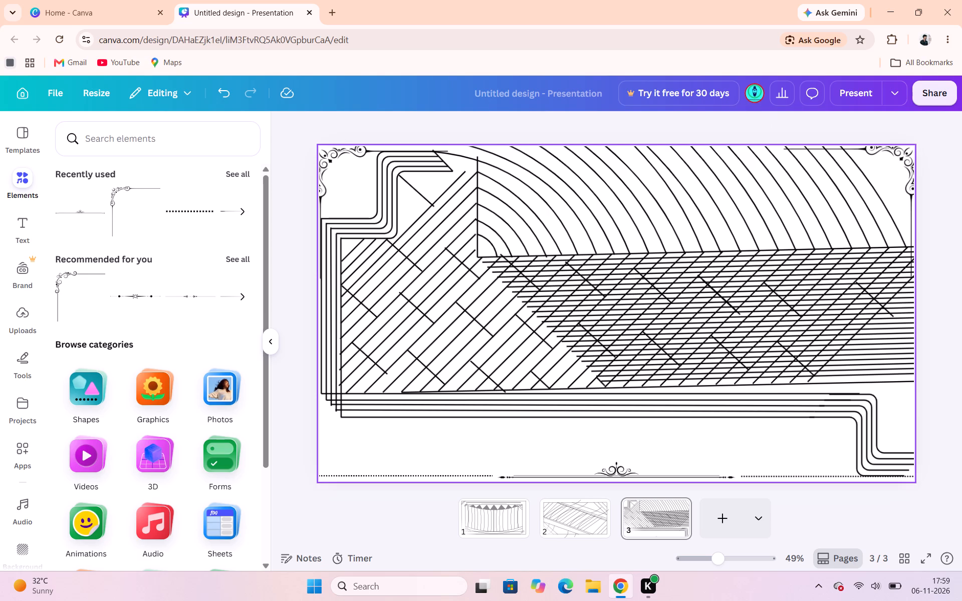
click(476, 445)
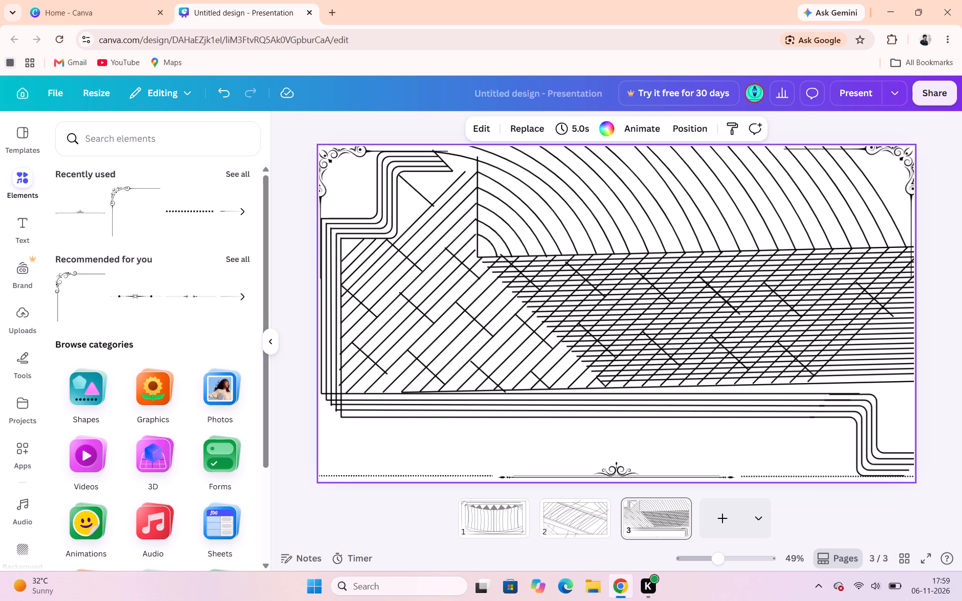
click(426, 441)
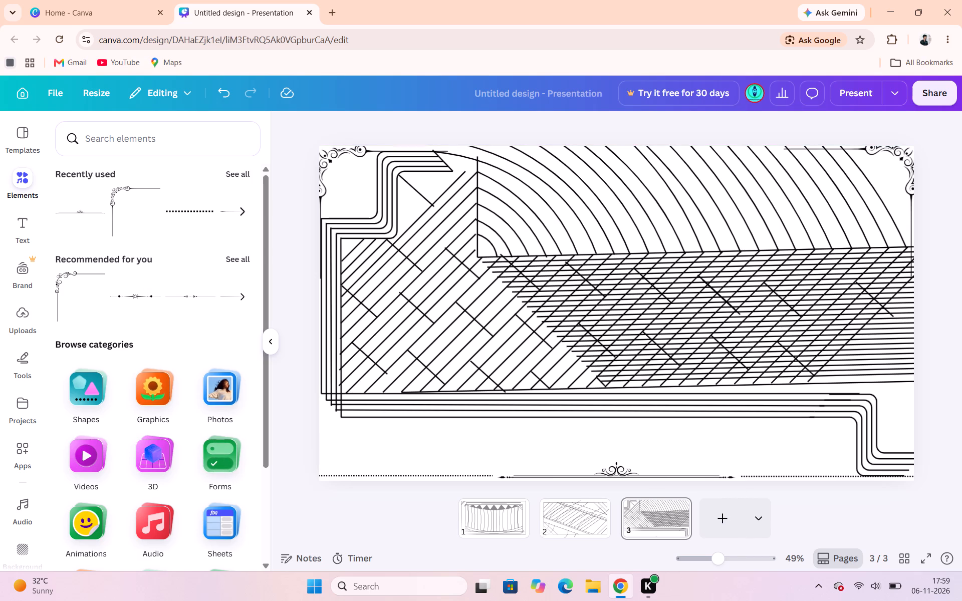
Add the black brush stroke from the recently used elements and place it below the elbow lines in the page's lower-left area.
click(234, 174)
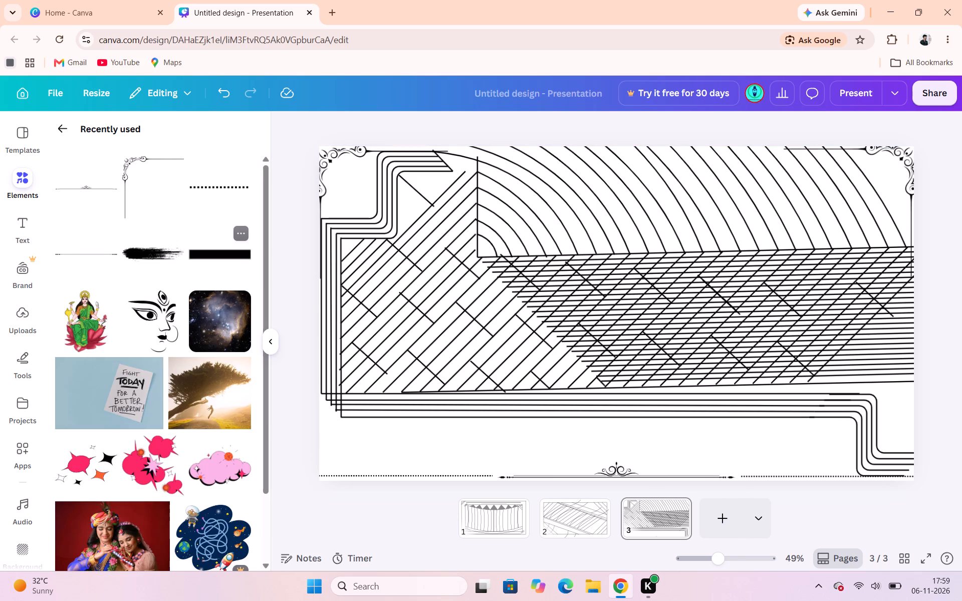
click(152, 255)
drag(570, 322, 507, 396)
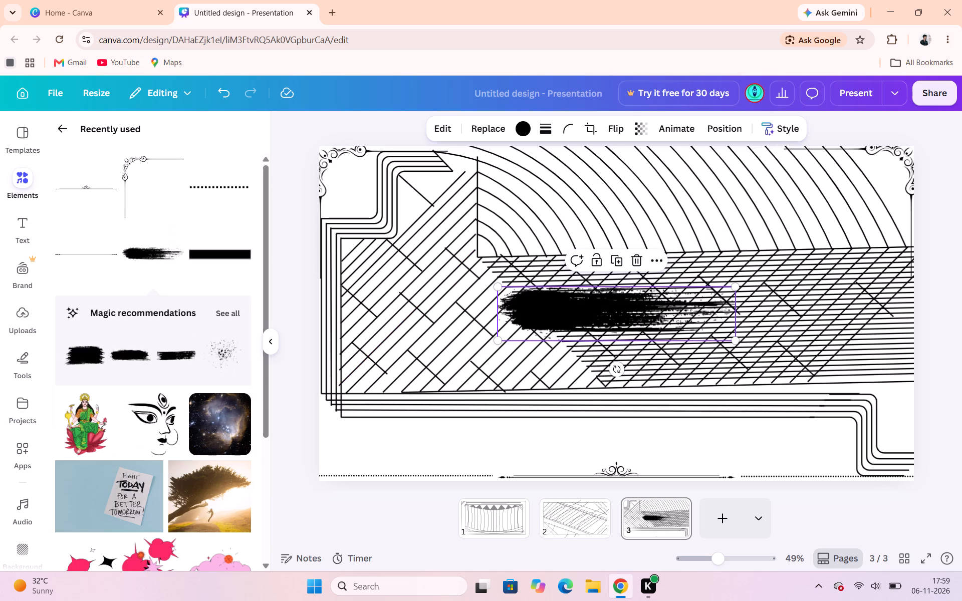
drag(507, 396, 414, 457)
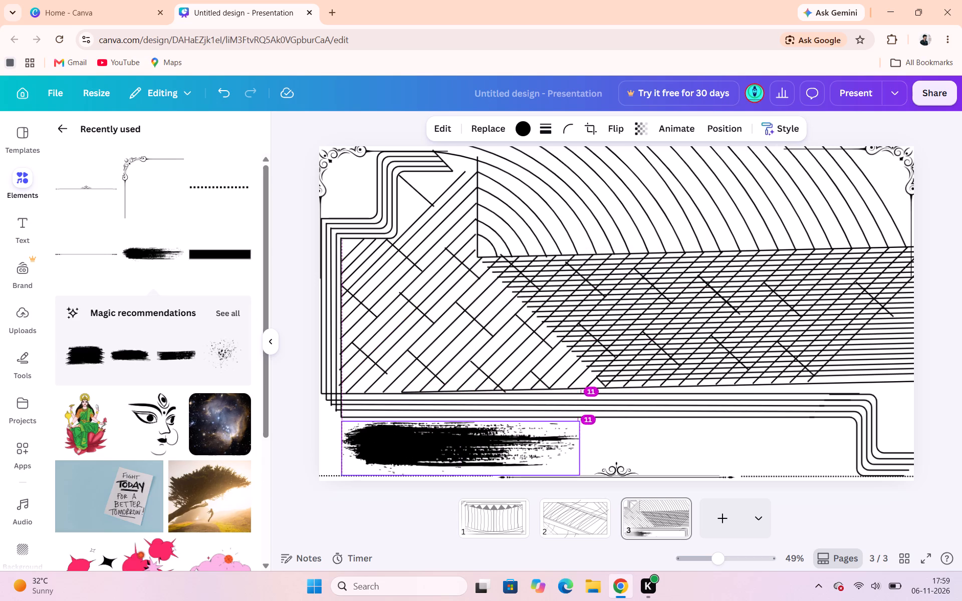
drag(414, 457, 412, 458)
Look through the recently used elements for further decoration.
scroll(188, 424, down, 1)
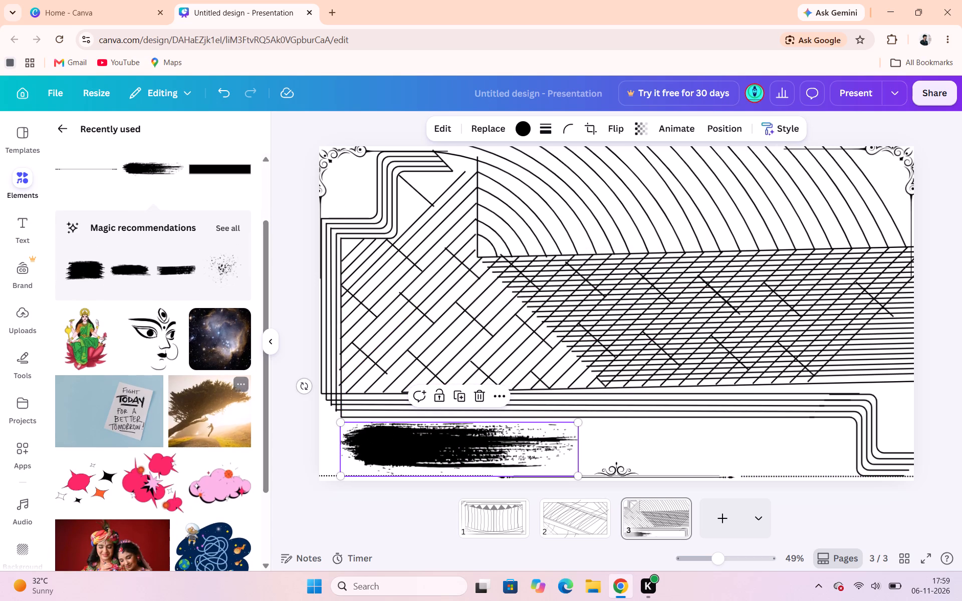
scroll(188, 424, down, 2)
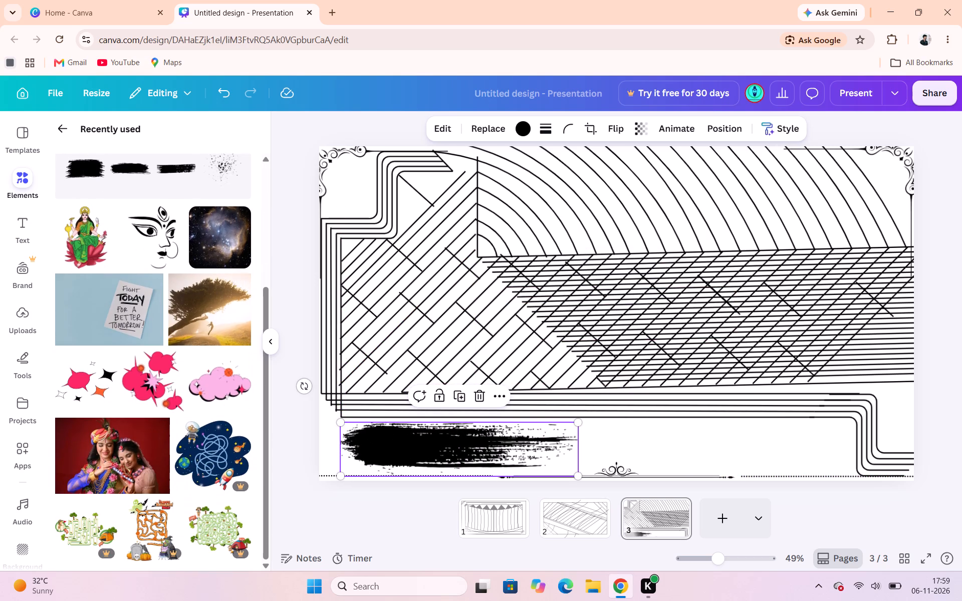
scroll(188, 424, down, 1)
scroll(188, 424, up, 3)
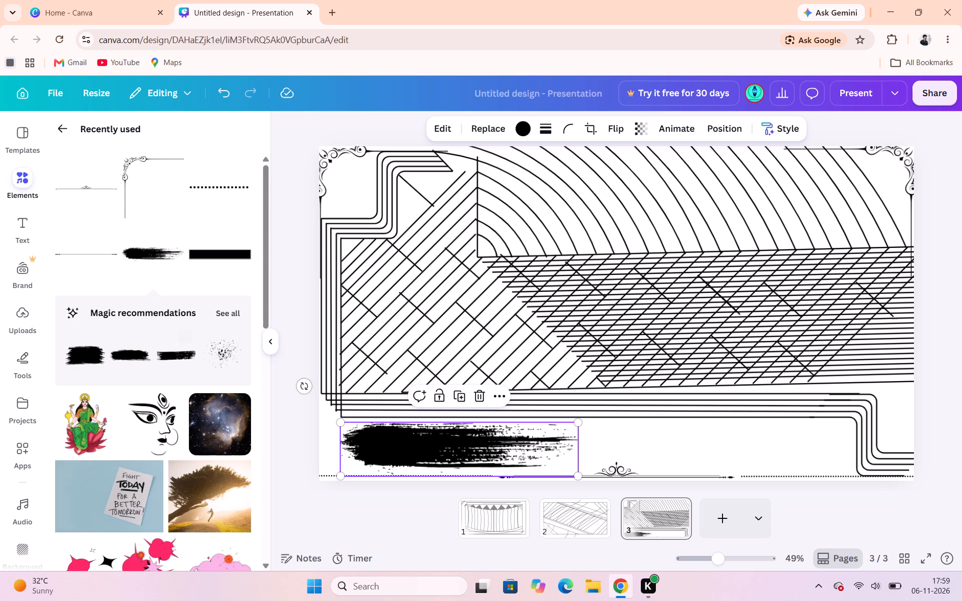
click(58, 129)
scroll(216, 252, up, 2)
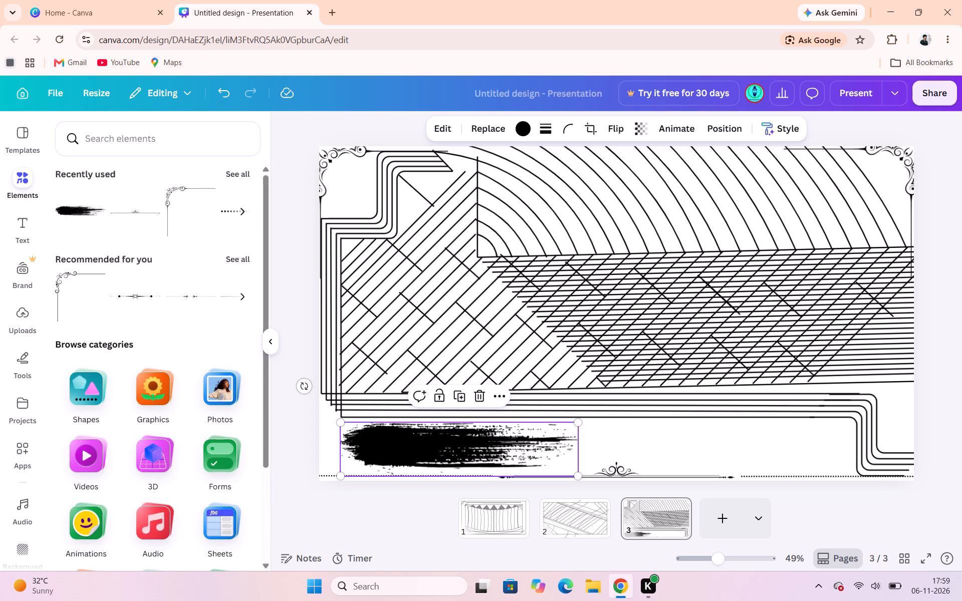
click(241, 179)
scroll(203, 322, up, 1)
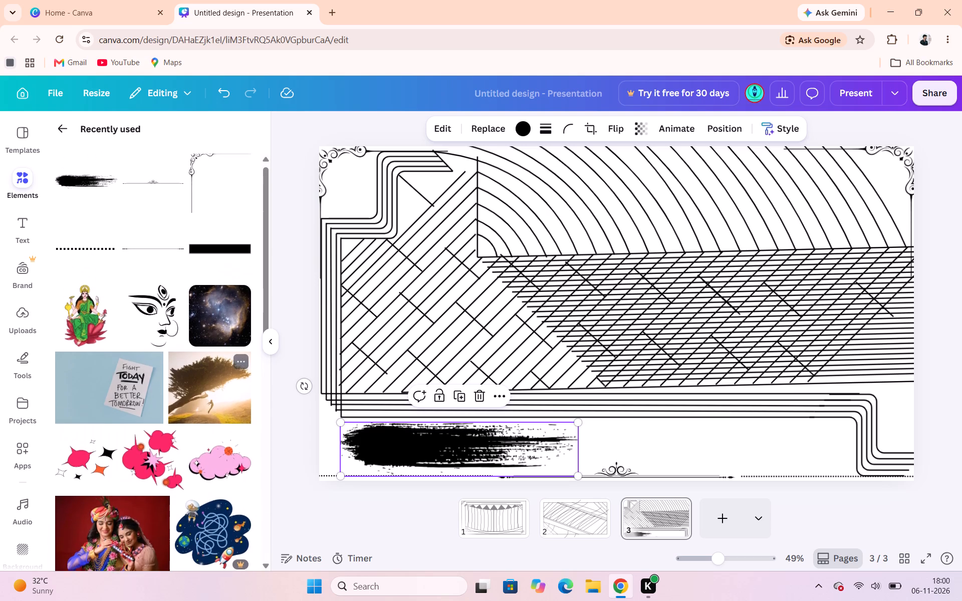
scroll(203, 322, up, 1)
scroll(203, 360, down, 2)
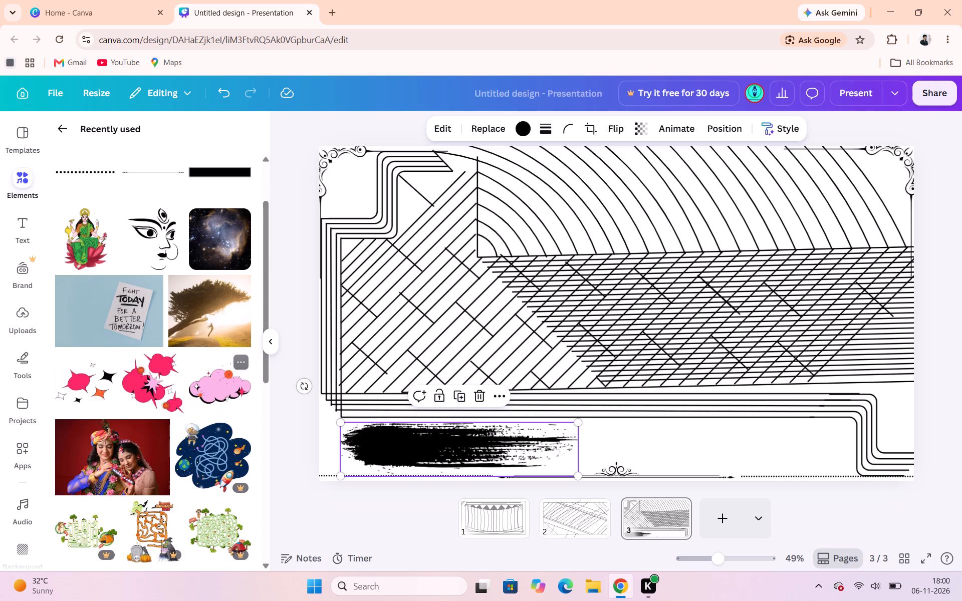
scroll(203, 360, down, 2)
scroll(203, 360, up, 5)
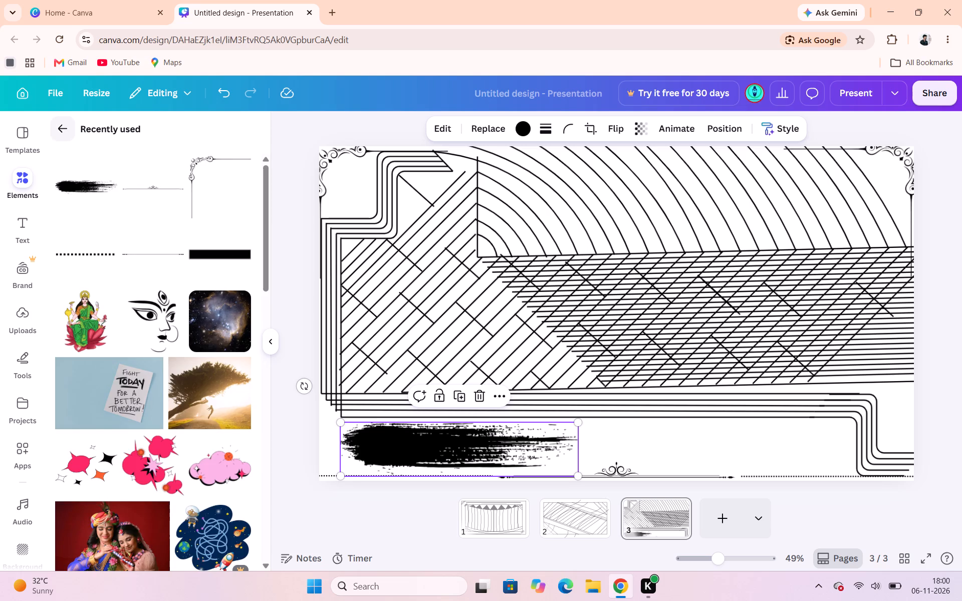
Lower the brush stroke's opacity so it appears dark grey instead of solid black.
click(647, 127)
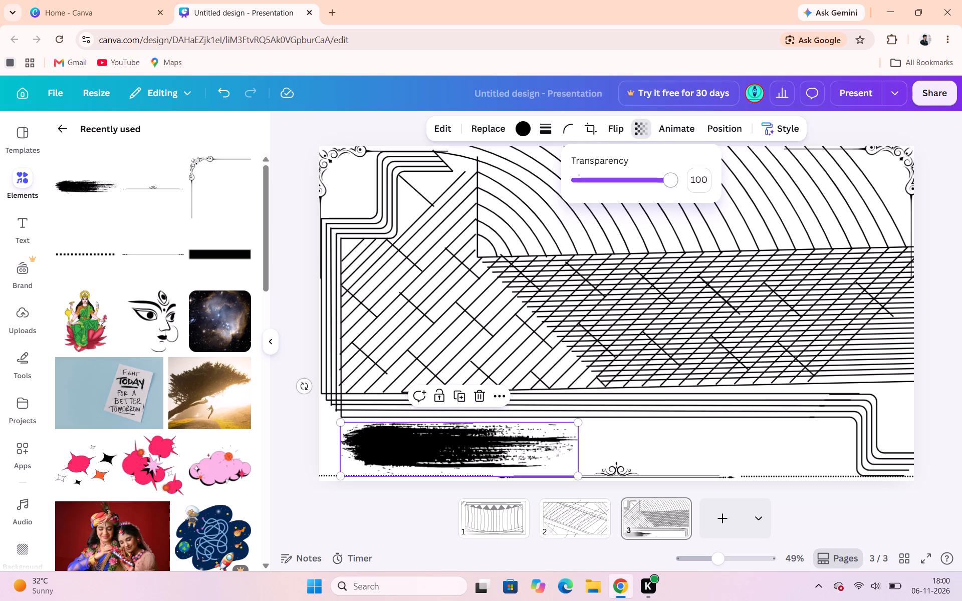
drag(670, 177, 634, 183)
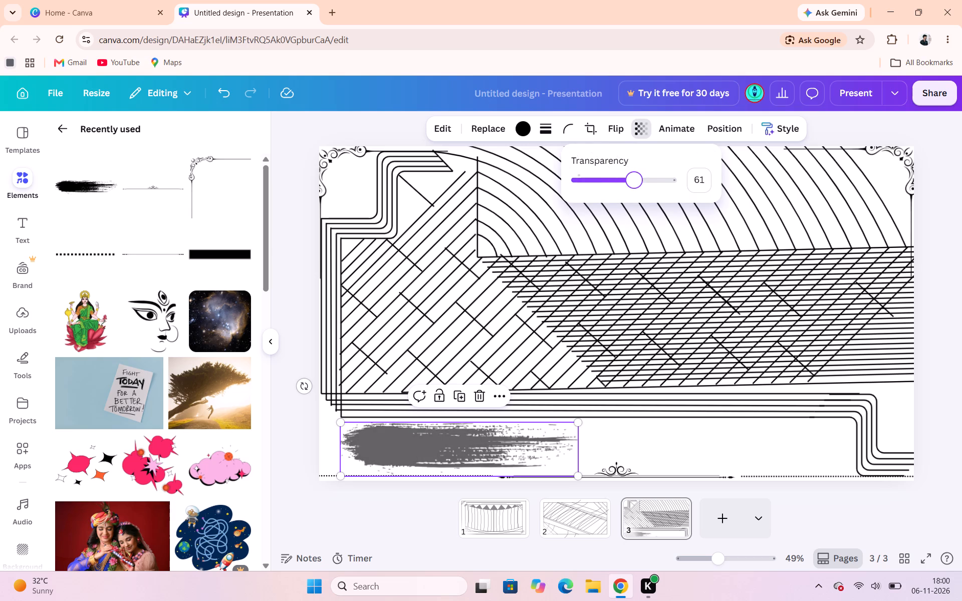
drag(634, 183, 644, 183)
click(391, 129)
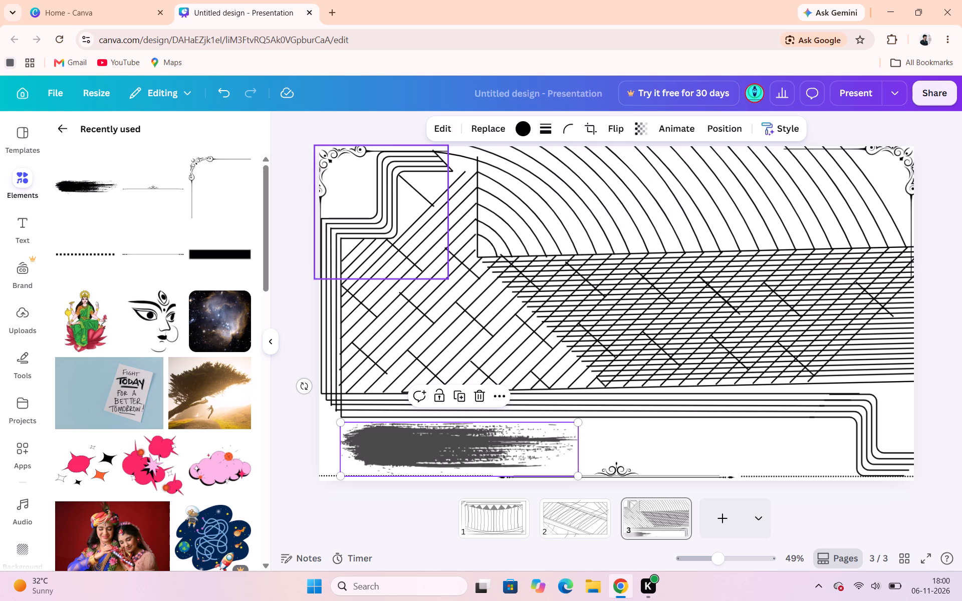
click(280, 448)
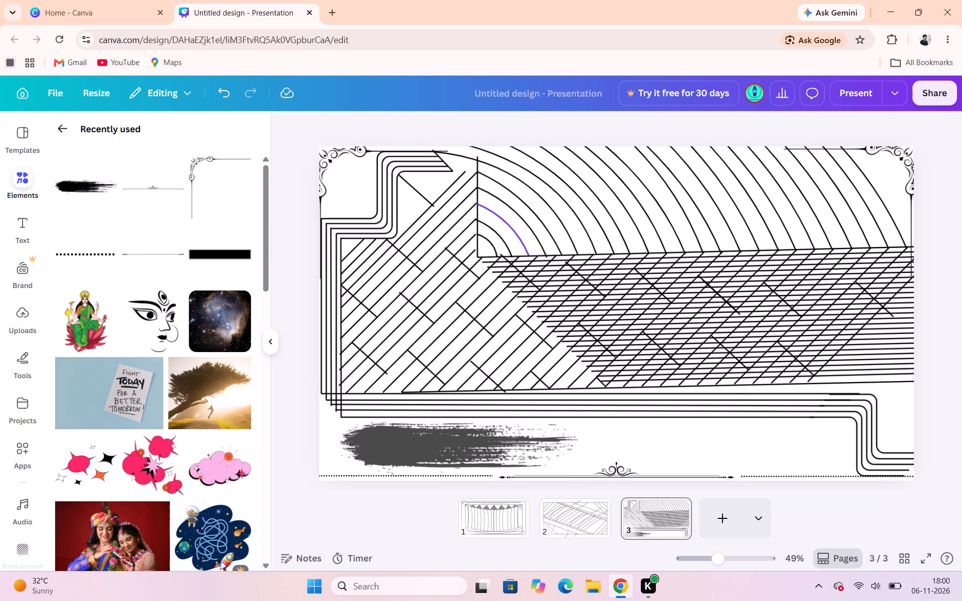
click(542, 76)
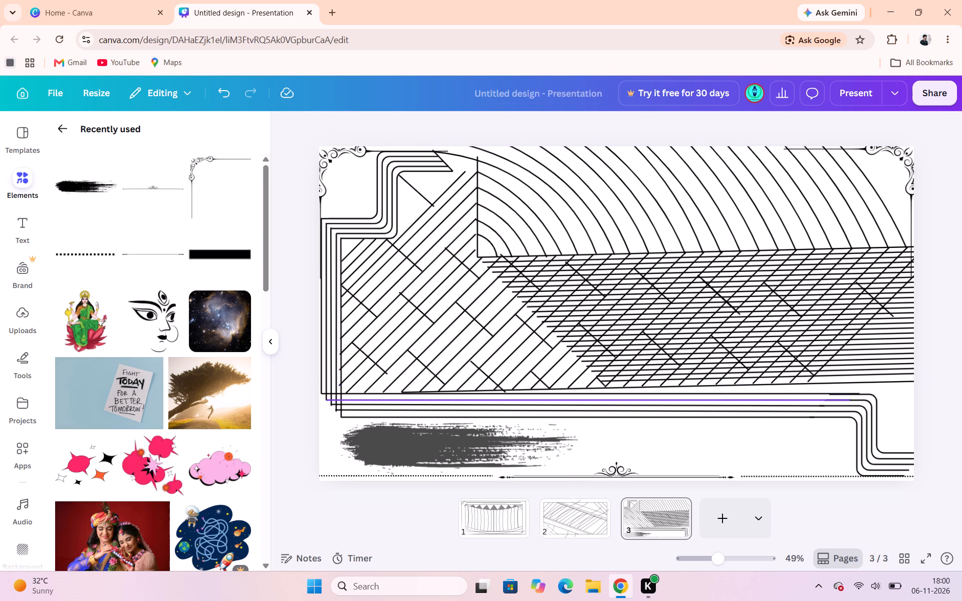
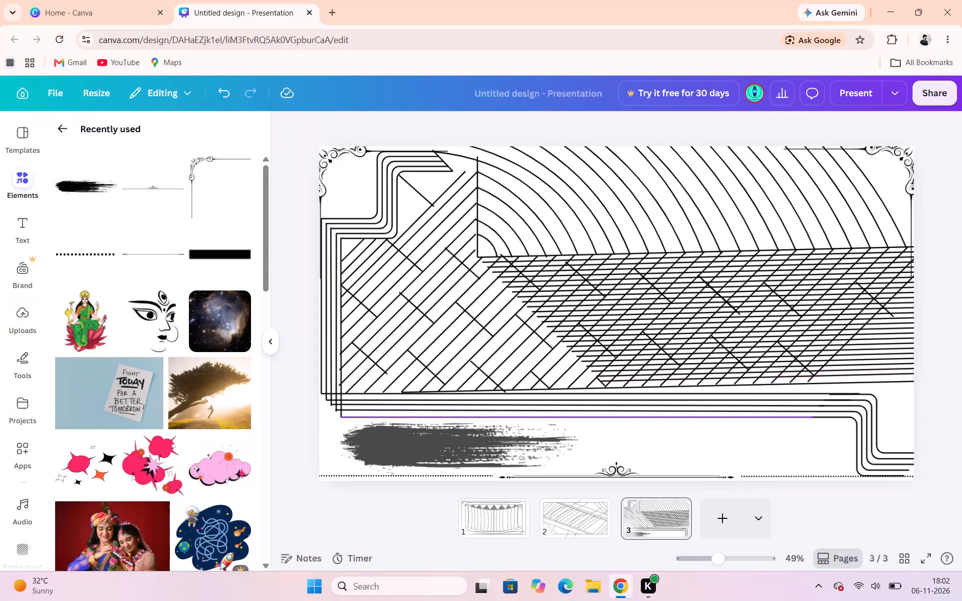
Look through the line-art drawings on pages 1, 2 and 3 of the presentation.
click(693, 440)
click(680, 445)
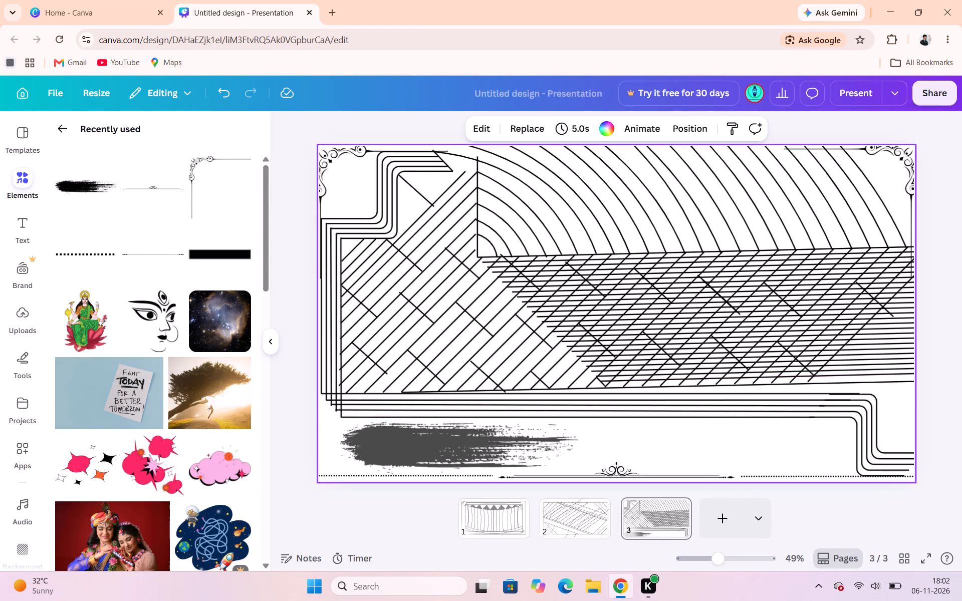
click(588, 512)
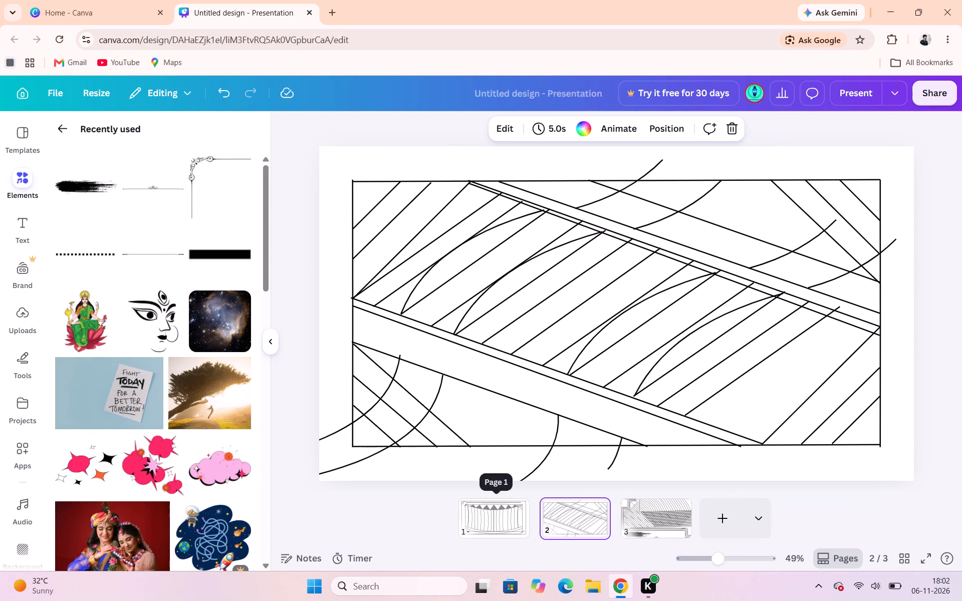
click(505, 521)
click(581, 529)
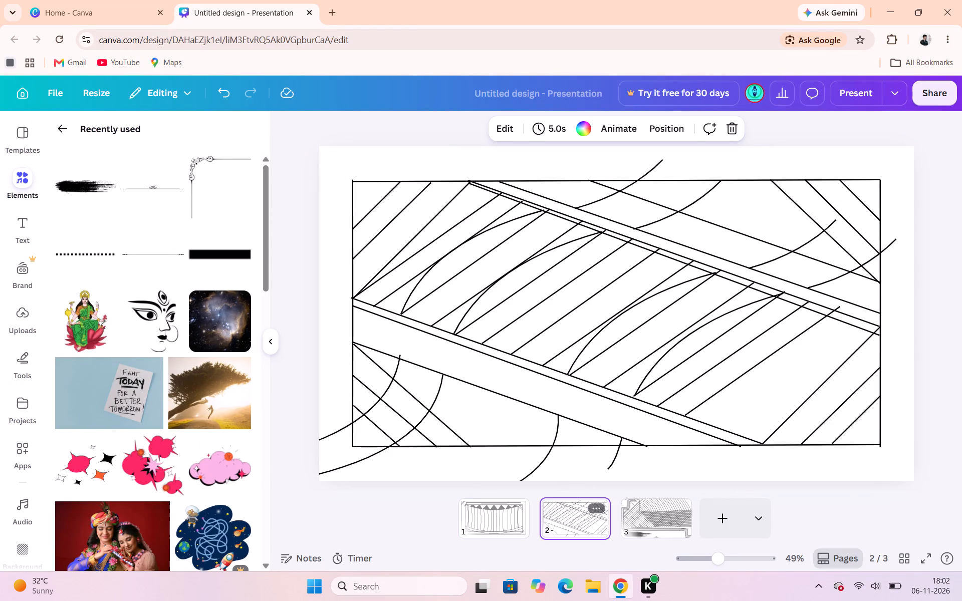
click(671, 522)
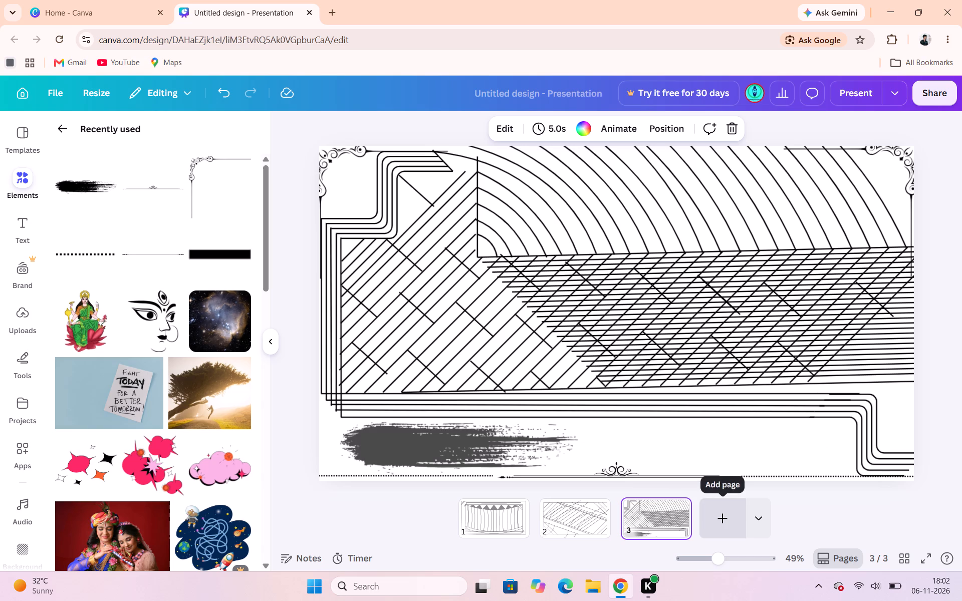
Add a blank fourth page after the line-art drawing on page 3.
click(773, 517)
click(787, 514)
click(736, 504)
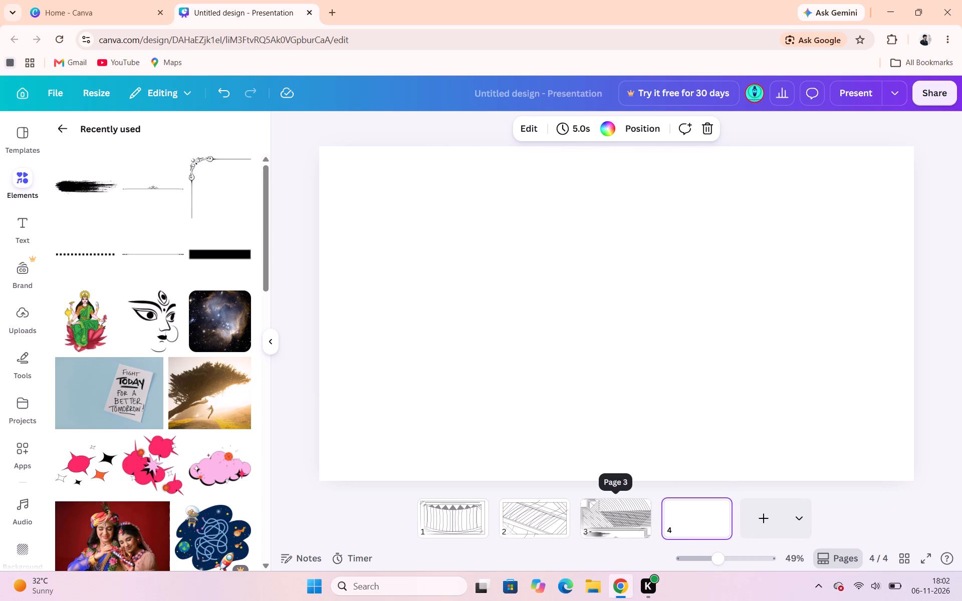
Glance back at page 3, return to the blank page 4 and bring up the presentation templates.
click(606, 509)
click(661, 513)
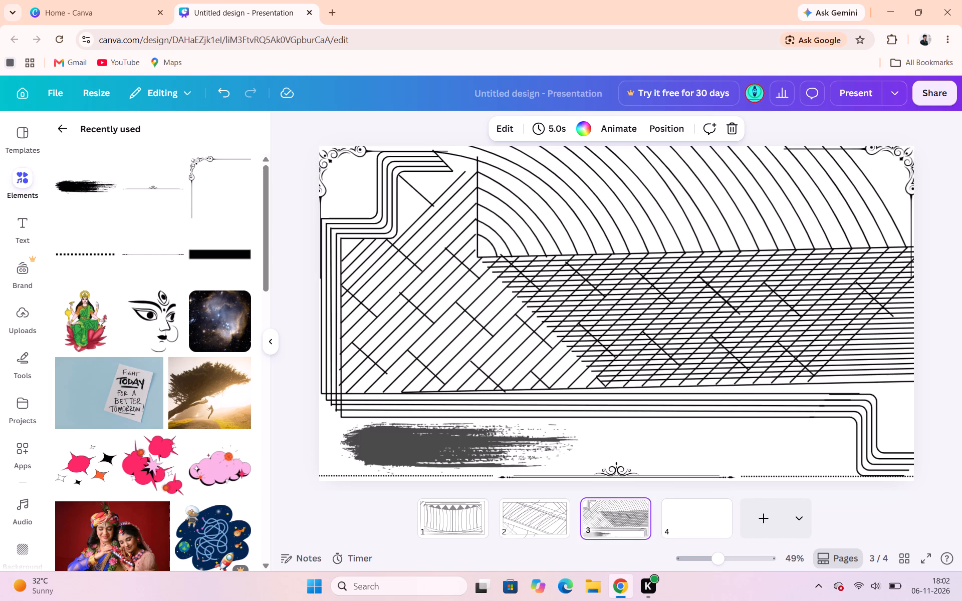
click(695, 524)
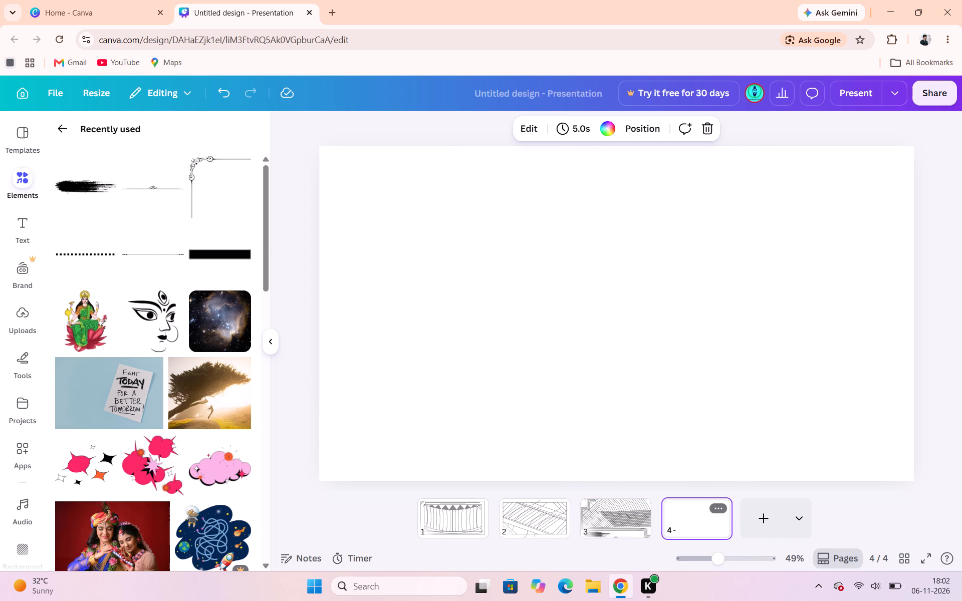
click(16, 146)
click(387, 297)
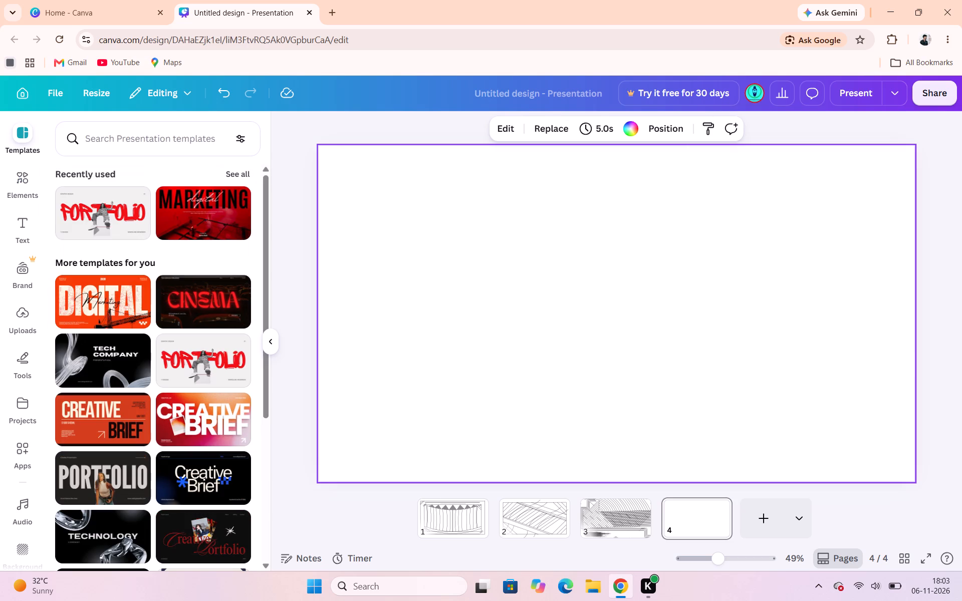
click(305, 265)
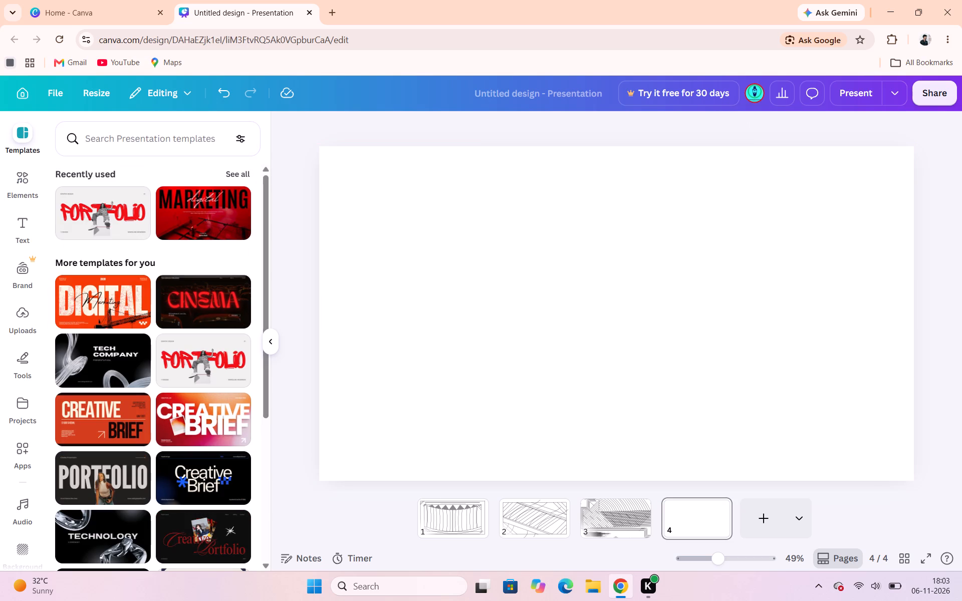
click(305, 265)
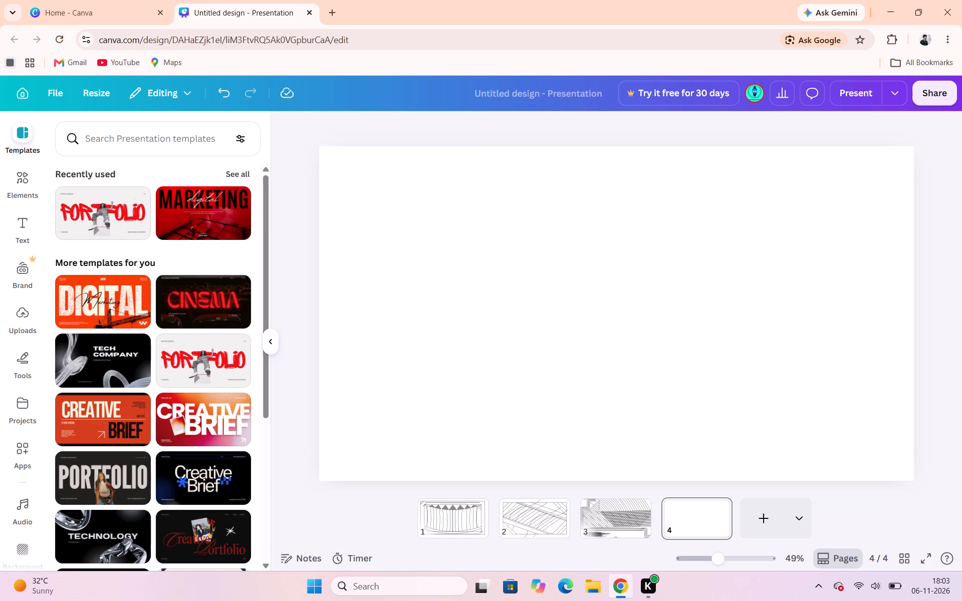
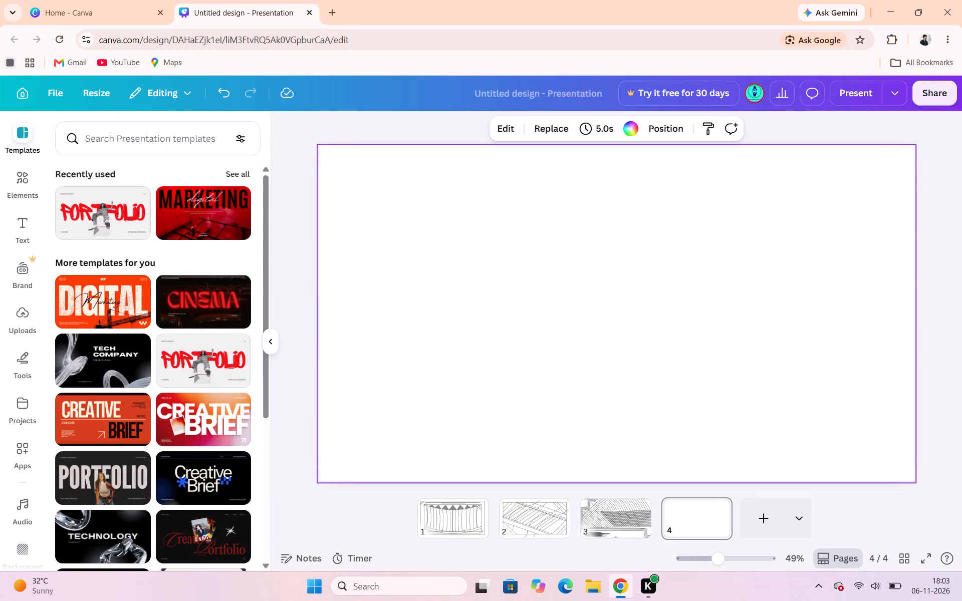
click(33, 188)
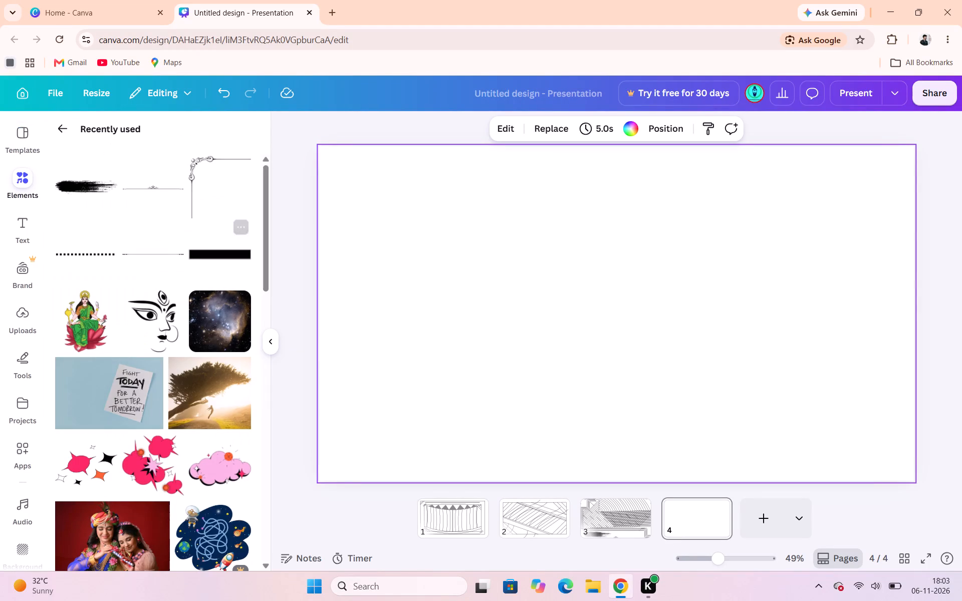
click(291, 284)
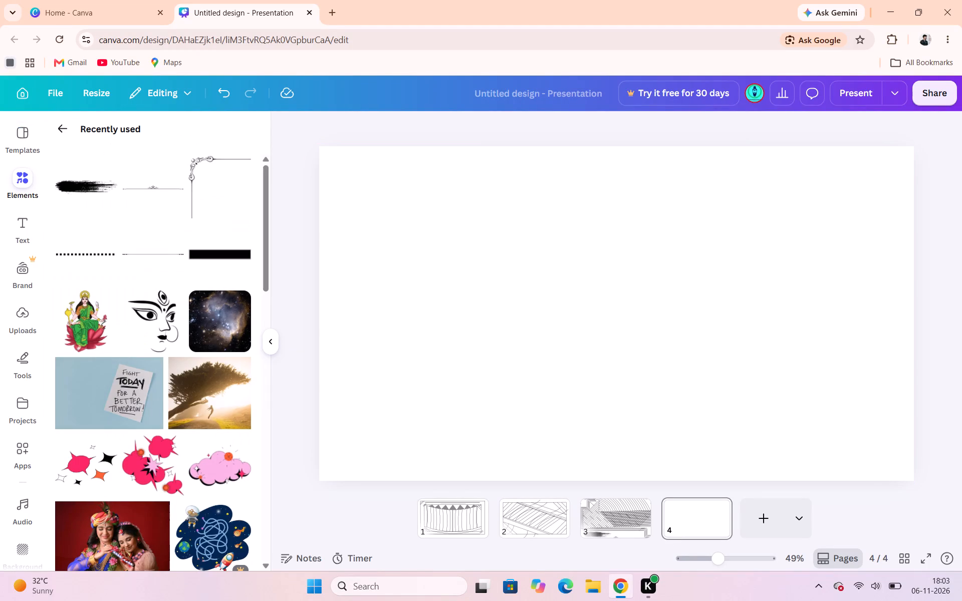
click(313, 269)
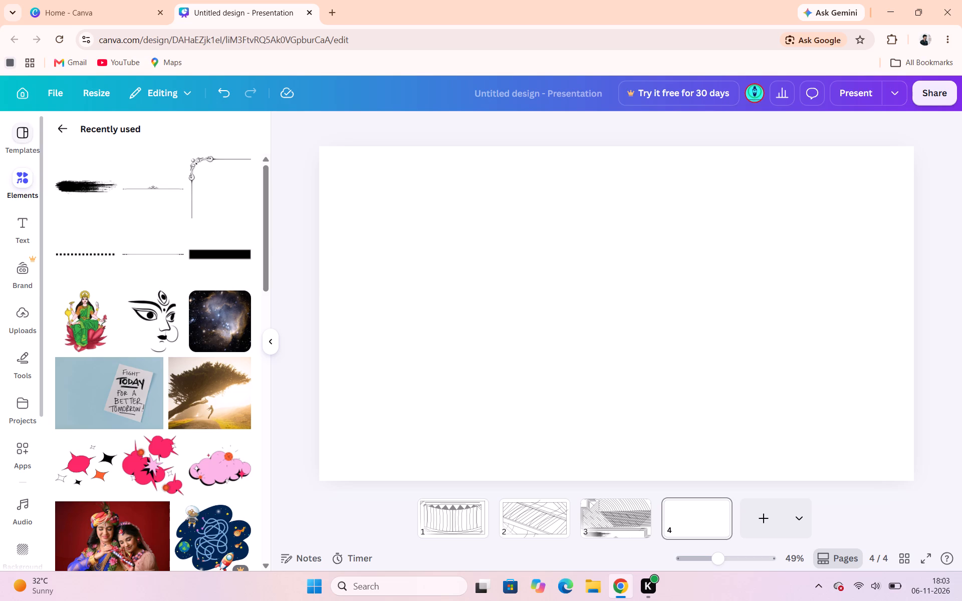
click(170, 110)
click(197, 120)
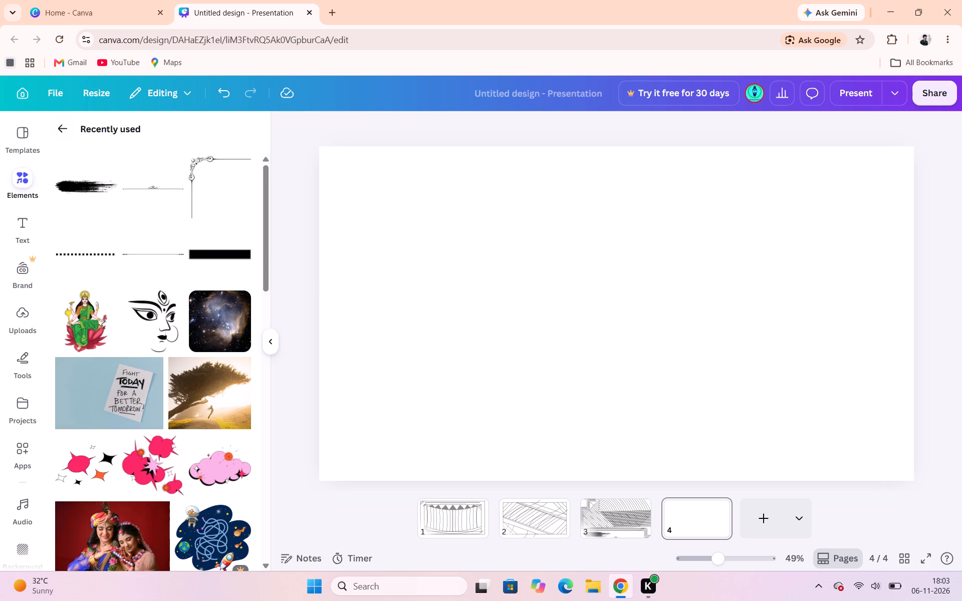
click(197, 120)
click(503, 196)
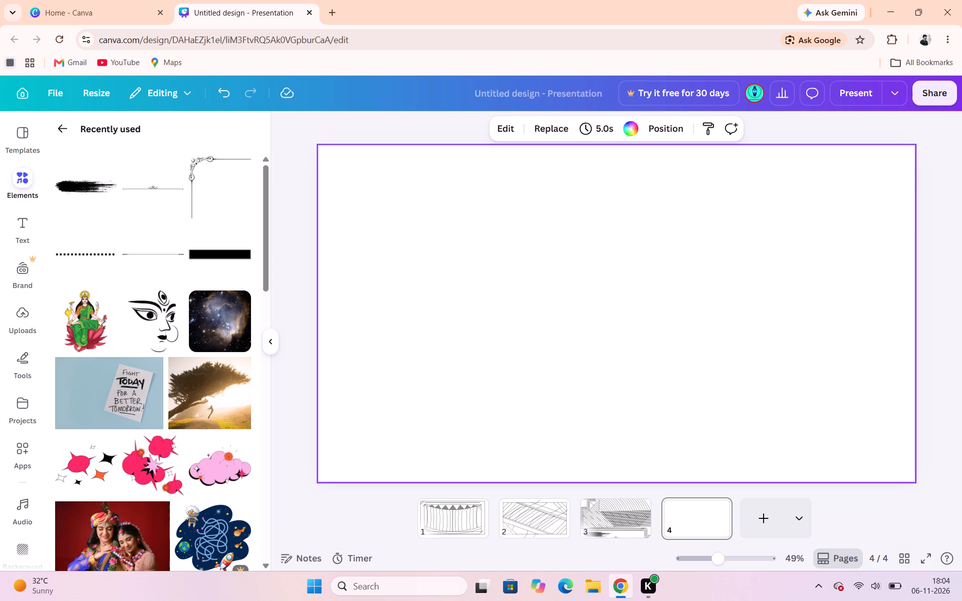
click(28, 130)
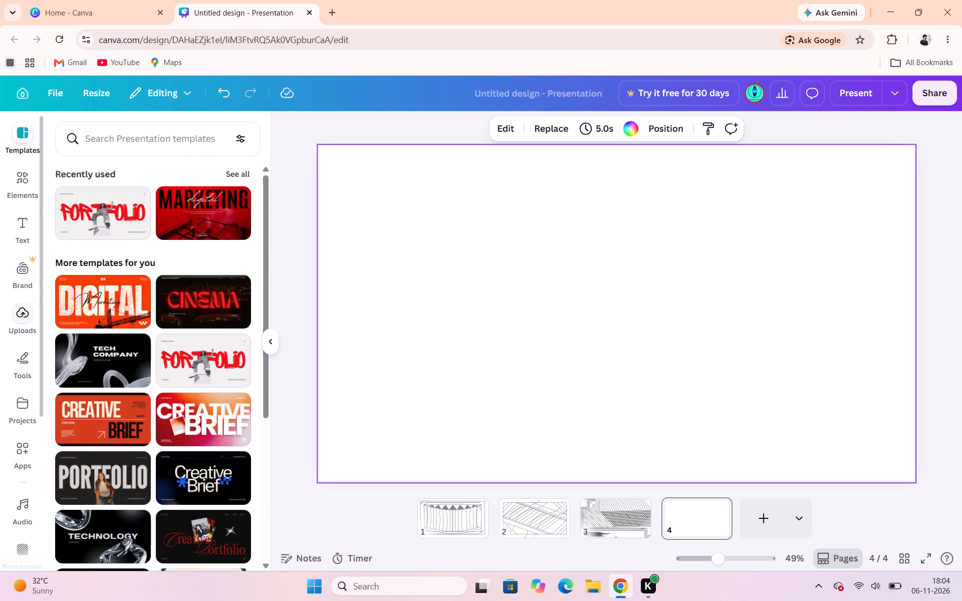
Bring up the drawing tools for the blank page 4.
click(25, 364)
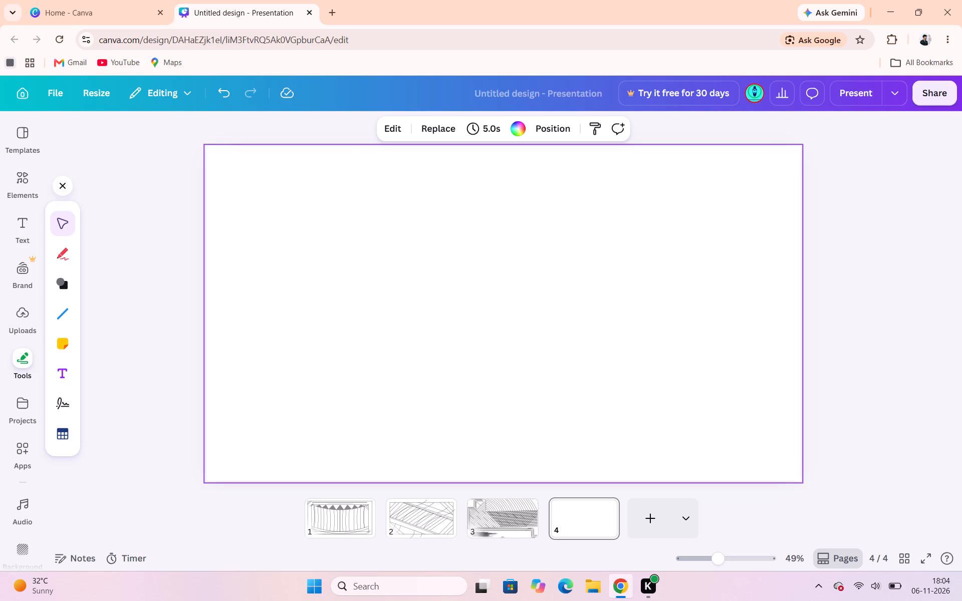
Look back over the line-art drawings on the earlier pages and return to the blank page 4 with nothing selected.
click(342, 525)
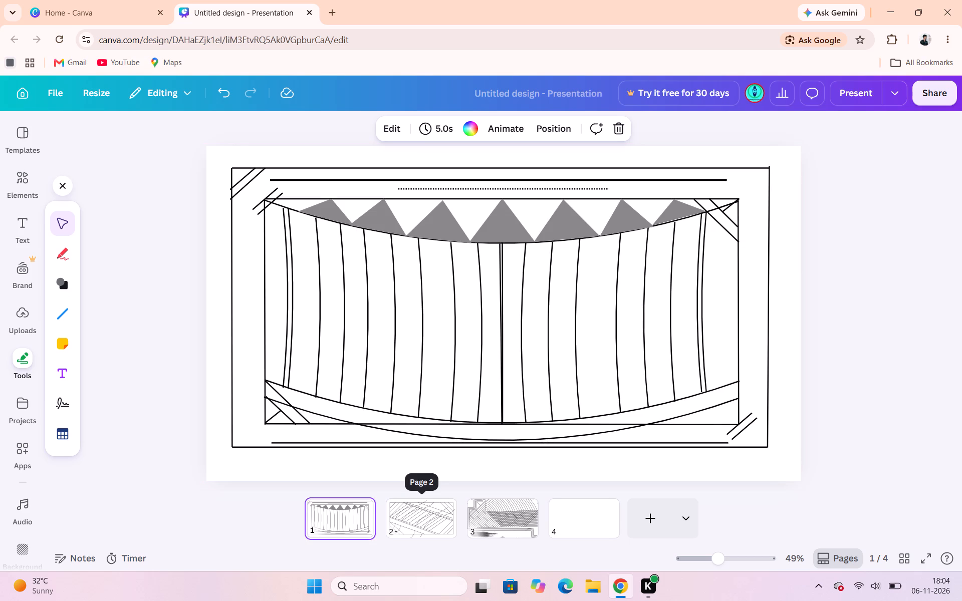
click(429, 524)
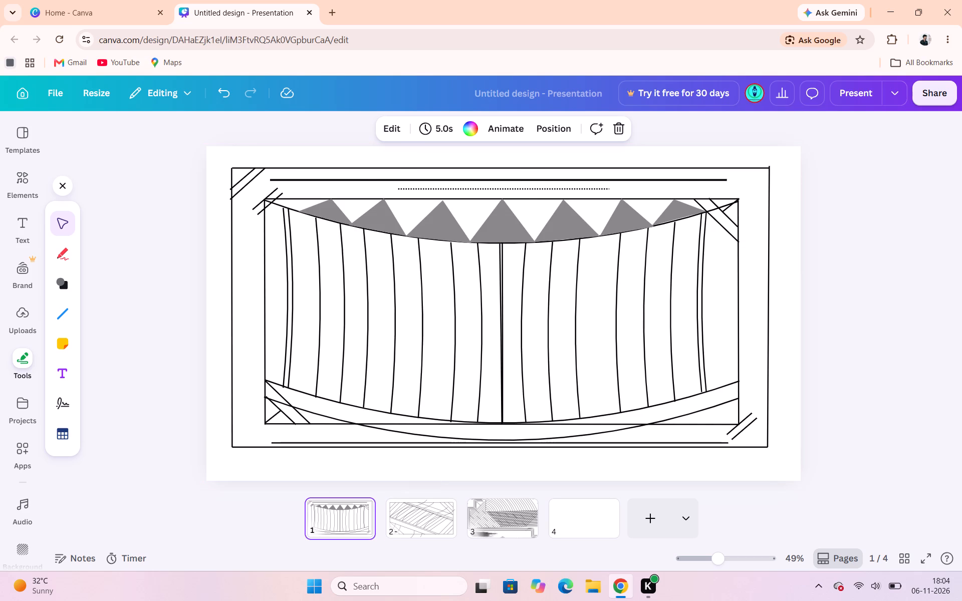
click(532, 516)
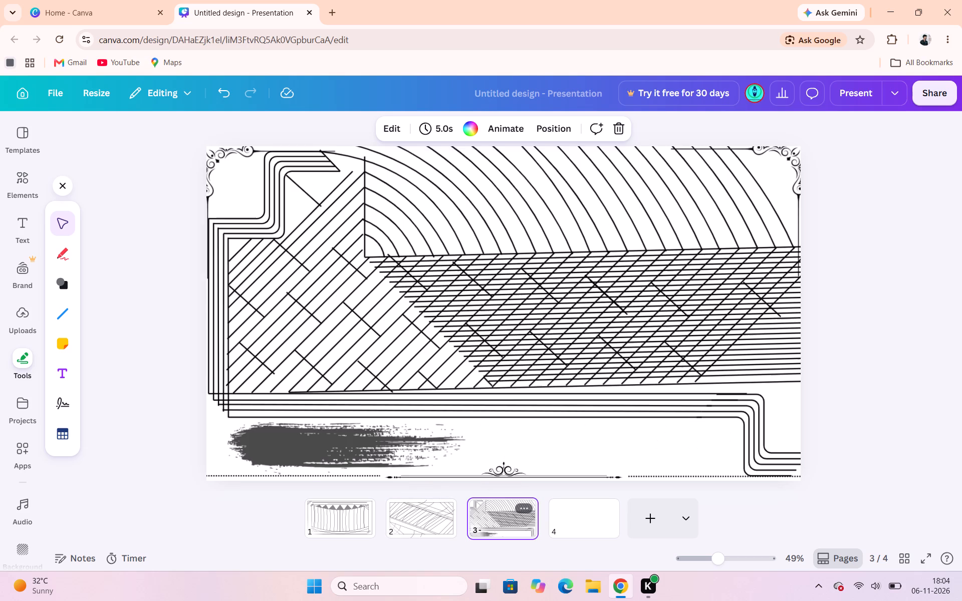
click(582, 534)
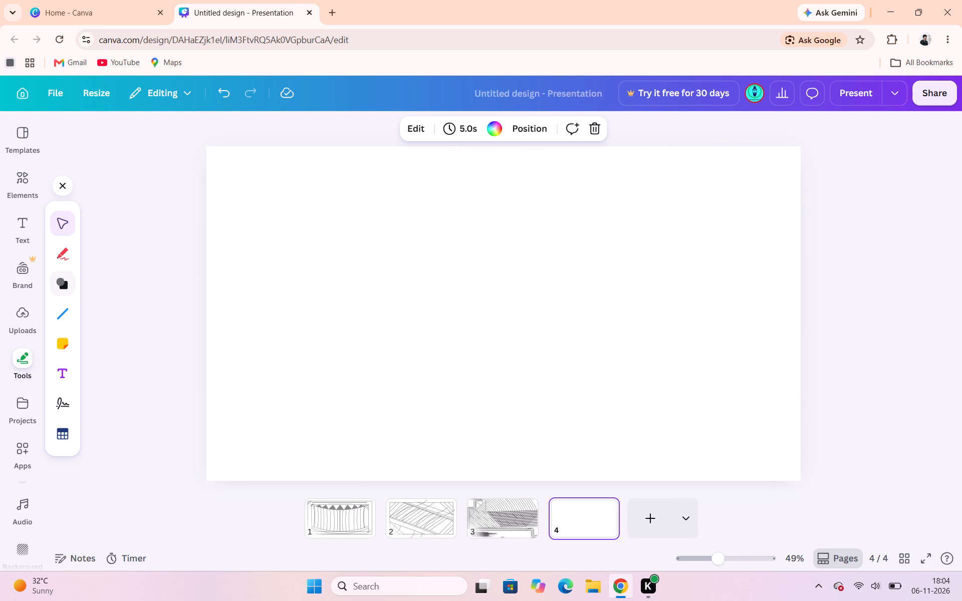
click(146, 374)
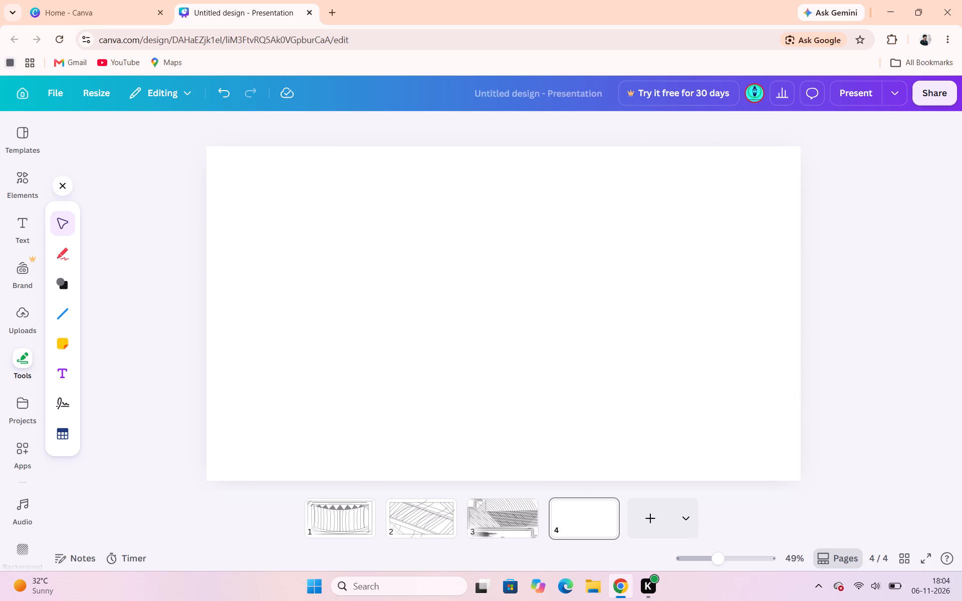